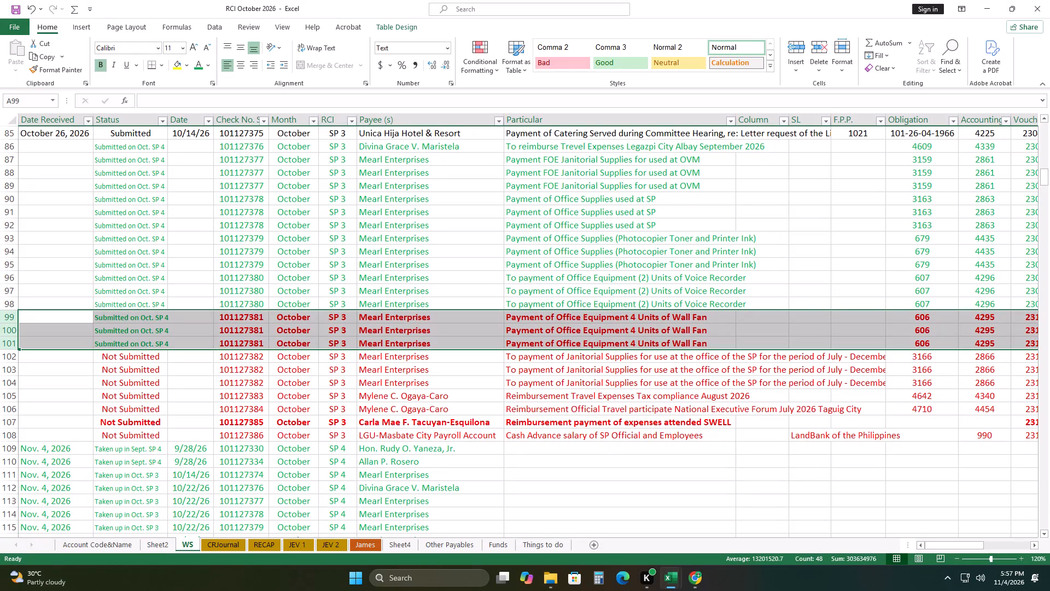
Review the October SP 3 and SP 4 check entries around rows 85 to 127 of the WS sheet.
{"action": "left_click", "coordinate": [655, 450]}
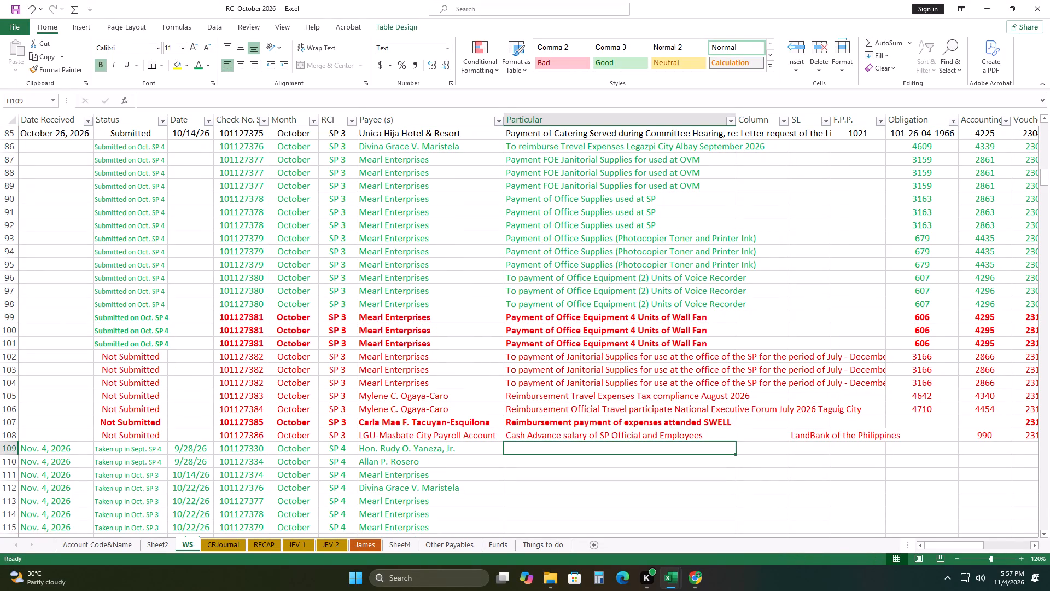
{"action": "scroll", "coordinate": [675, 429], "scroll_direction": "down", "scroll_amount": 4}
{"action": "scroll", "coordinate": [672, 431], "scroll_direction": "up", "scroll_amount": 2}
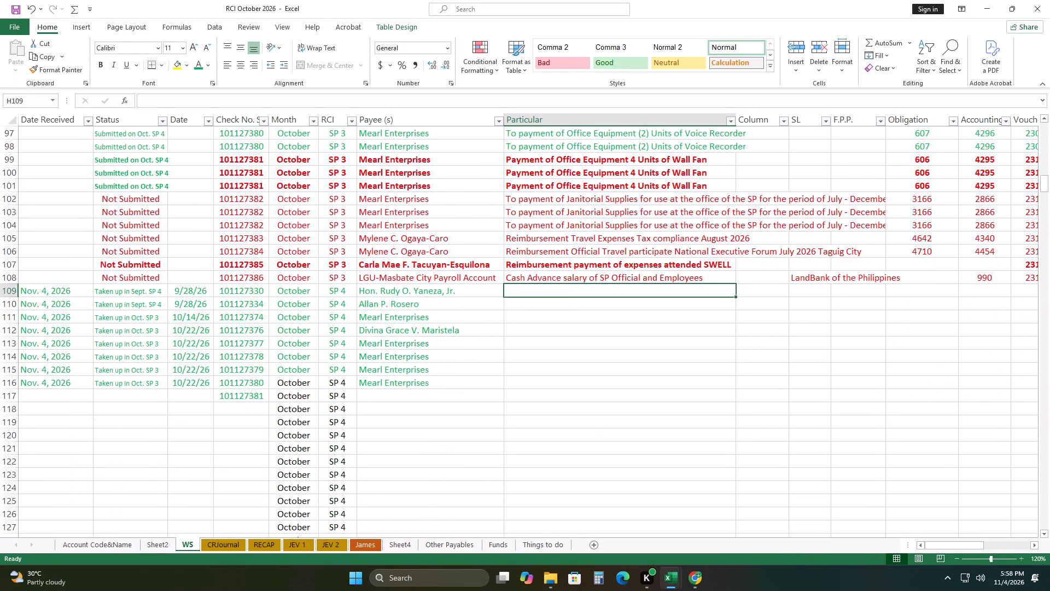
{"action": "scroll", "coordinate": [672, 431], "scroll_direction": "up", "scroll_amount": 4}
{"action": "scroll", "coordinate": [673, 436], "scroll_direction": "down", "scroll_amount": 6}
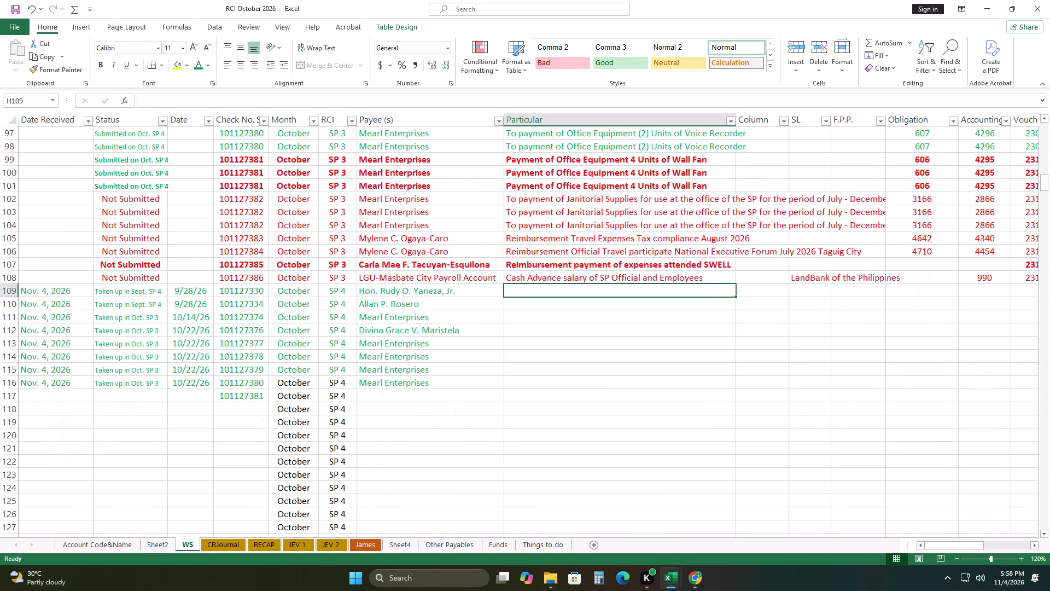
{"action": "scroll", "coordinate": [673, 437], "scroll_direction": "up", "scroll_amount": 4}
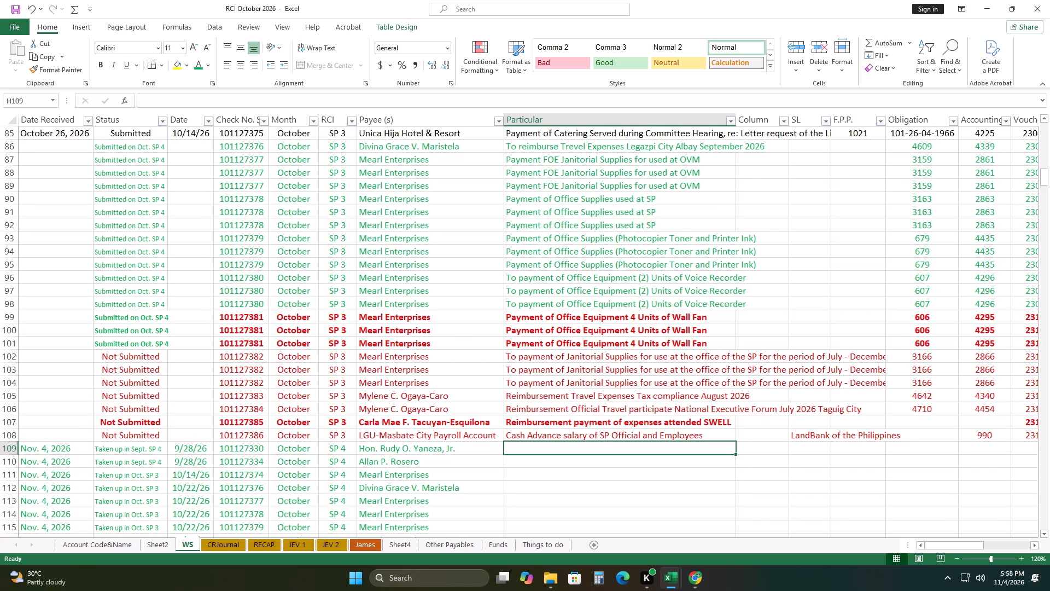
{"action": "scroll", "coordinate": [678, 430], "scroll_direction": "down", "scroll_amount": 5}
{"action": "scroll", "coordinate": [678, 433], "scroll_direction": "up", "scroll_amount": 4}
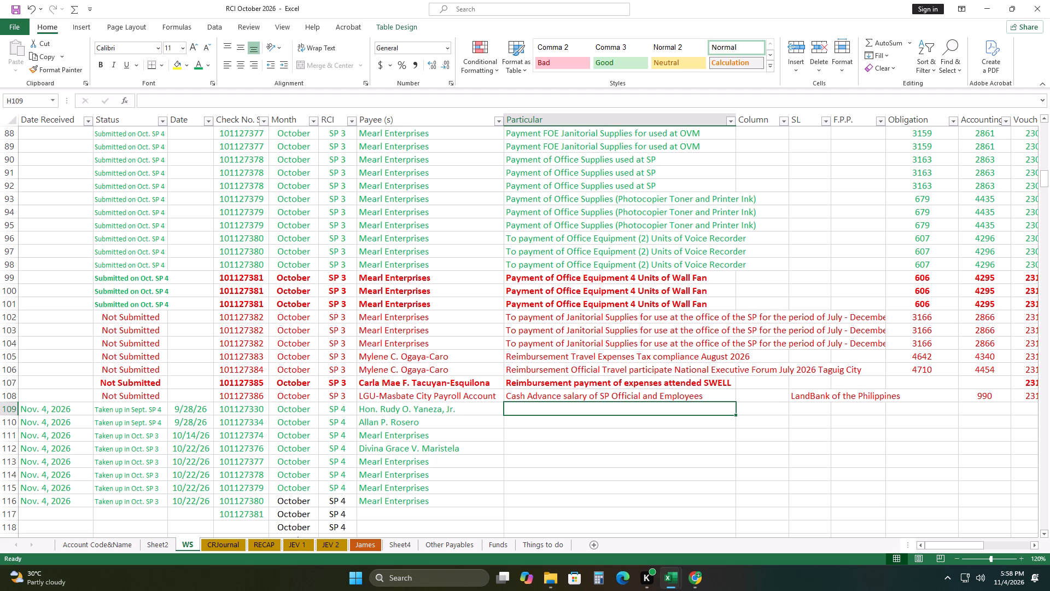
Switch to Chrome and adjust the volume of the playing Christian Mood Booster video.
{"action": "left_click", "coordinate": [695, 580]}
{"action": "left_click", "coordinate": [286, 293]}
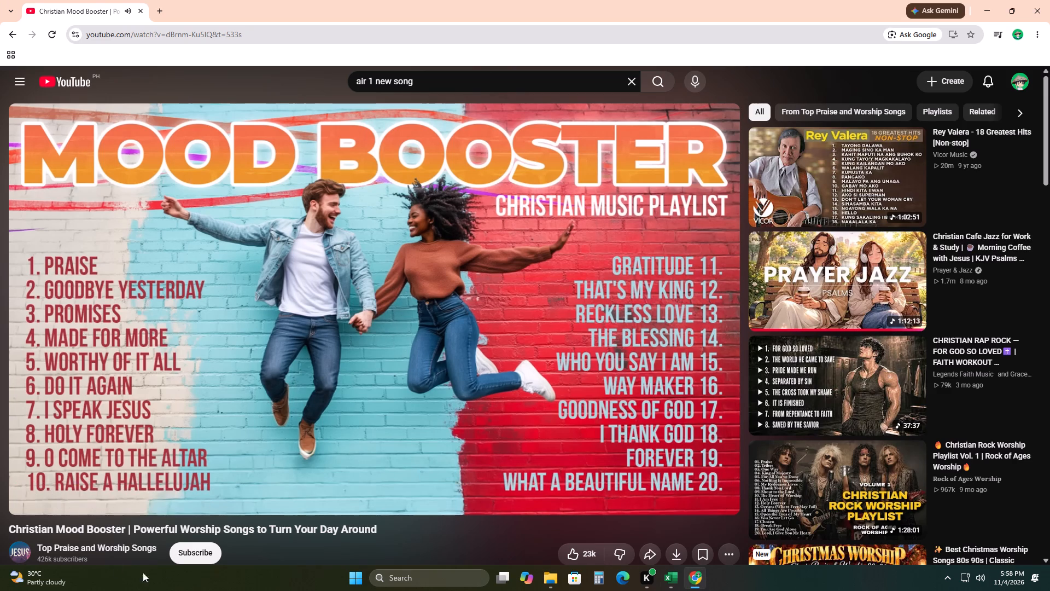
{"action": "left_click", "coordinate": [76, 500]}
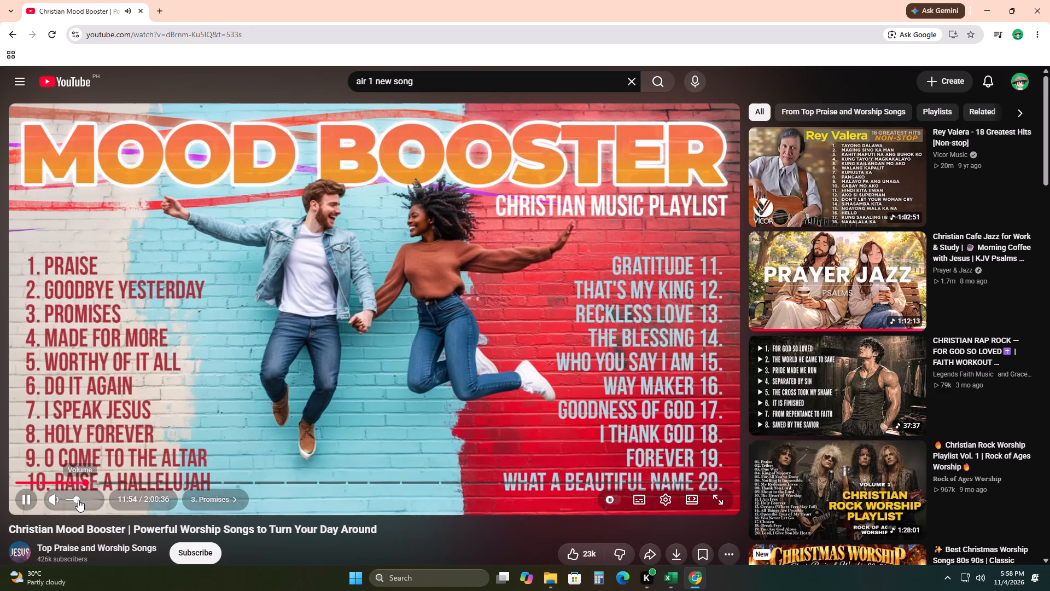
{"action": "left_click", "coordinate": [78, 500]}
{"action": "left_click", "coordinate": [75, 499]}
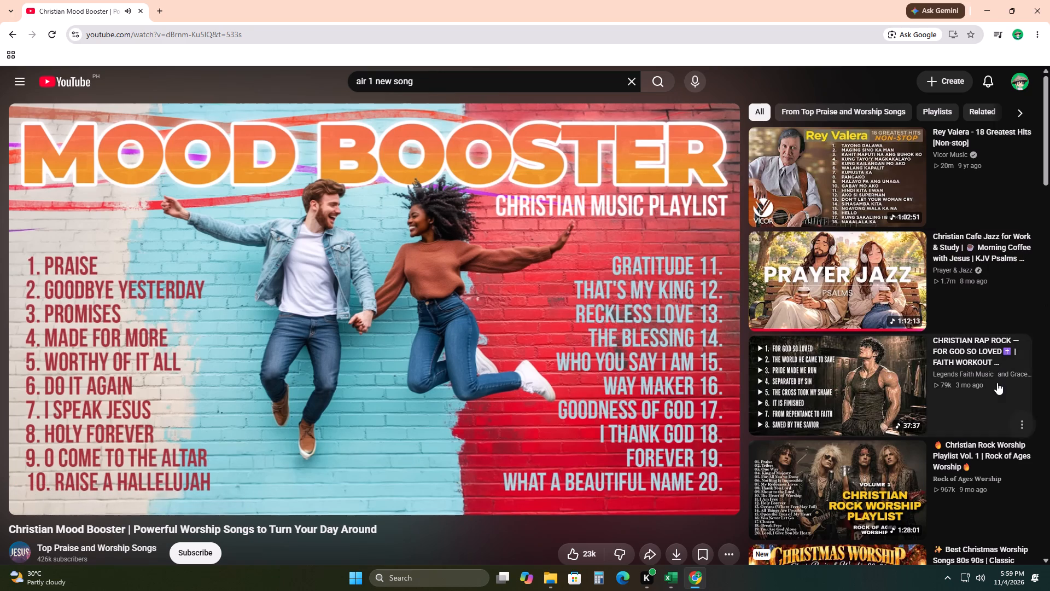
Look through the recommended videos listed beside the Christian Mood Booster playlist.
{"action": "scroll", "coordinate": [859, 394], "scroll_direction": "down", "scroll_amount": 9}
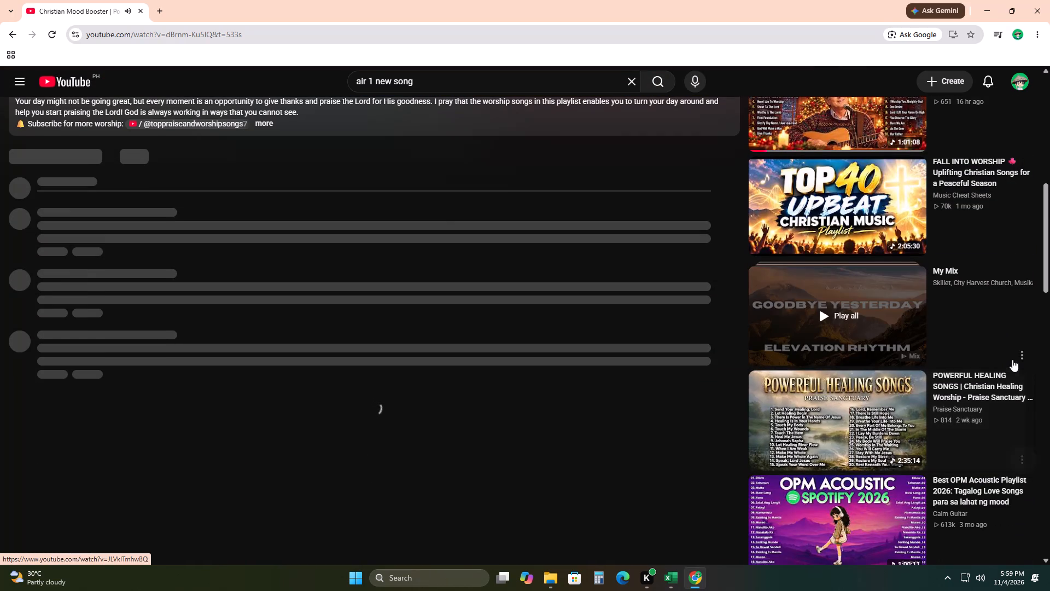
{"action": "scroll", "coordinate": [1013, 353], "scroll_direction": "down", "scroll_amount": 10}
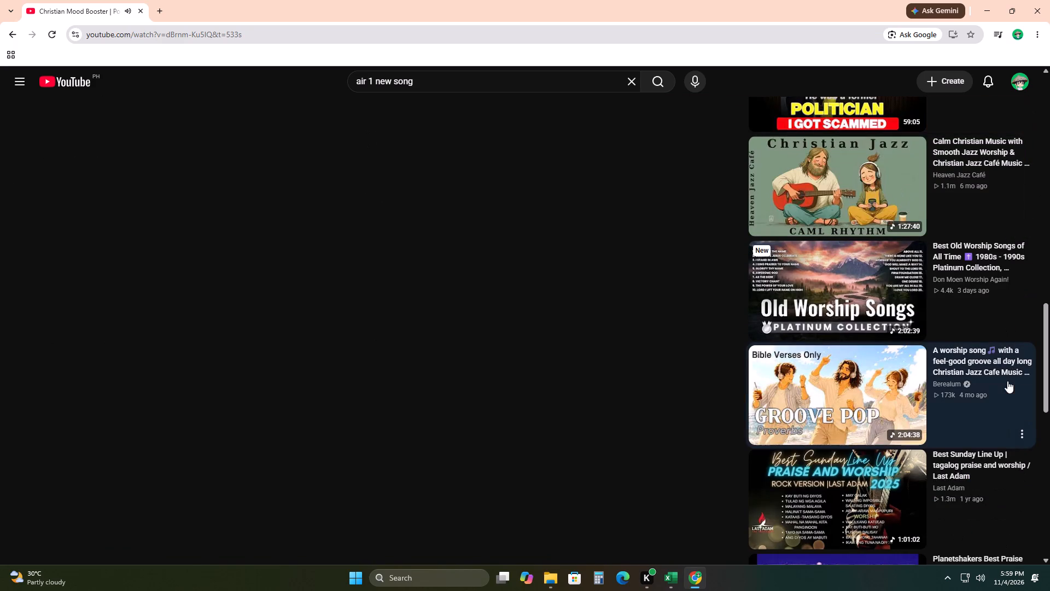
{"action": "scroll", "coordinate": [1007, 381], "scroll_direction": "down", "scroll_amount": 4}
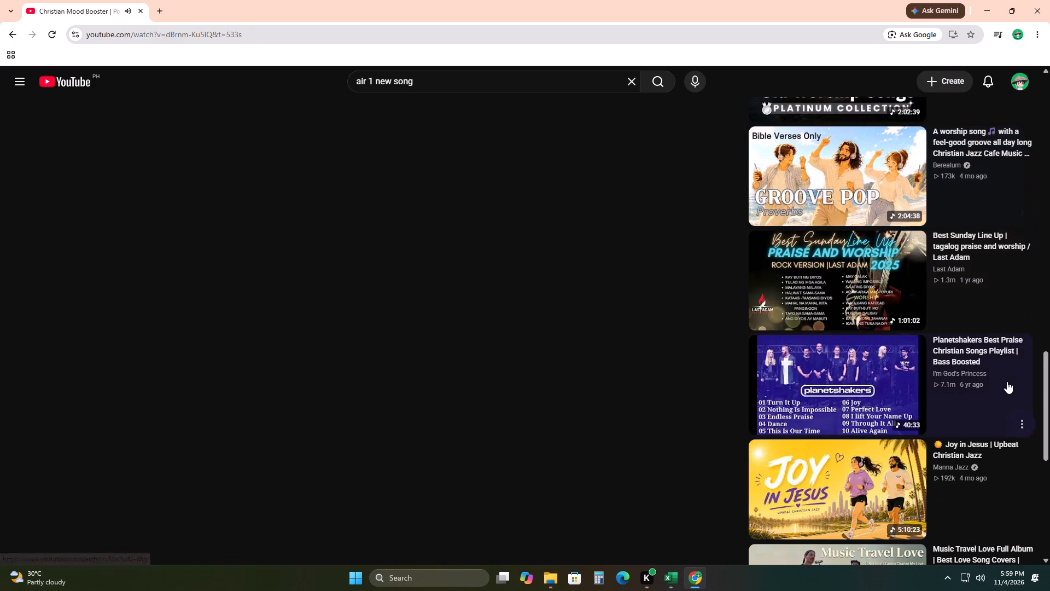
{"action": "scroll", "coordinate": [1005, 384], "scroll_direction": "up", "scroll_amount": 9}
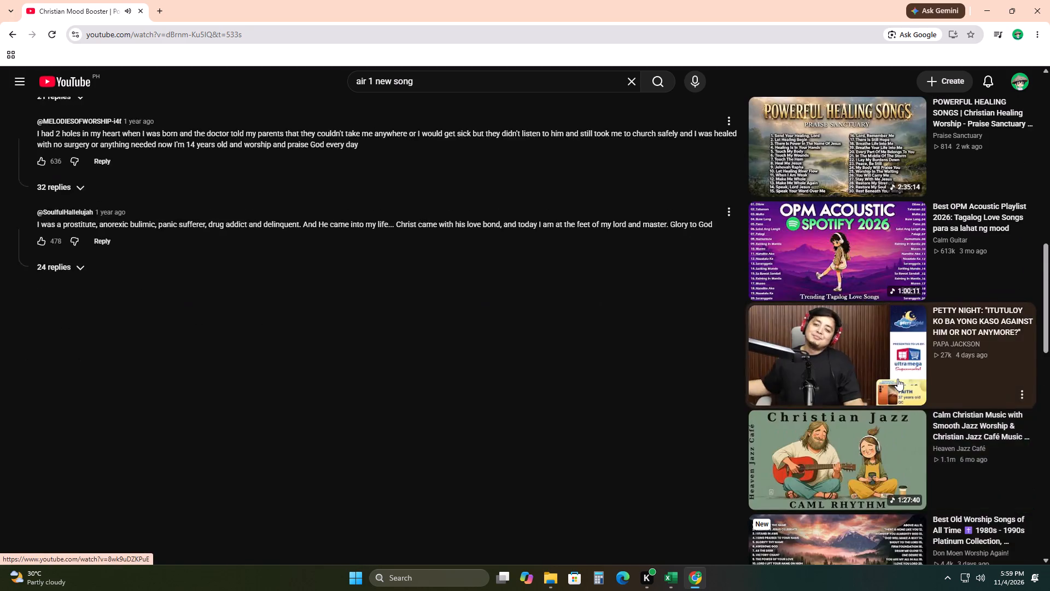
{"action": "scroll", "coordinate": [897, 379], "scroll_direction": "up", "scroll_amount": 20}
{"action": "scroll", "coordinate": [897, 379], "scroll_direction": "up", "scroll_amount": 3}
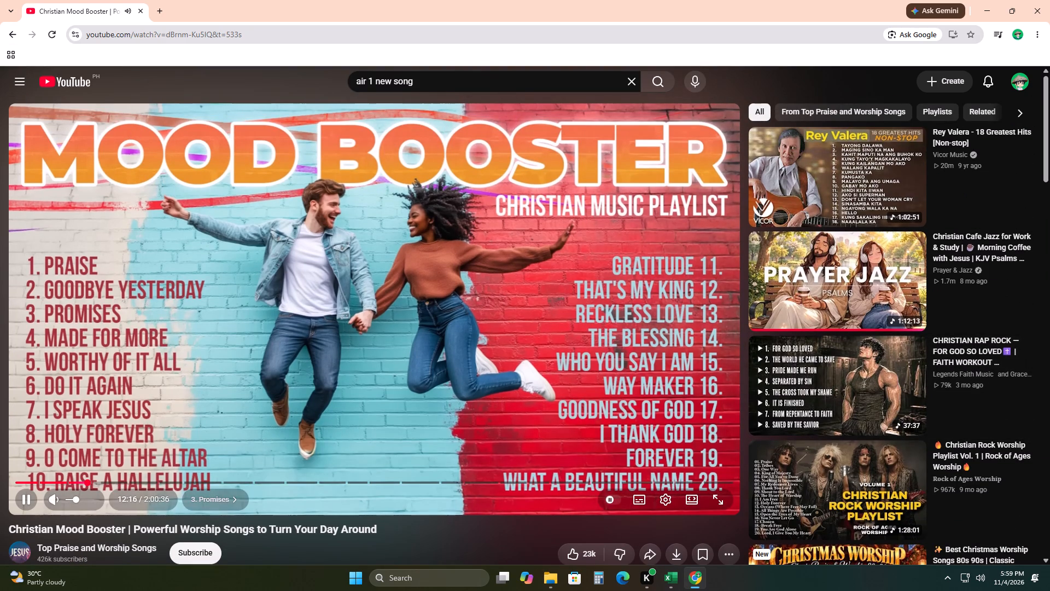
Search YouTube for "kurt cuban".
{"action": "left_click", "coordinate": [476, 83]}
{"action": "triple_click", "coordinate": [476, 83]}
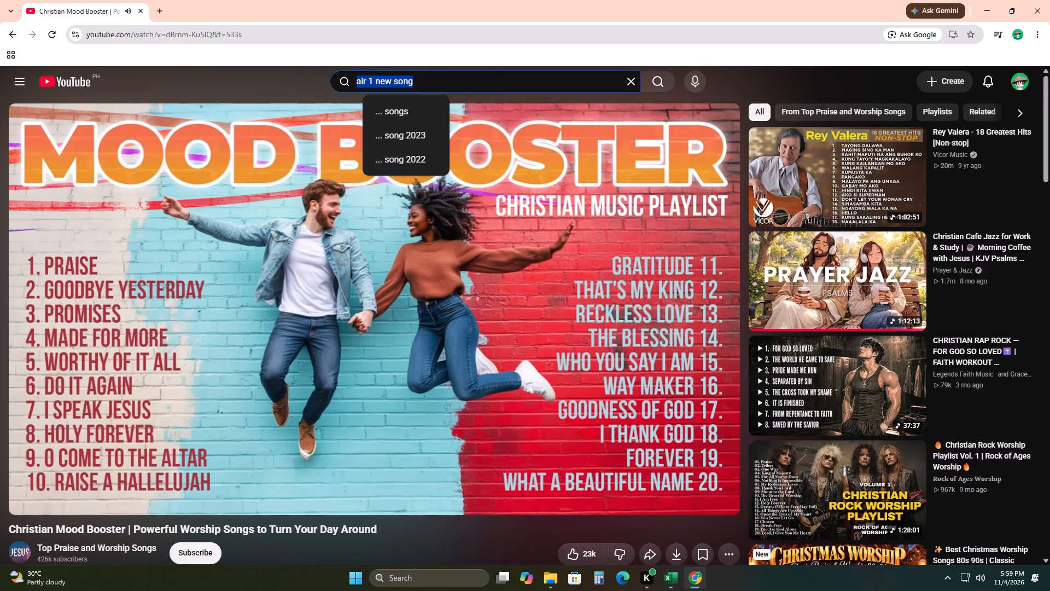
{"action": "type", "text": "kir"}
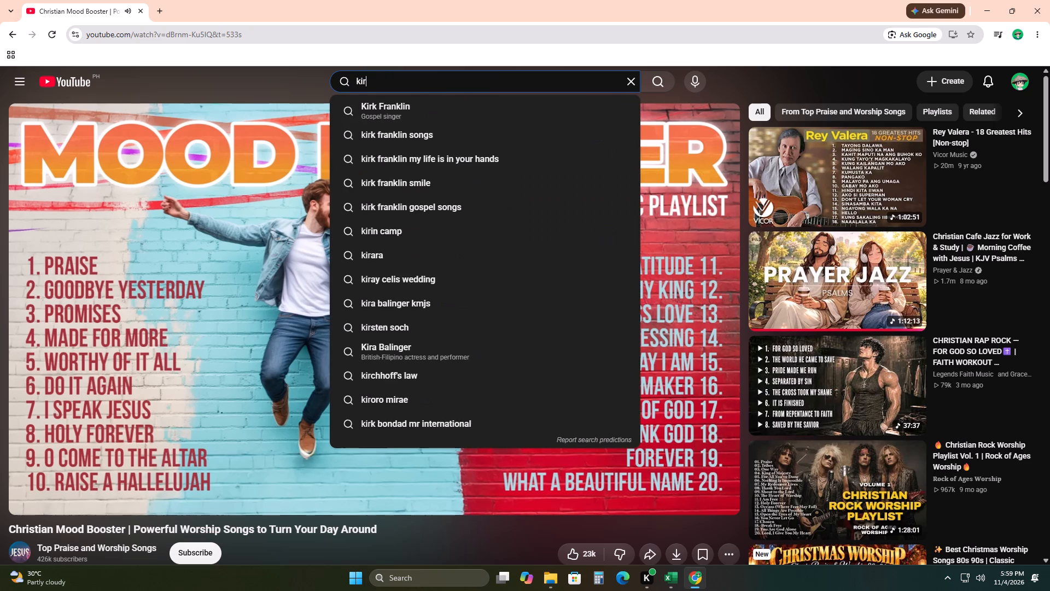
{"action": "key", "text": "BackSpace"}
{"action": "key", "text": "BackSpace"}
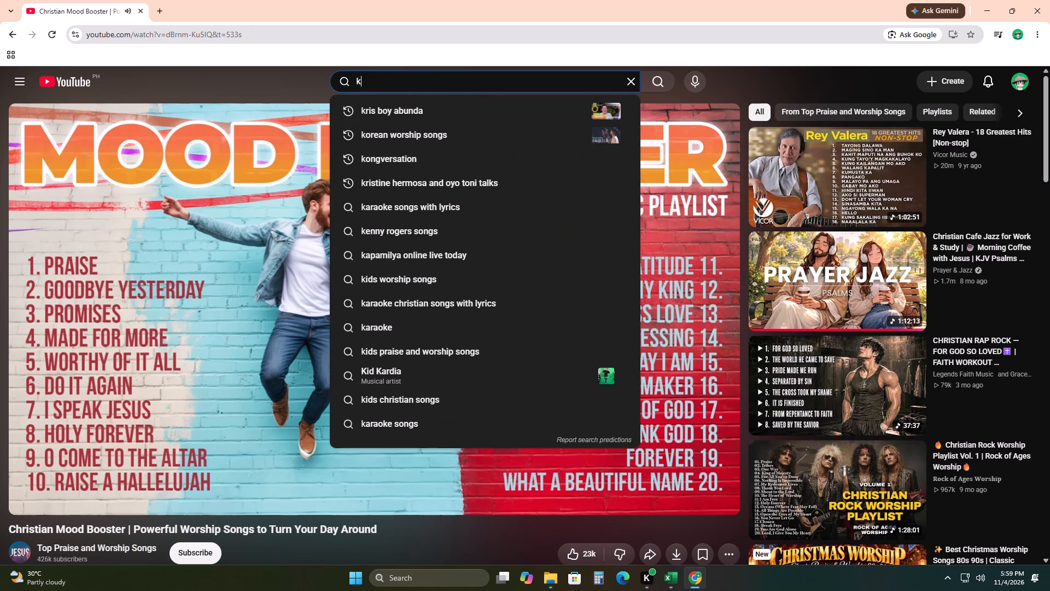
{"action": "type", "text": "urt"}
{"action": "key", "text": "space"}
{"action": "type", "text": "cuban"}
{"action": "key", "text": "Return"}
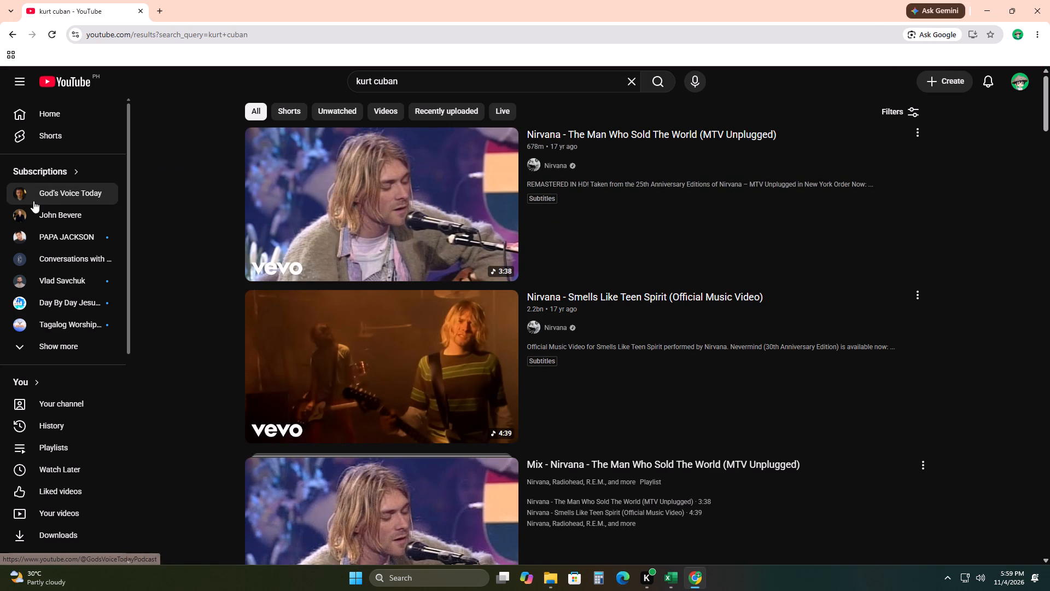
Open the watch history and play Steve Kuban's "NEW! The Lord is My Tower" lyric video from yesterday's entries.
{"action": "left_click", "coordinate": [52, 426]}
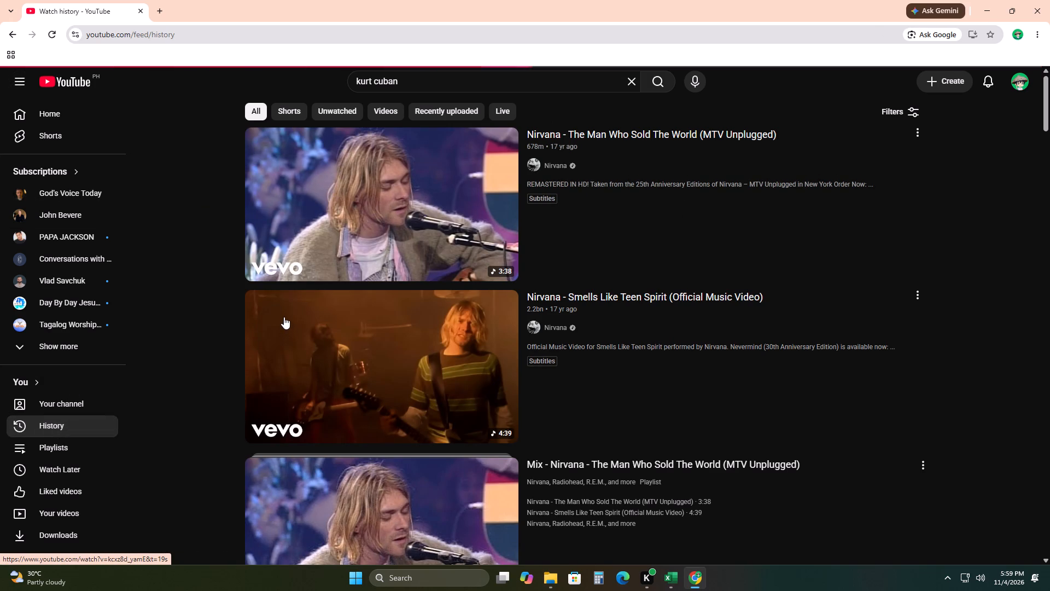
{"action": "scroll", "coordinate": [276, 314], "scroll_direction": "down", "scroll_amount": 7}
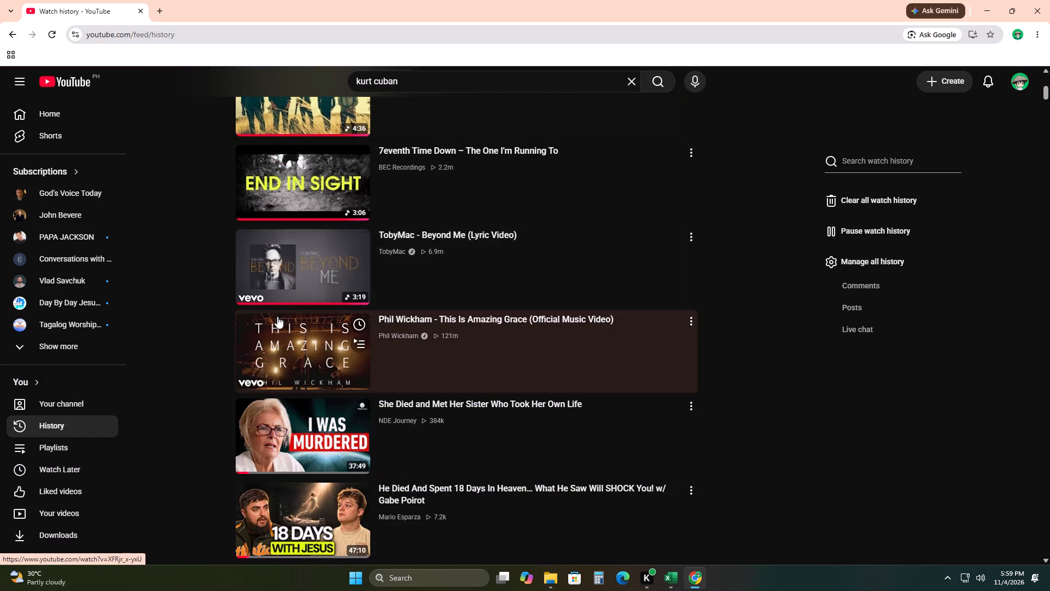
{"action": "scroll", "coordinate": [279, 325], "scroll_direction": "down", "scroll_amount": 7}
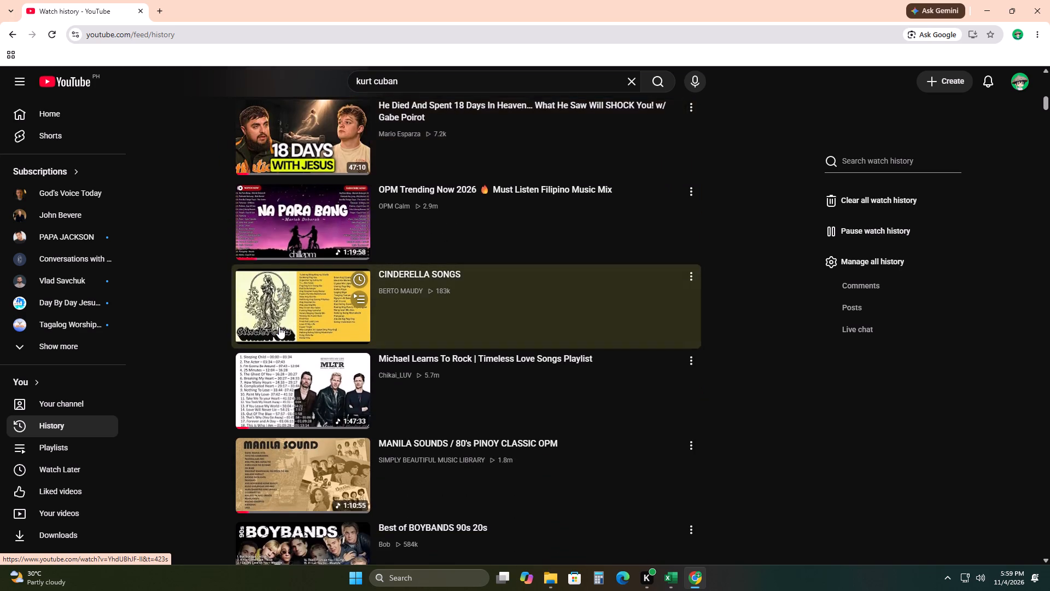
{"action": "scroll", "coordinate": [279, 327], "scroll_direction": "down", "scroll_amount": 12}
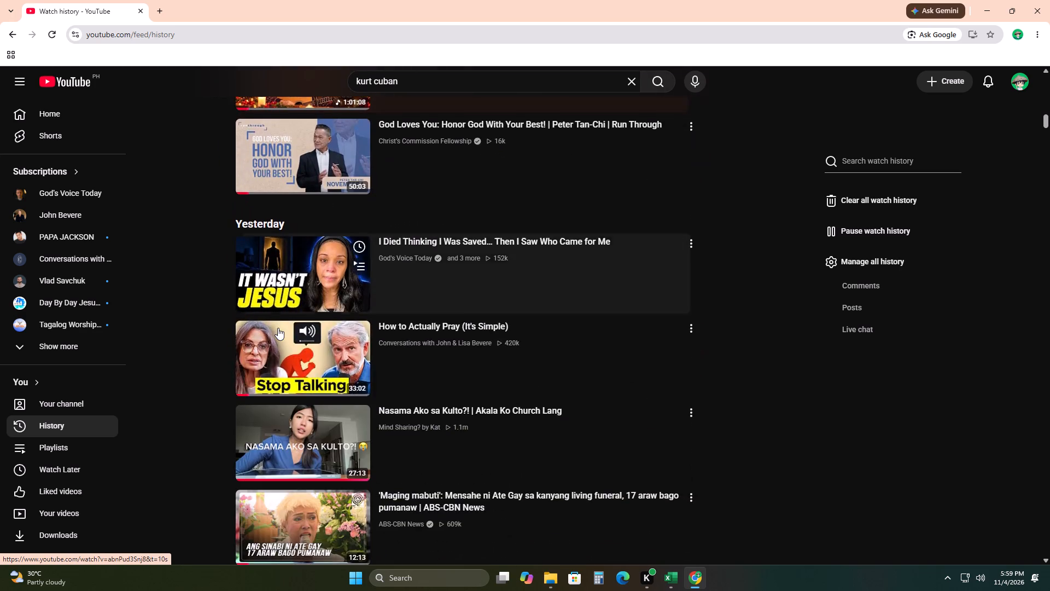
{"action": "scroll", "coordinate": [278, 328], "scroll_direction": "down", "scroll_amount": 8}
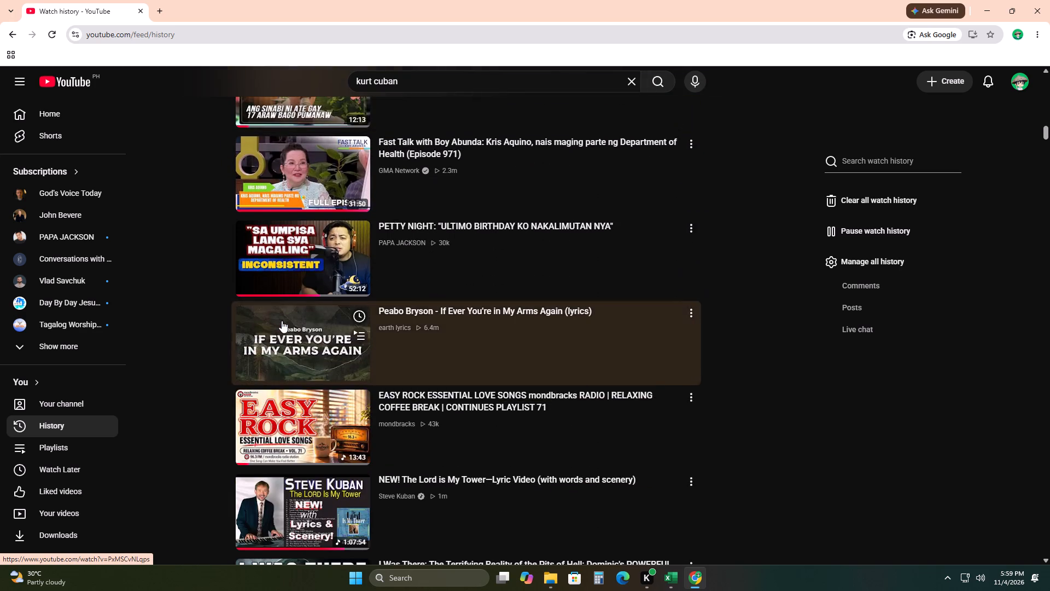
{"action": "scroll", "coordinate": [281, 321], "scroll_direction": "down", "scroll_amount": 4}
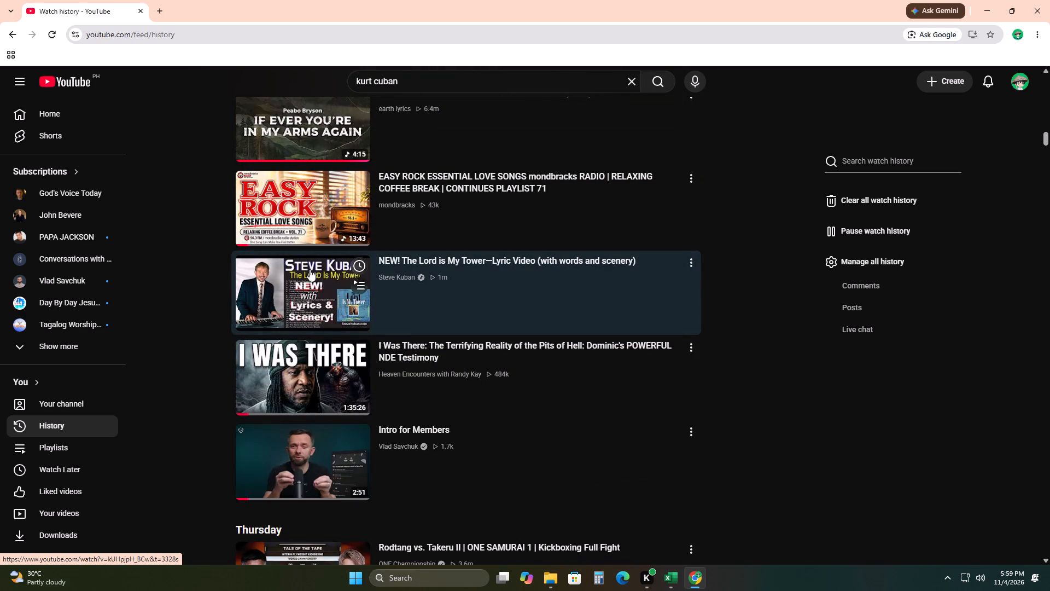
{"action": "left_click", "coordinate": [310, 268]}
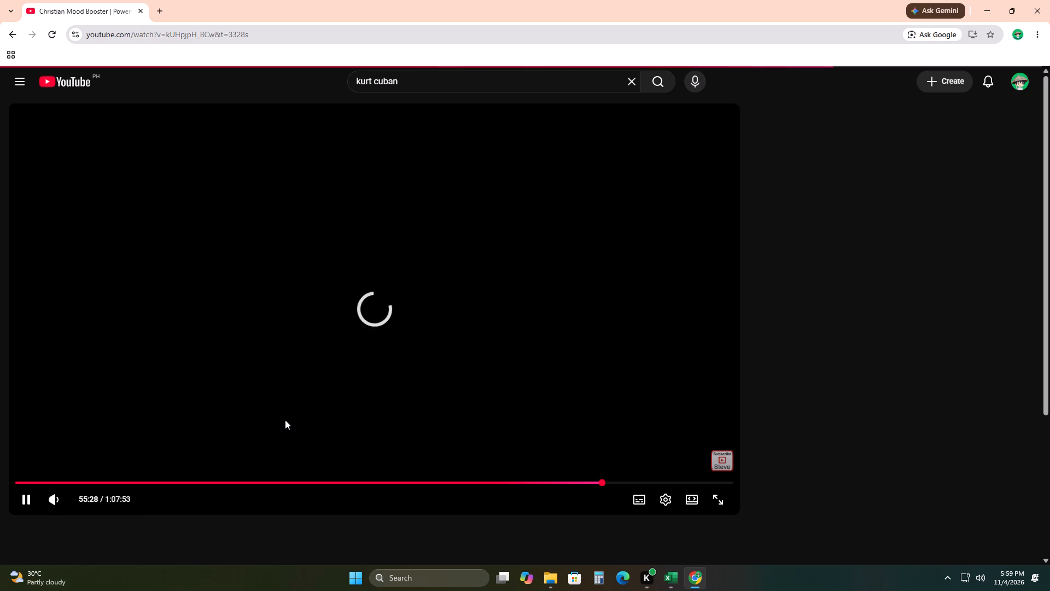
Skip the World of Tanks advertisement shown before the lyric video.
{"action": "scroll", "coordinate": [277, 412], "scroll_direction": "down", "scroll_amount": 6}
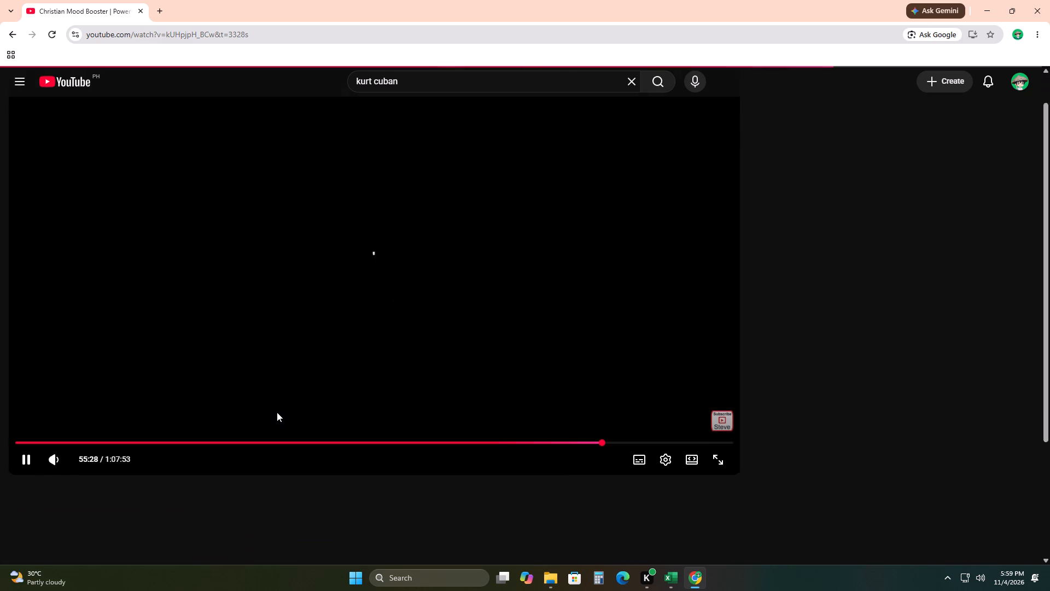
{"action": "scroll", "coordinate": [278, 415], "scroll_direction": "down", "scroll_amount": 6}
{"action": "scroll", "coordinate": [279, 417], "scroll_direction": "up", "scroll_amount": 5}
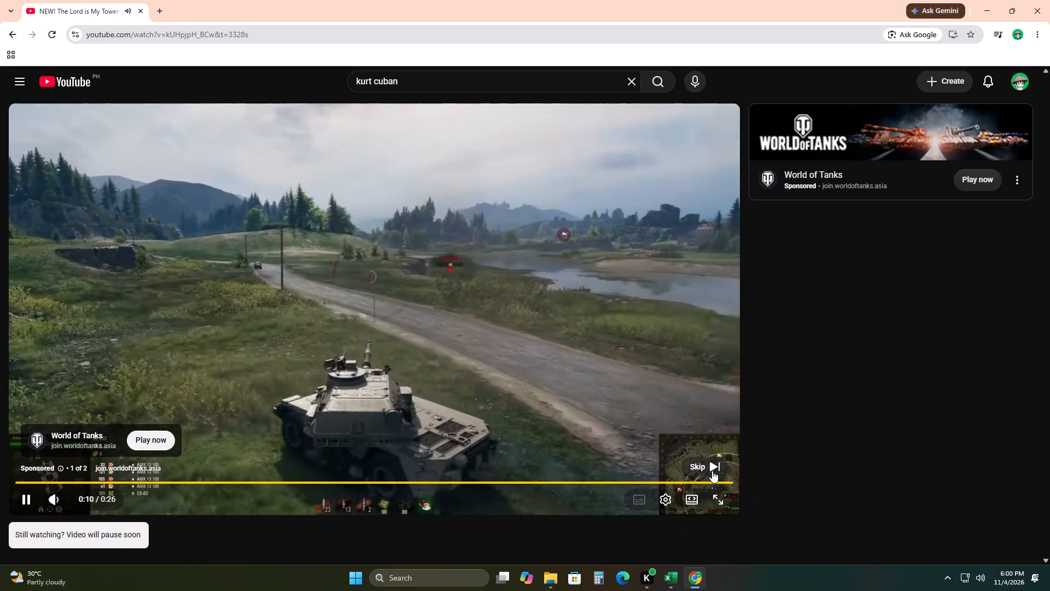
{"action": "left_click", "coordinate": [705, 470]}
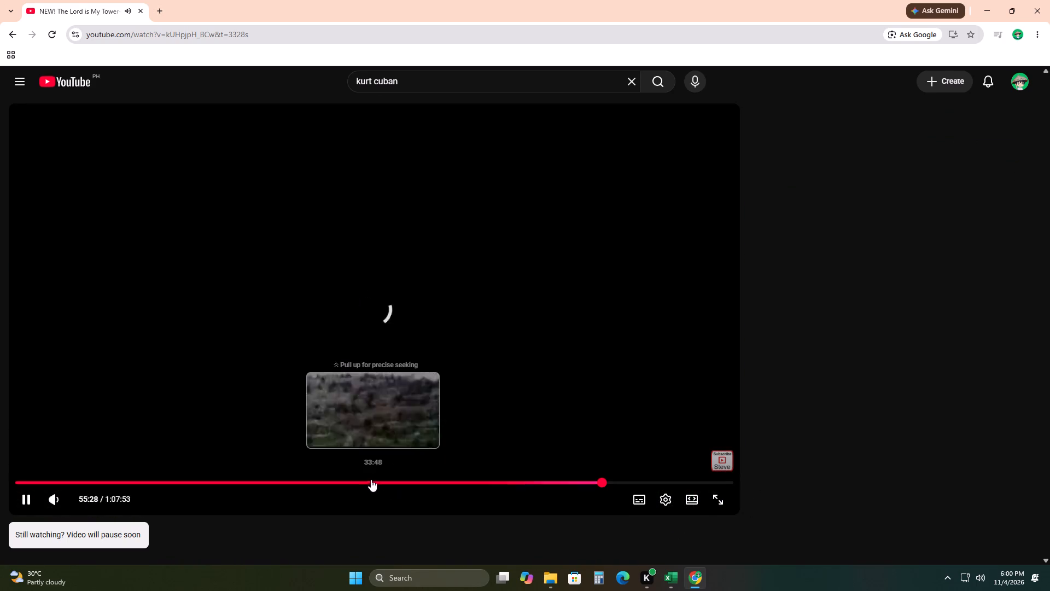
{"action": "scroll", "coordinate": [371, 478], "scroll_direction": "down", "scroll_amount": 6}
{"action": "scroll", "coordinate": [195, 507], "scroll_direction": "up", "scroll_amount": 5}
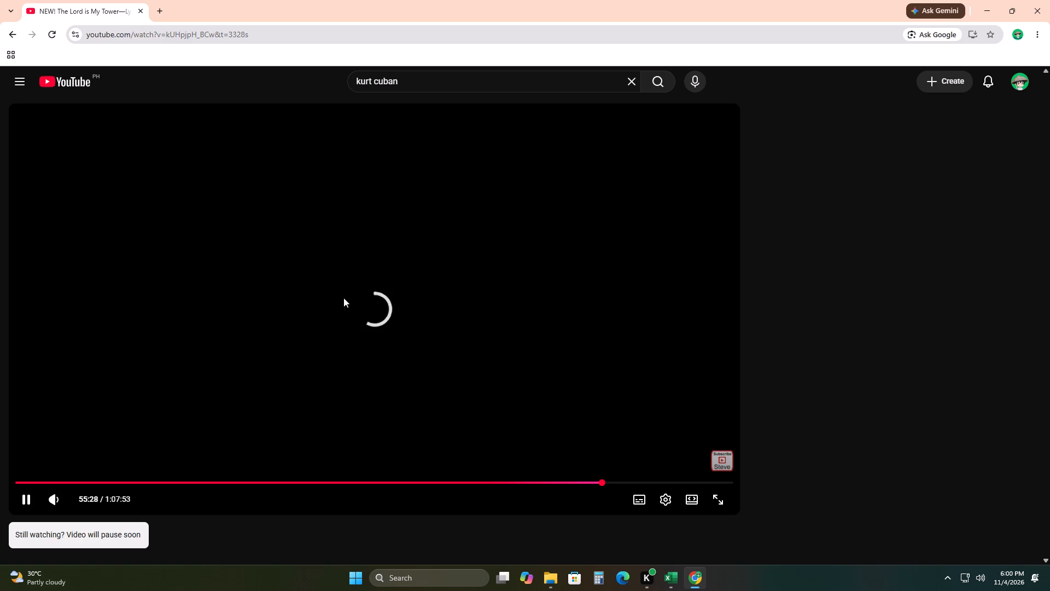
{"action": "scroll", "coordinate": [342, 295], "scroll_direction": "down", "scroll_amount": 4}
{"action": "scroll", "coordinate": [340, 298], "scroll_direction": "up", "scroll_amount": 3}
Return to the YouTube home page and look through the recommended videos, mixes and worship playlists for something to play.
{"action": "left_click", "coordinate": [78, 81]}
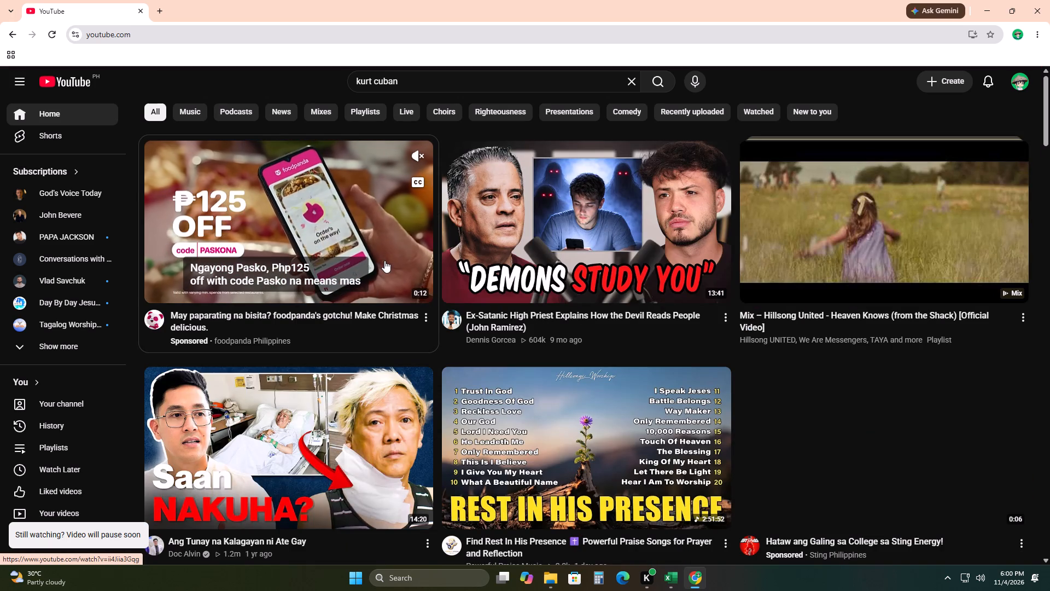
{"action": "scroll", "coordinate": [384, 261], "scroll_direction": "down", "scroll_amount": 5}
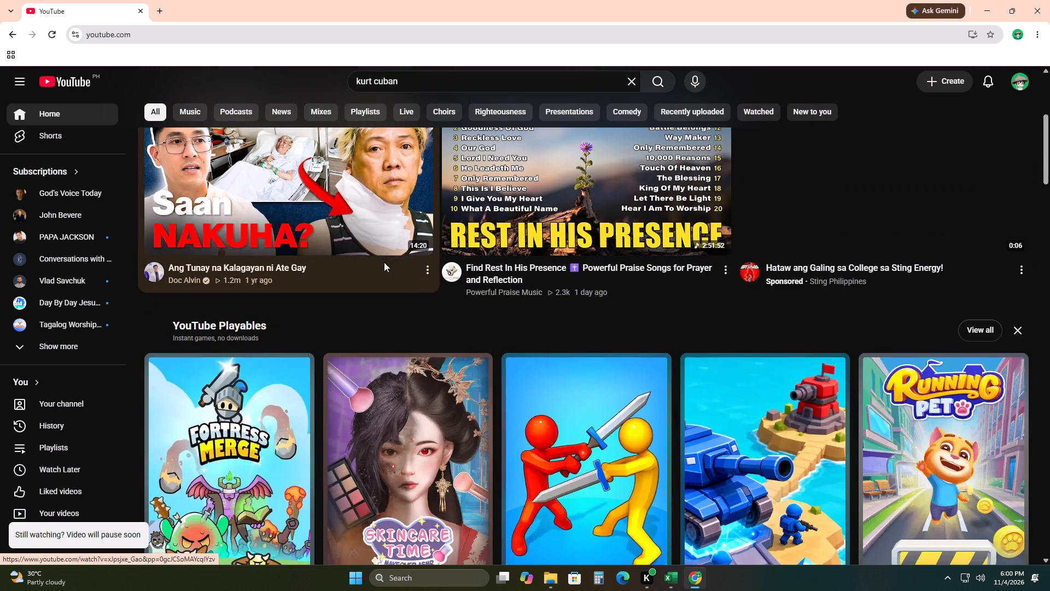
{"action": "scroll", "coordinate": [383, 264], "scroll_direction": "up", "scroll_amount": 4}
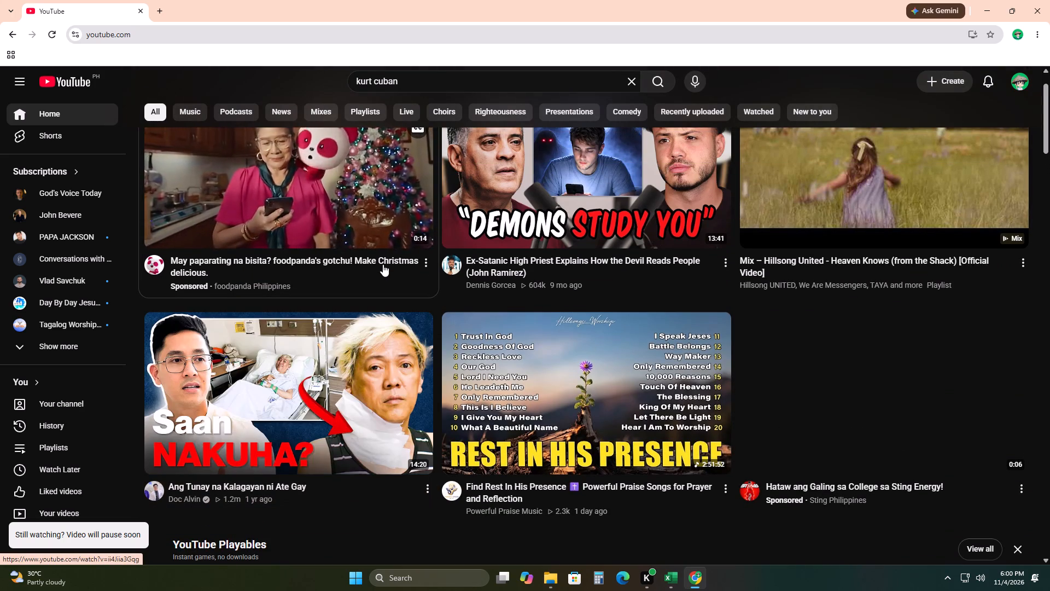
{"action": "scroll", "coordinate": [383, 264], "scroll_direction": "down", "scroll_amount": 4}
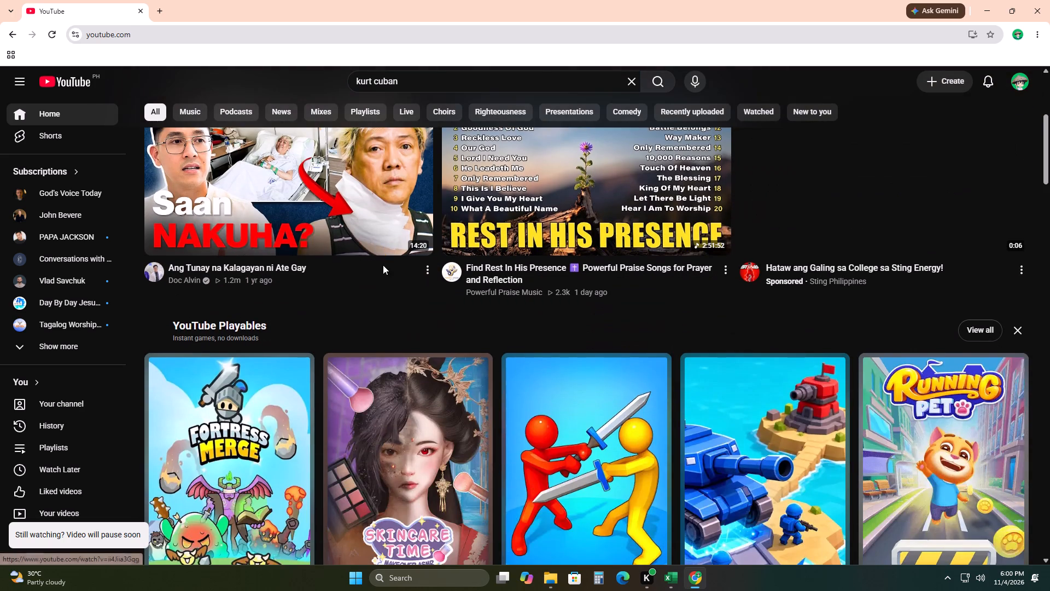
{"action": "scroll", "coordinate": [383, 265], "scroll_direction": "down", "scroll_amount": 8}
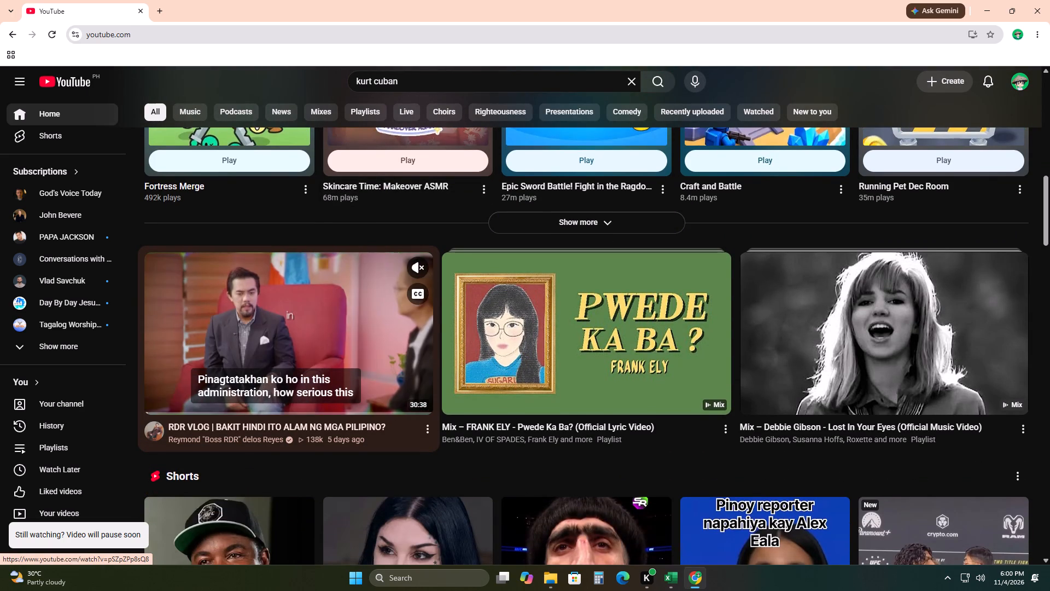
{"action": "scroll", "coordinate": [383, 265], "scroll_direction": "down", "scroll_amount": 4}
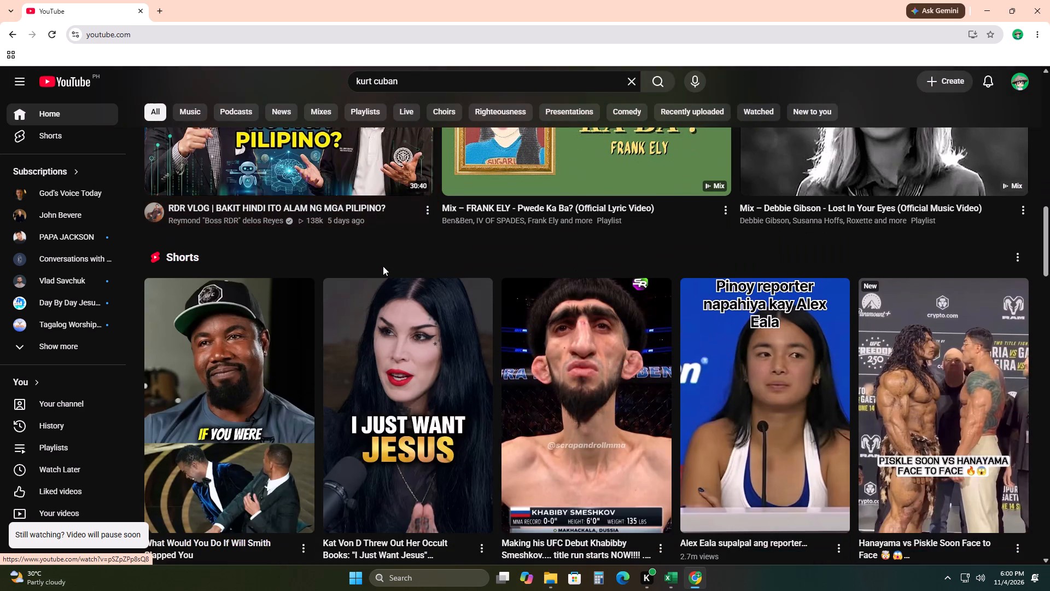
{"action": "scroll", "coordinate": [383, 266], "scroll_direction": "down", "scroll_amount": 9}
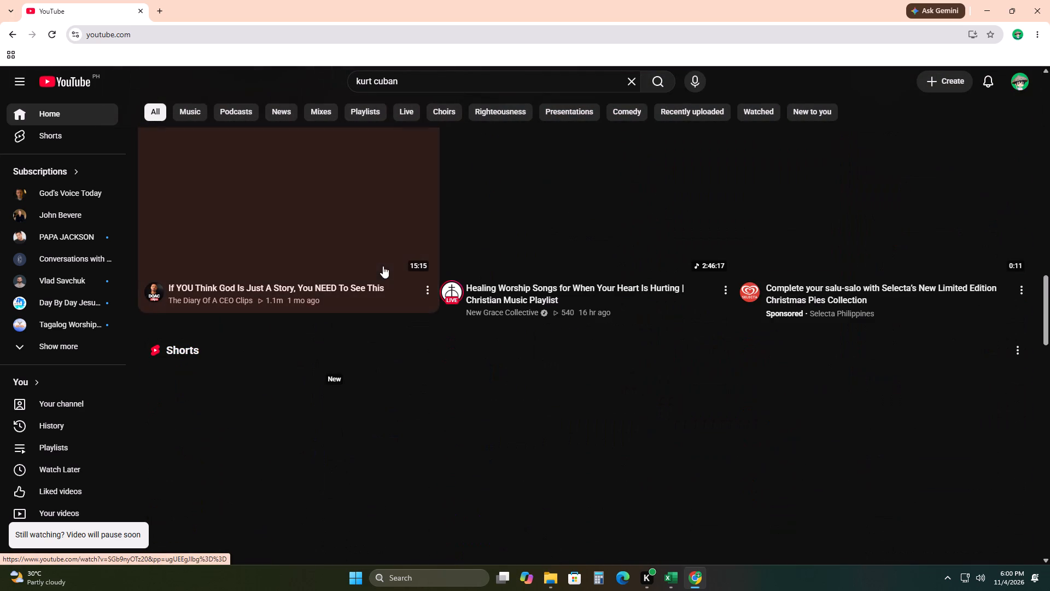
{"action": "scroll", "coordinate": [447, 313], "scroll_direction": "up", "scroll_amount": 6}
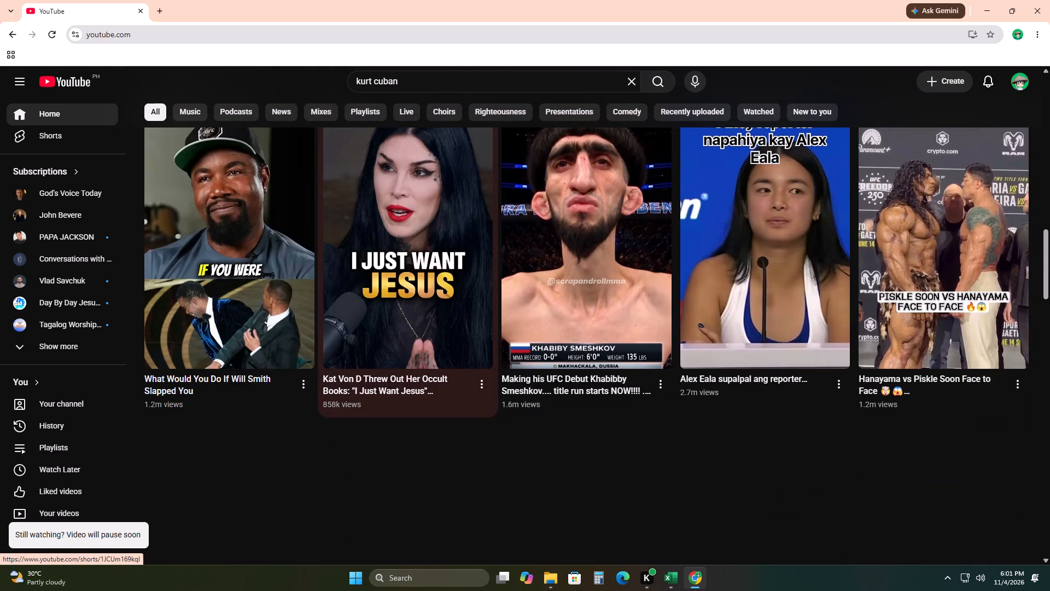
{"action": "scroll", "coordinate": [447, 312], "scroll_direction": "down", "scroll_amount": 7}
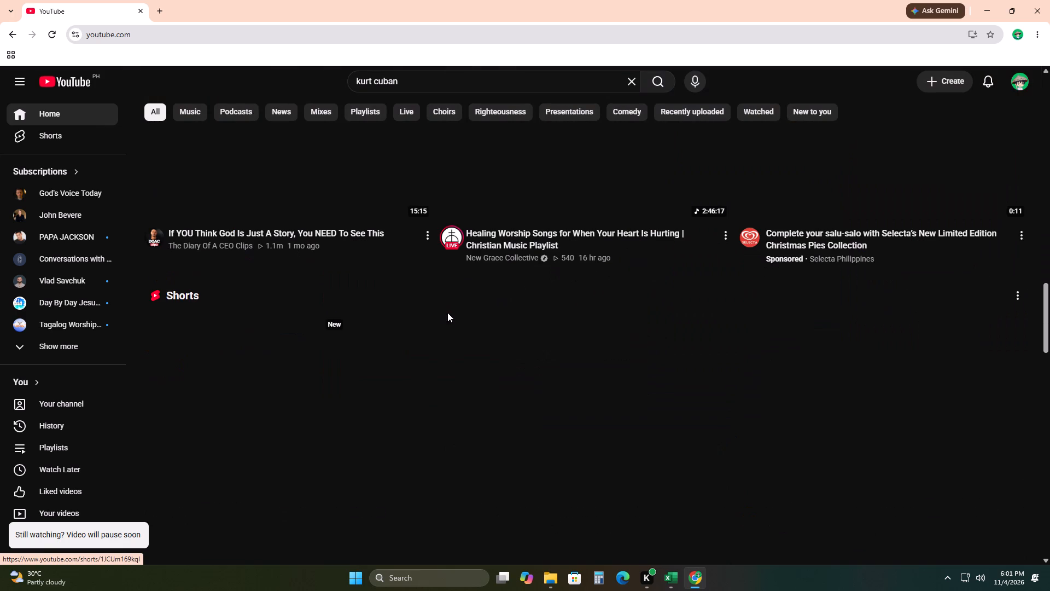
{"action": "scroll", "coordinate": [447, 313], "scroll_direction": "down", "scroll_amount": 6}
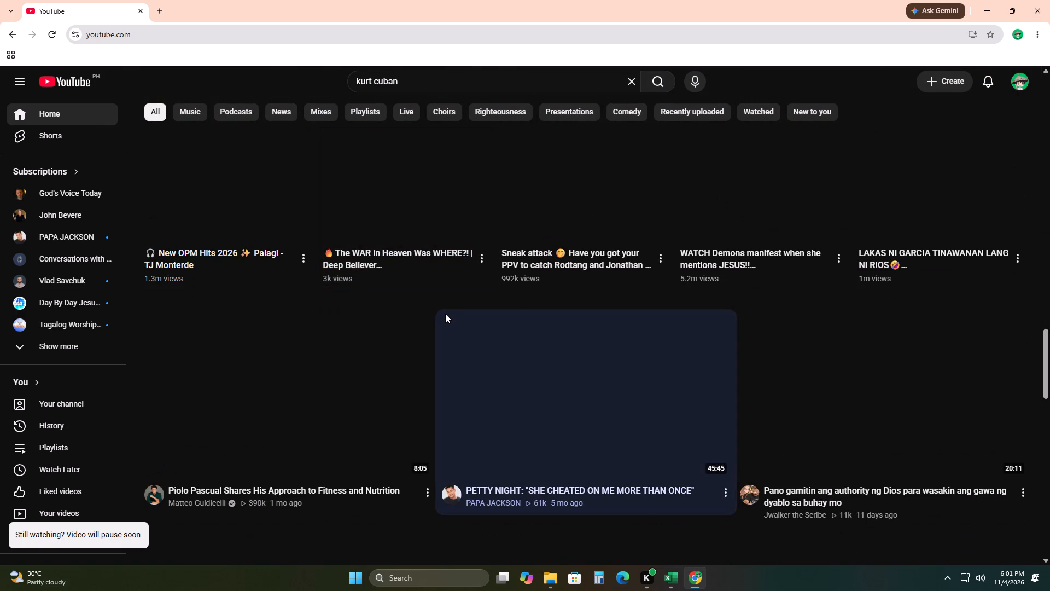
{"action": "scroll", "coordinate": [445, 314], "scroll_direction": "up", "scroll_amount": 4}
{"action": "scroll", "coordinate": [445, 315], "scroll_direction": "down", "scroll_amount": 7}
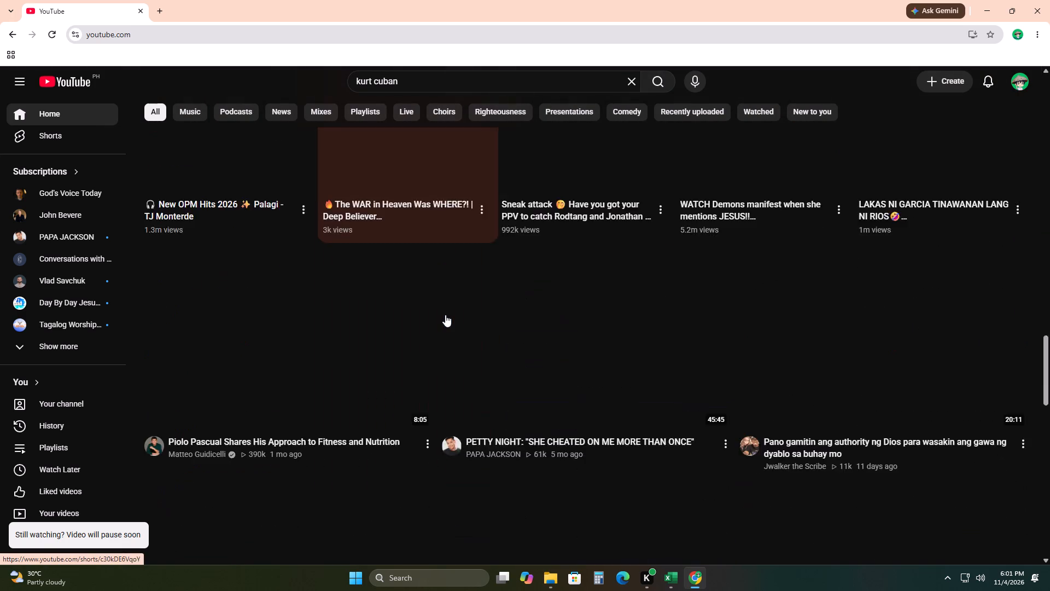
{"action": "scroll", "coordinate": [445, 315], "scroll_direction": "down", "scroll_amount": 12}
{"action": "scroll", "coordinate": [445, 314], "scroll_direction": "up", "scroll_amount": 9}
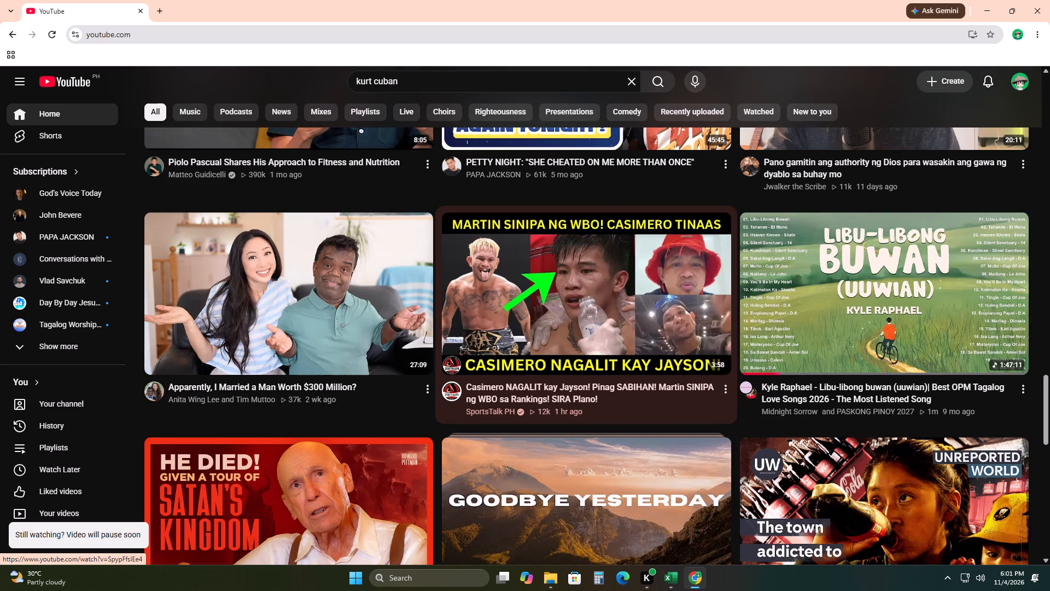
{"action": "scroll", "coordinate": [445, 311], "scroll_direction": "down", "scroll_amount": 4}
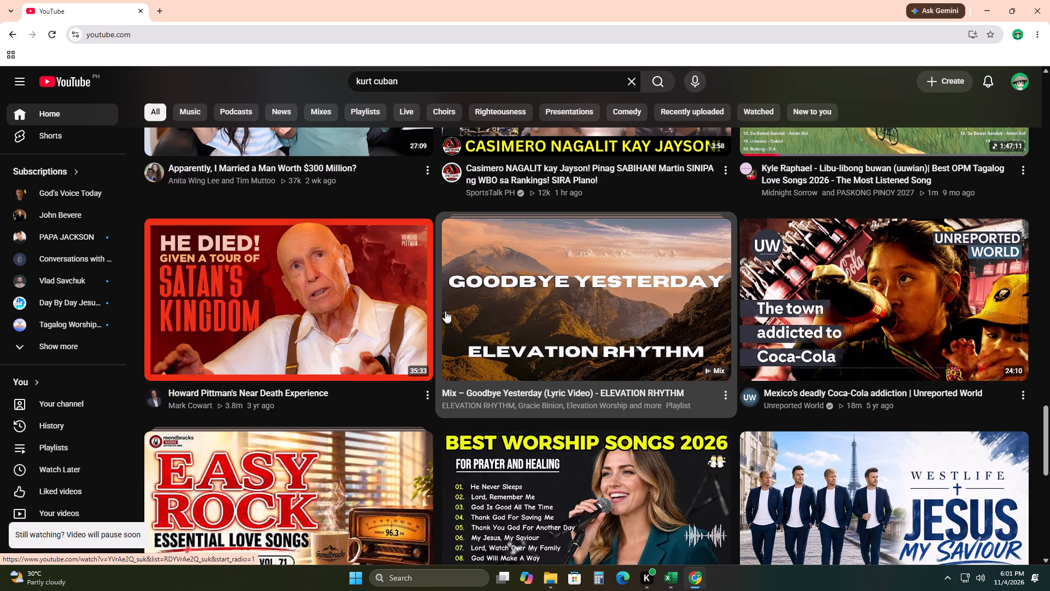
{"action": "scroll", "coordinate": [445, 311], "scroll_direction": "down", "scroll_amount": 3}
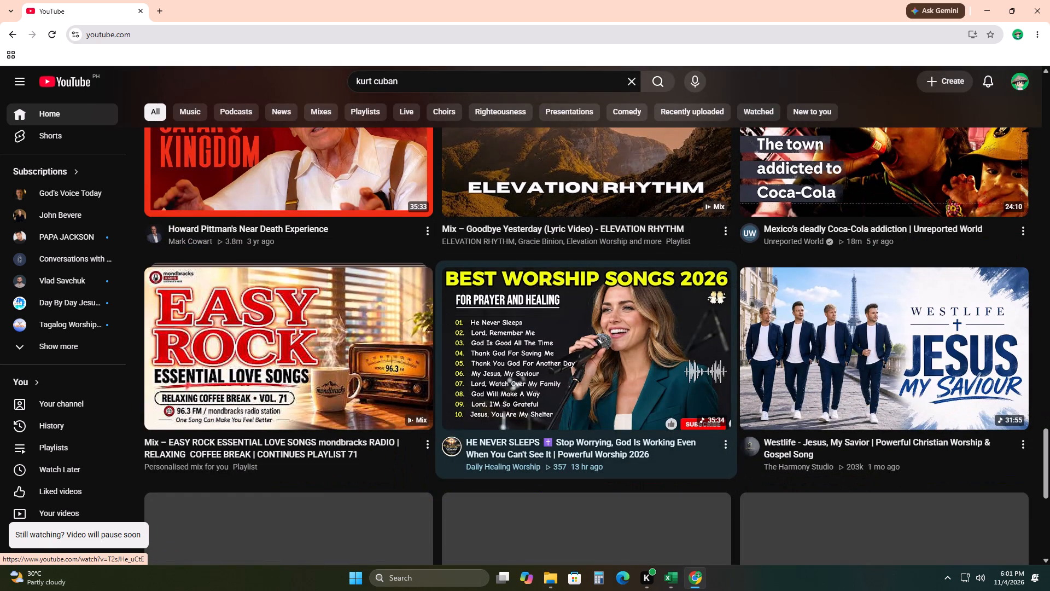
{"action": "scroll", "coordinate": [446, 310], "scroll_direction": "down", "scroll_amount": 3}
{"action": "scroll", "coordinate": [446, 310], "scroll_direction": "up", "scroll_amount": 3}
{"action": "scroll", "coordinate": [447, 309], "scroll_direction": "down", "scroll_amount": 6}
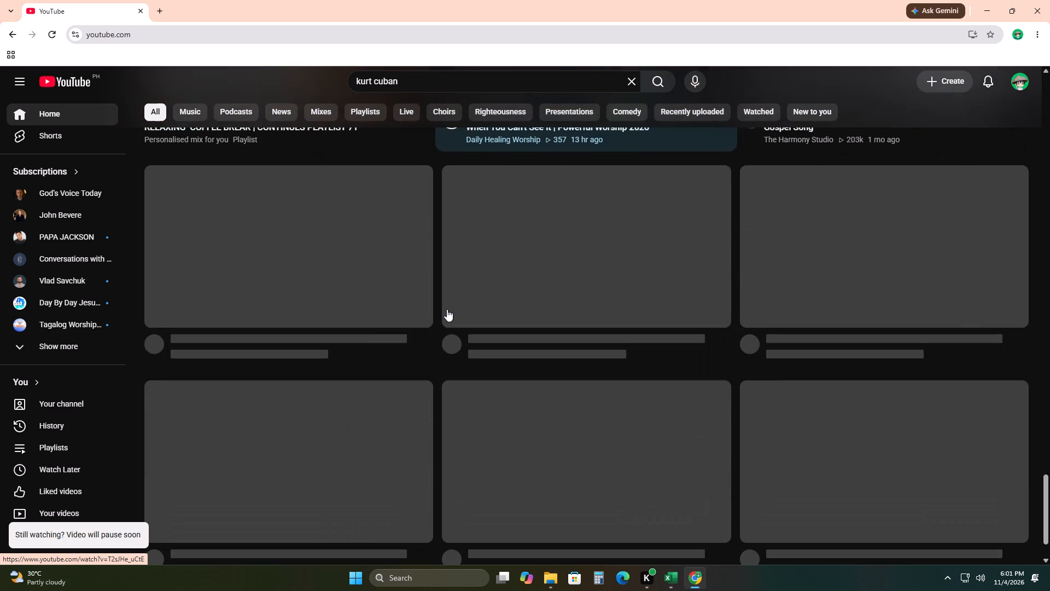
{"action": "scroll", "coordinate": [447, 309], "scroll_direction": "down", "scroll_amount": 3}
{"action": "scroll", "coordinate": [446, 311], "scroll_direction": "up", "scroll_amount": 4}
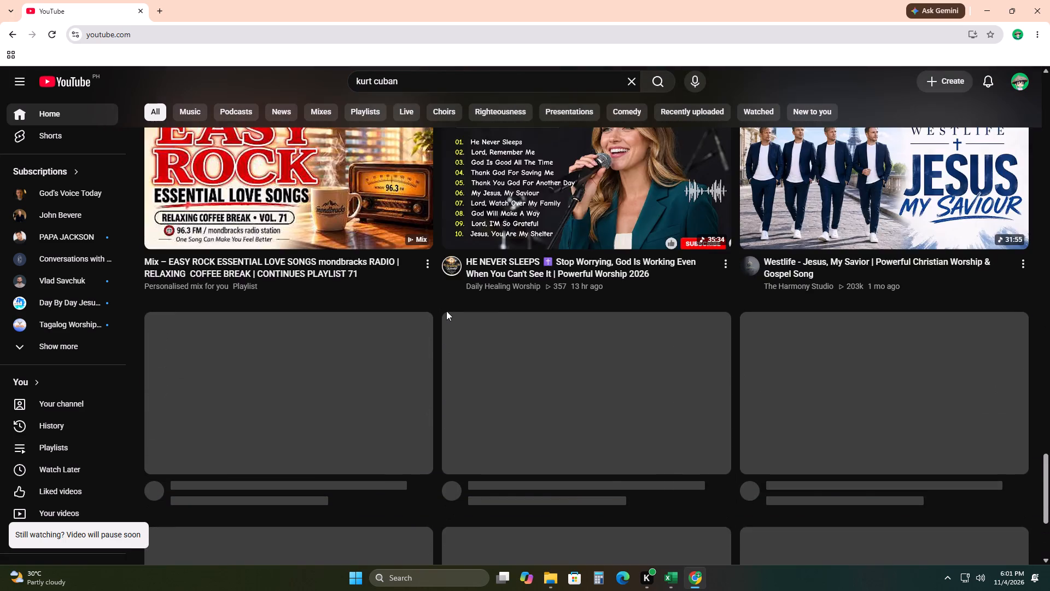
{"action": "scroll", "coordinate": [446, 311], "scroll_direction": "up", "scroll_amount": 9}
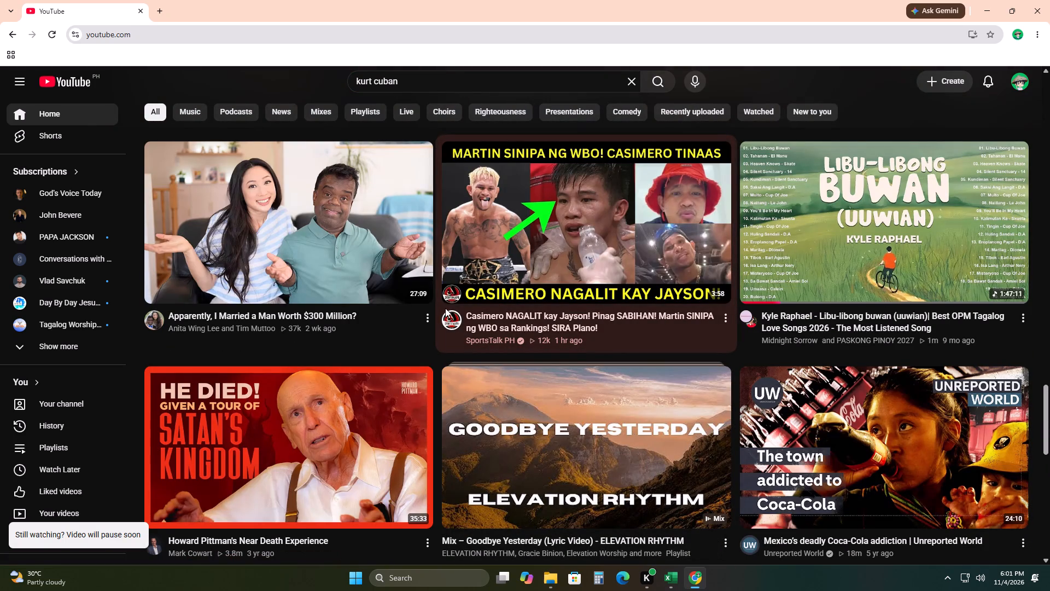
{"action": "scroll", "coordinate": [447, 308], "scroll_direction": "up", "scroll_amount": 5}
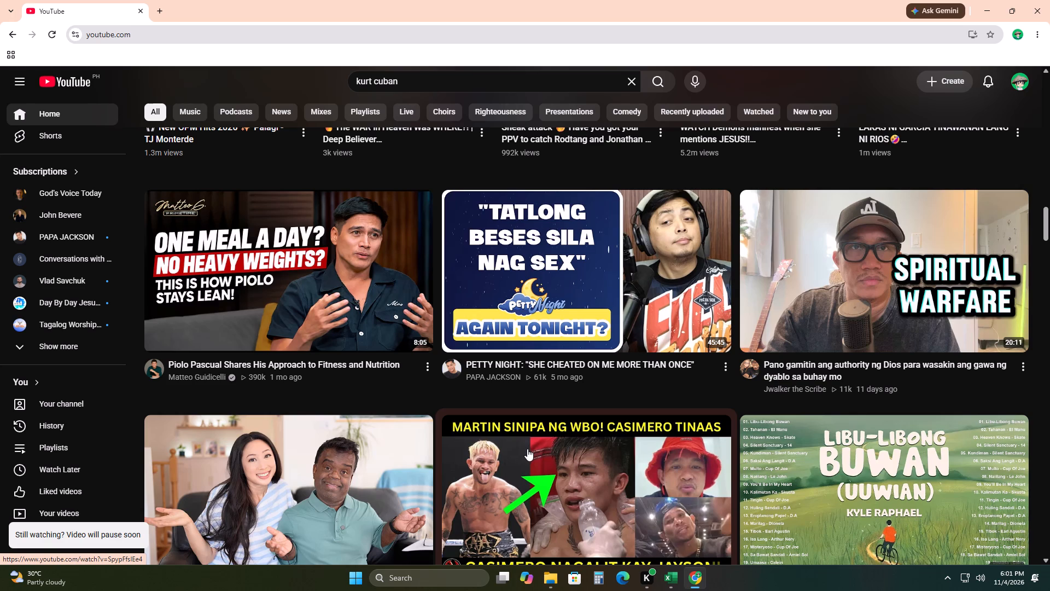
{"action": "scroll", "coordinate": [527, 449], "scroll_direction": "down", "scroll_amount": 5}
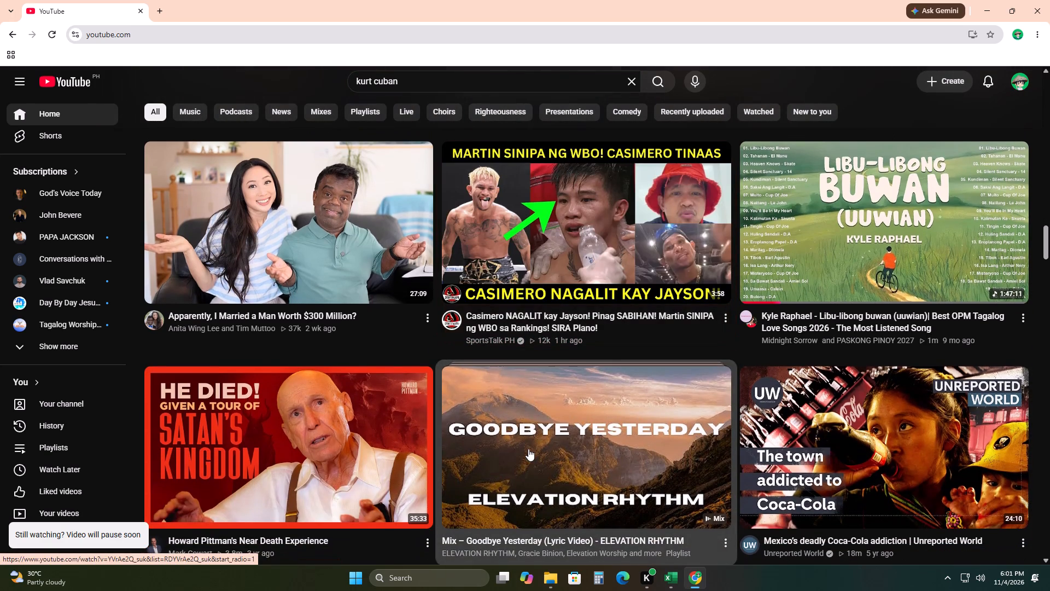
Play PAPA JACKSON's video PETTY NIGHT: "SHE CHEATED ON ME MORE THAN ONCE" from the home page recommendations.
{"action": "scroll", "coordinate": [529, 451], "scroll_direction": "up", "scroll_amount": 4}
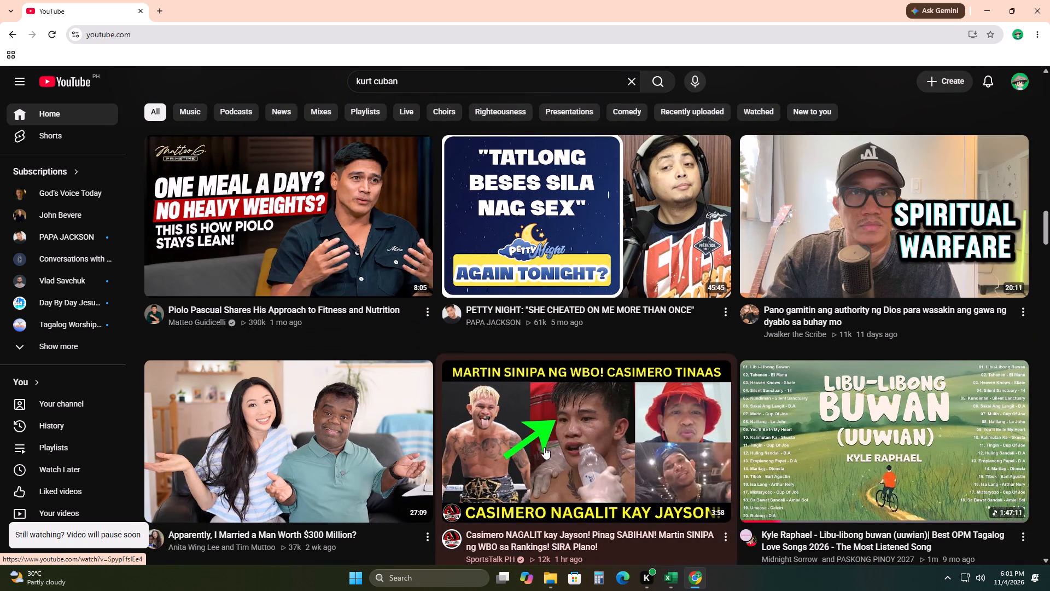
{"action": "scroll", "coordinate": [547, 454], "scroll_direction": "up", "scroll_amount": 3}
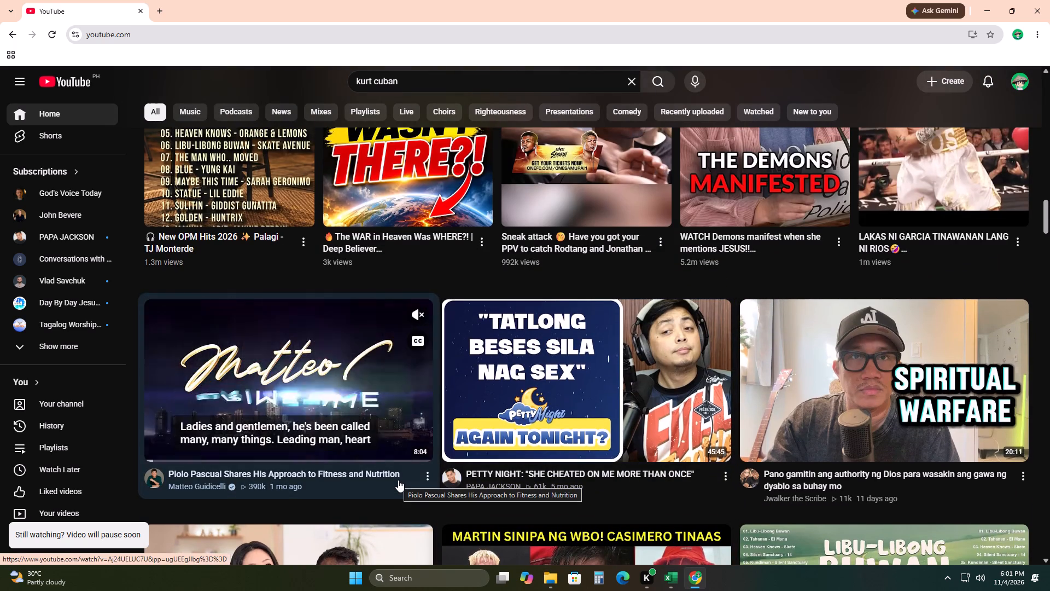
{"action": "scroll", "coordinate": [410, 478], "scroll_direction": "down", "scroll_amount": 1}
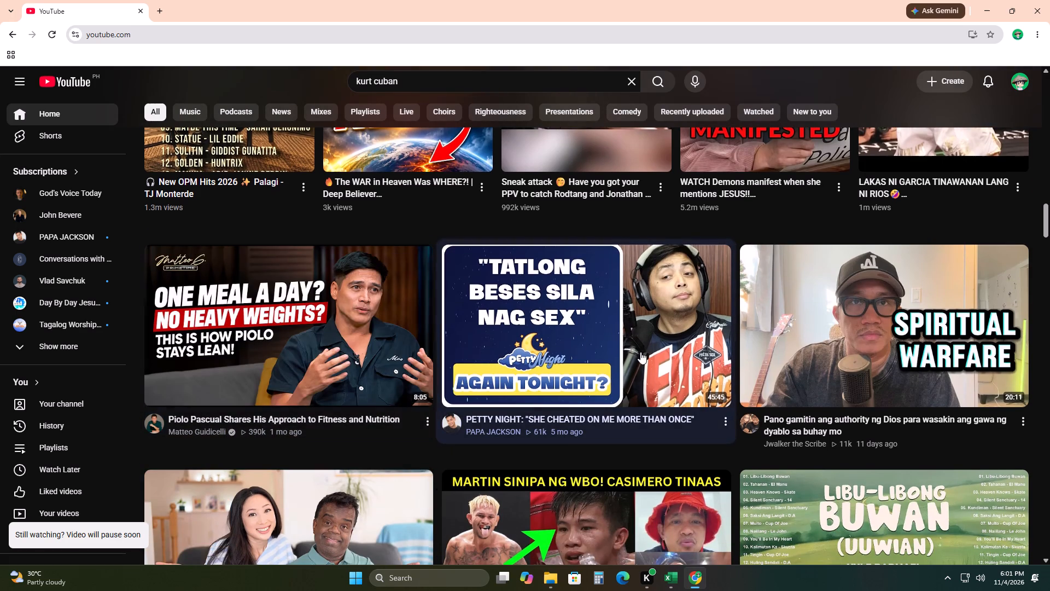
{"action": "left_click", "coordinate": [582, 322]}
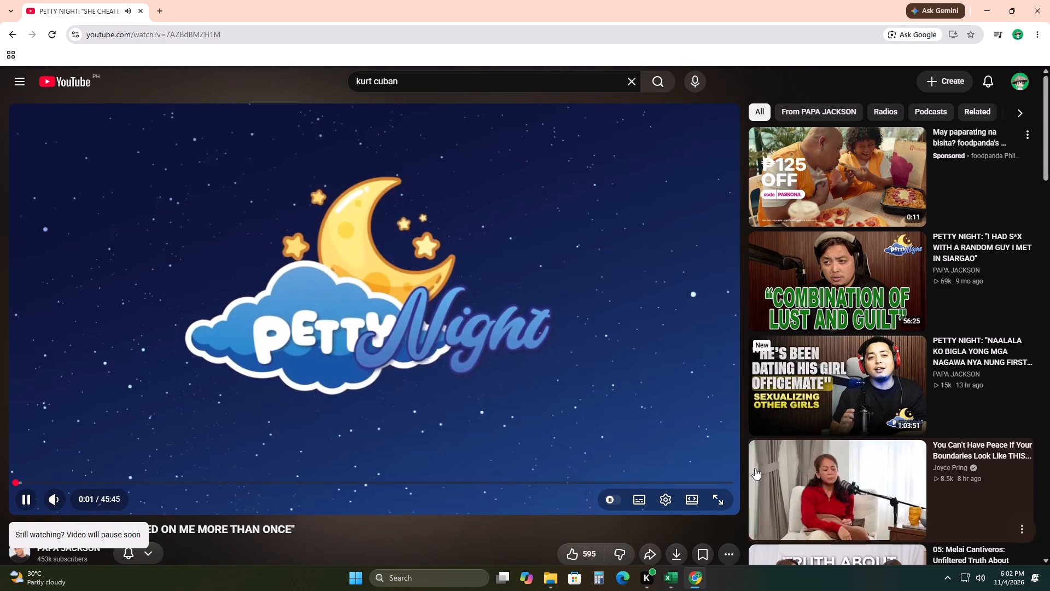
Switch to the RCI October 2026 workbook in Excel and examine the SP 3 and SP 4 check entries around row 109.
{"action": "left_click", "coordinate": [673, 582]}
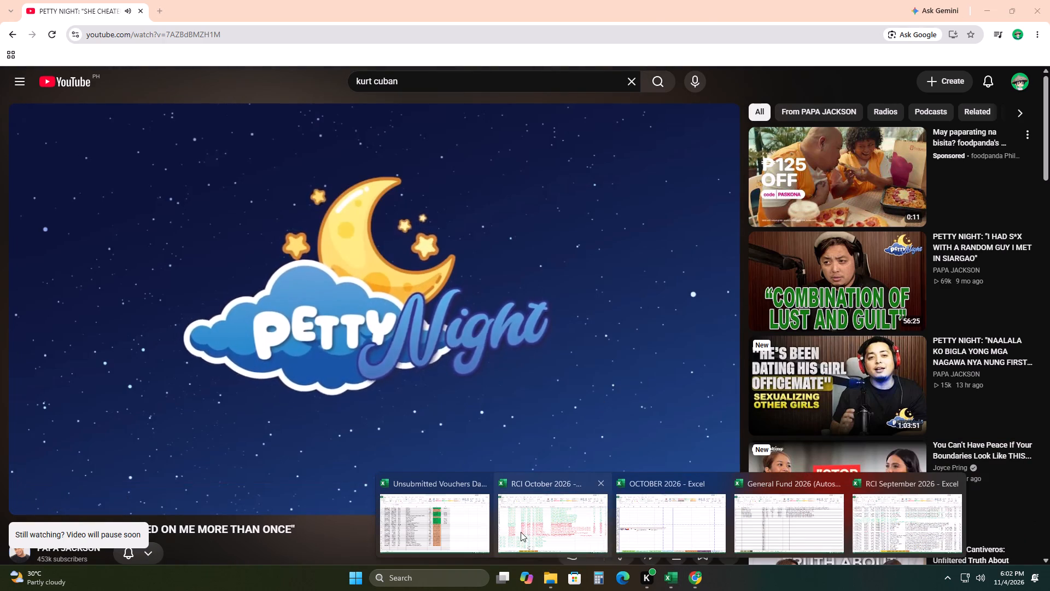
{"action": "left_click", "coordinate": [525, 528]}
{"action": "scroll", "coordinate": [538, 483], "scroll_direction": "down", "scroll_amount": 4}
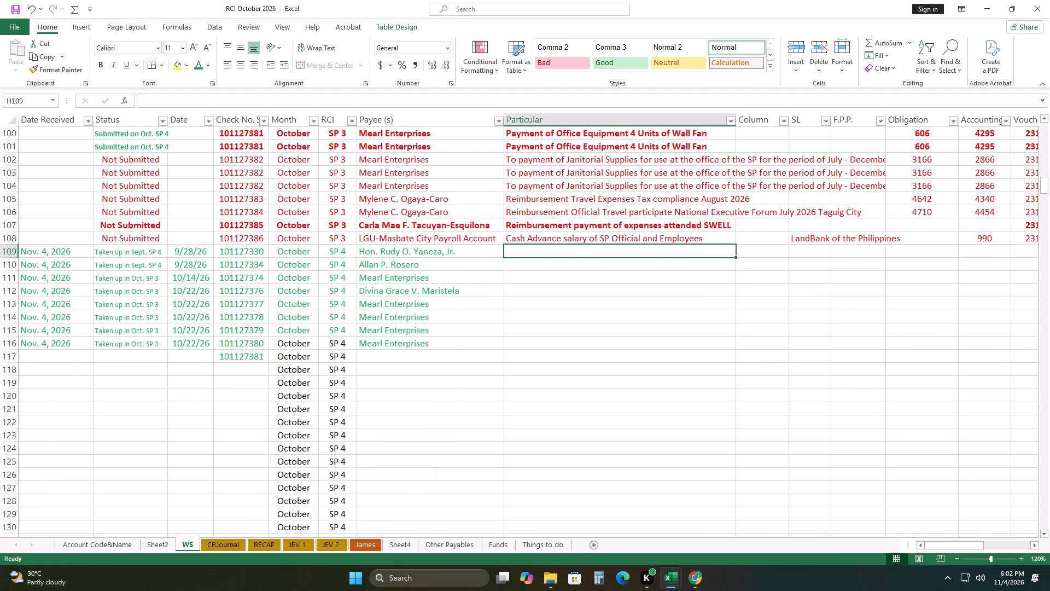
{"action": "scroll", "coordinate": [534, 490], "scroll_direction": "up", "scroll_amount": 3}
{"action": "scroll", "coordinate": [534, 494], "scroll_direction": "down", "scroll_amount": 4}
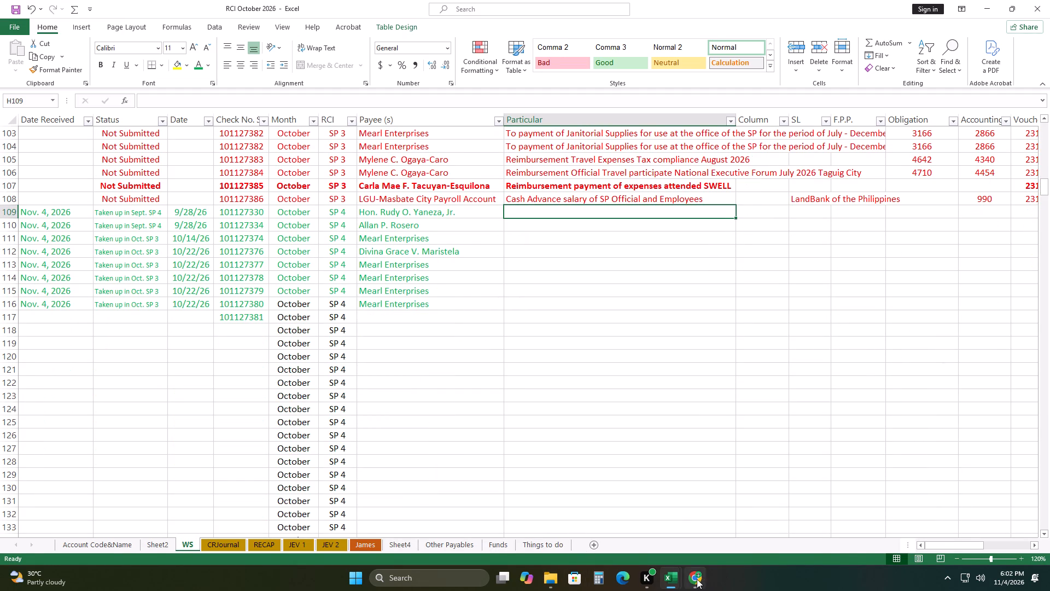
Switch back to YouTube in Chrome and fine-tune the volume of the playing PETTY NIGHT video.
{"action": "left_click", "coordinate": [697, 579]}
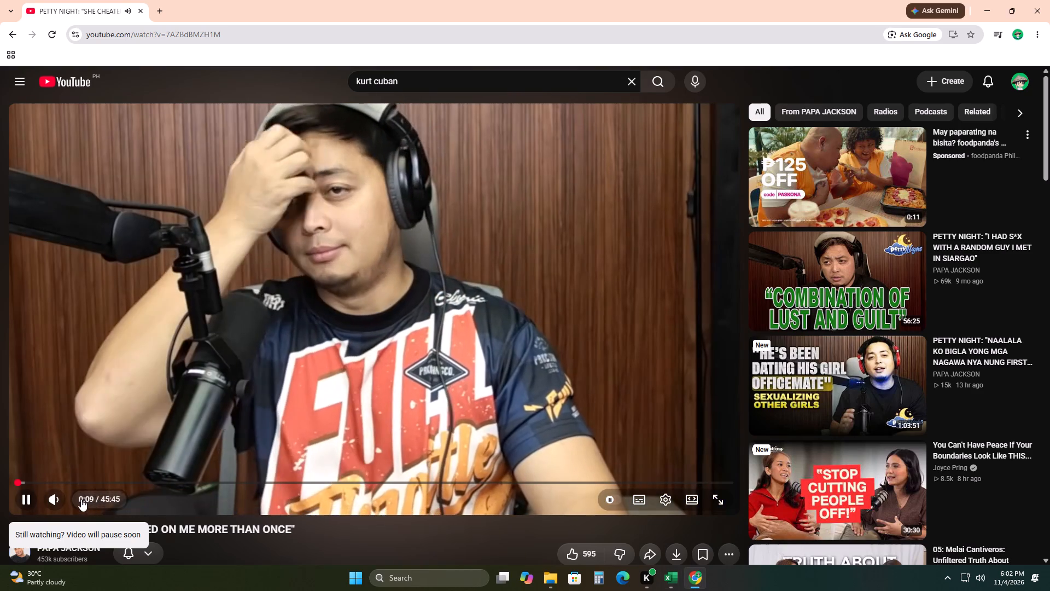
{"action": "left_click", "coordinate": [79, 498]}
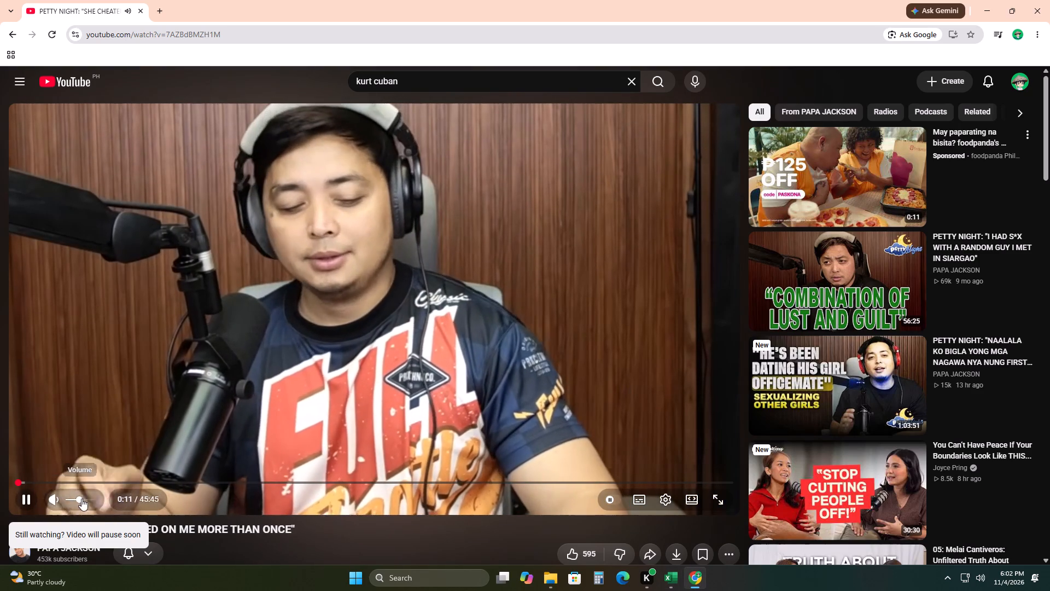
{"action": "left_click", "coordinate": [83, 499]}
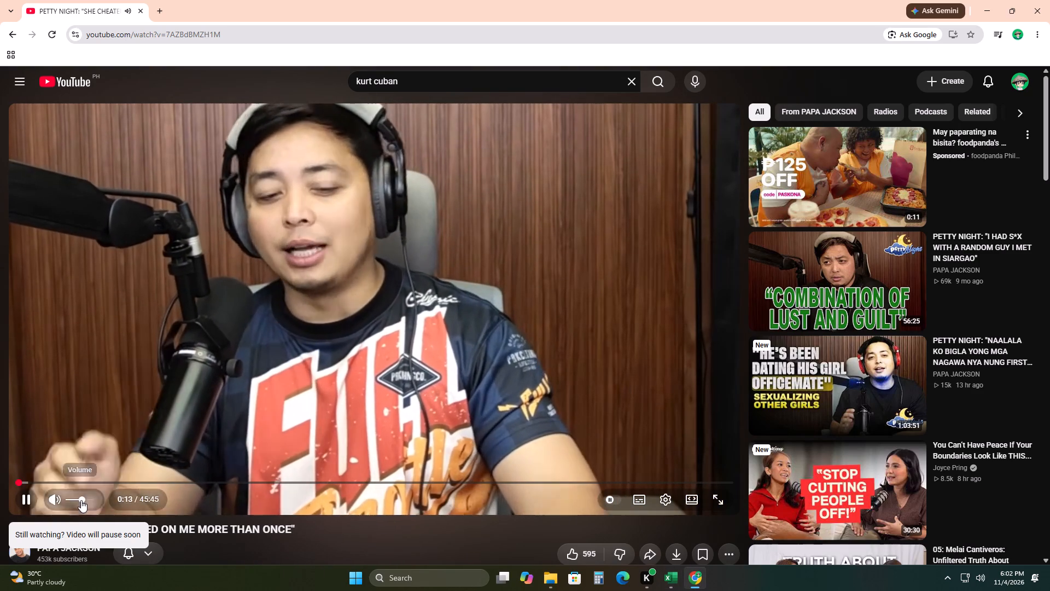
{"action": "left_click", "coordinate": [80, 500]}
{"action": "left_click", "coordinate": [81, 499]}
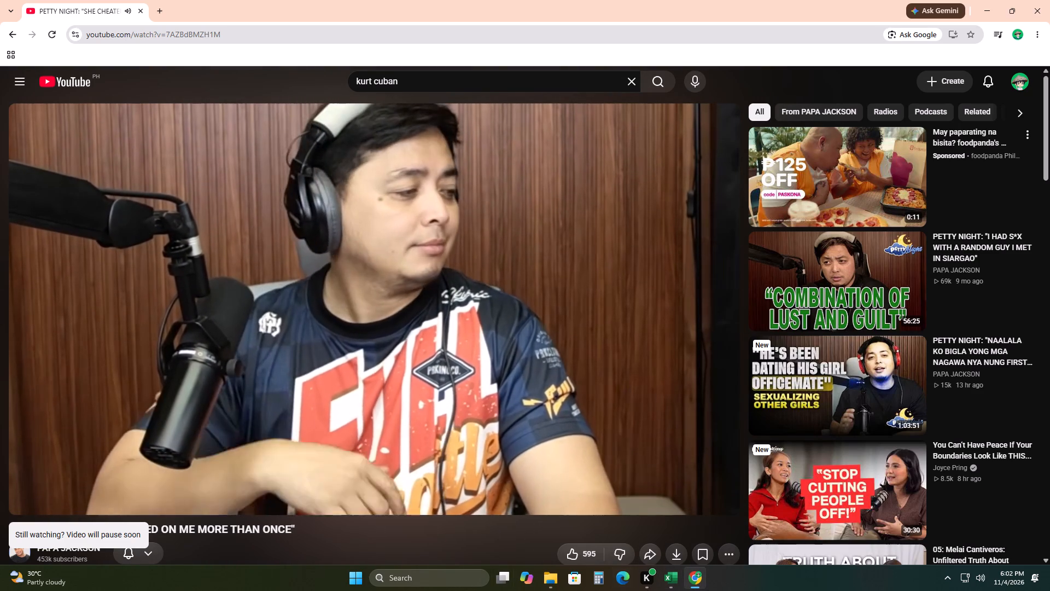
Switch to the RCI October 2026 workbook and examine the debit and credit accounts and amounts of the SP 3 entries down to row 108.
{"action": "left_click", "coordinate": [669, 580]}
{"action": "left_click_drag", "start_coordinate": [526, 511], "coordinate": [527, 511]}
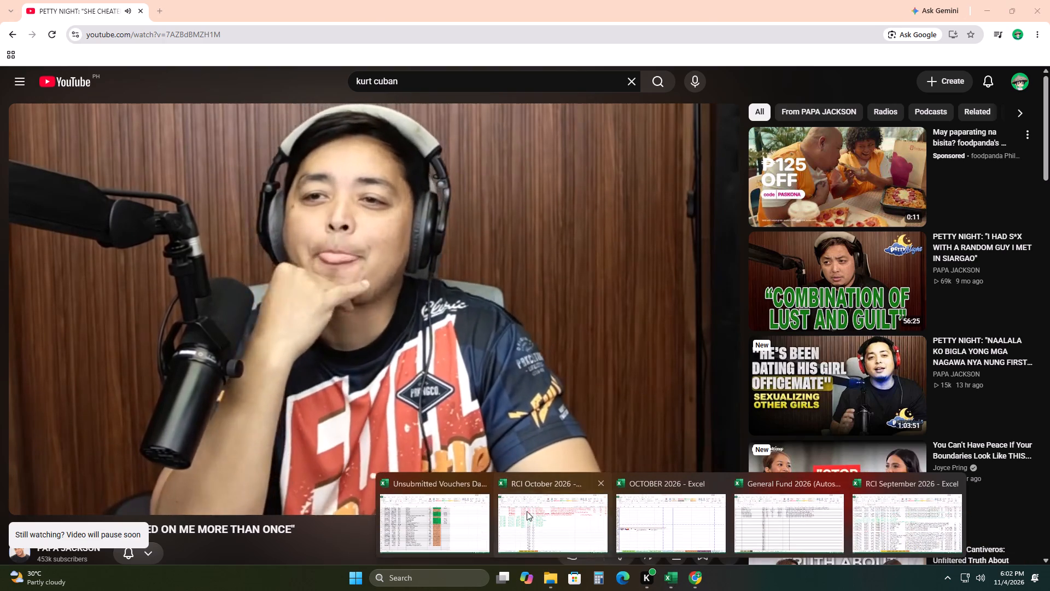
{"action": "left_click_drag", "start_coordinate": [527, 511], "coordinate": [531, 513]}
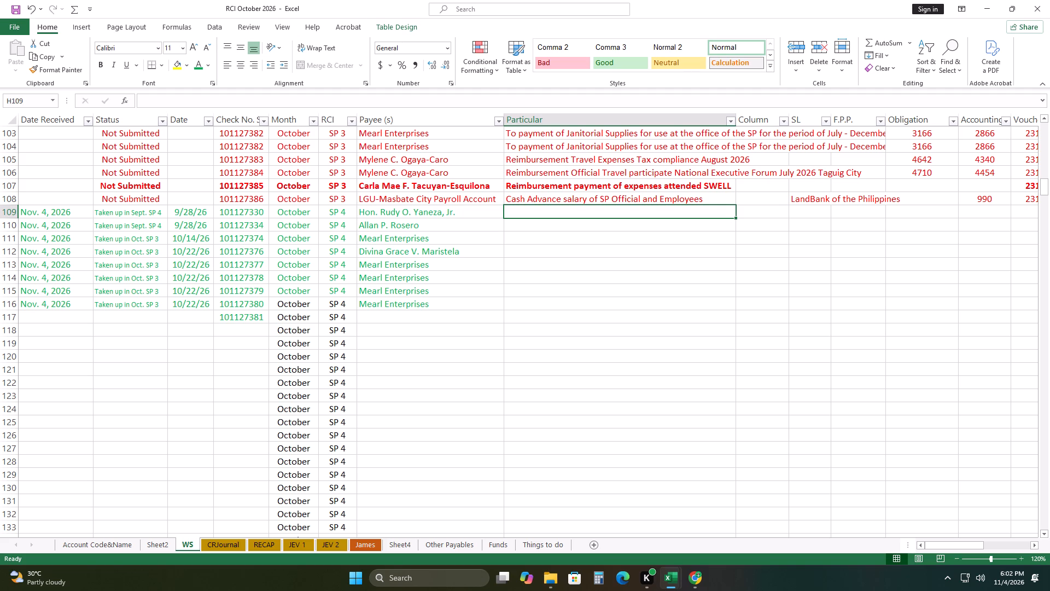
{"action": "scroll", "coordinate": [318, 408], "scroll_direction": "up", "scroll_amount": 6}
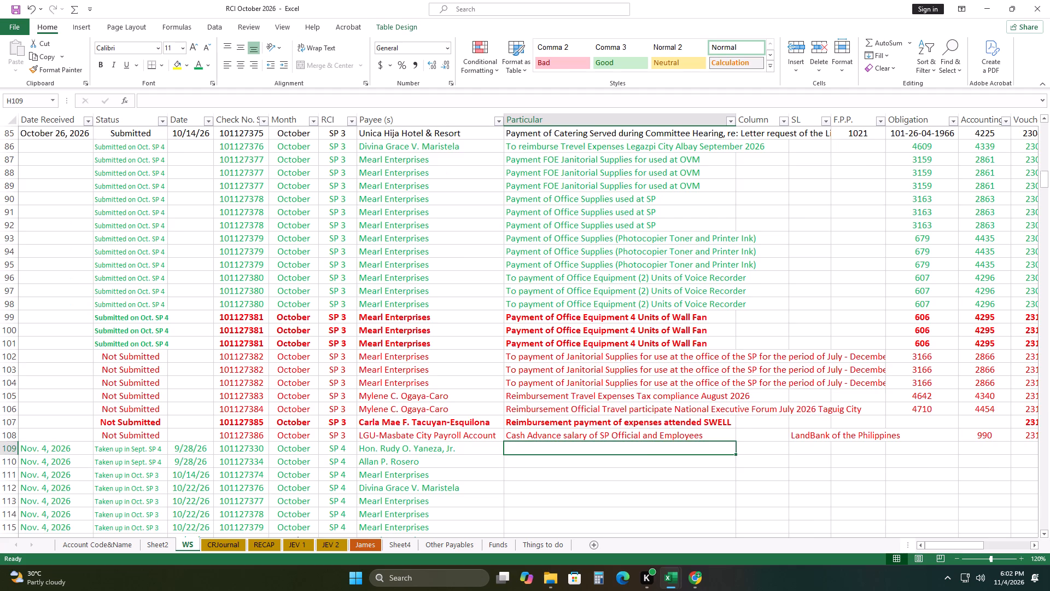
{"action": "scroll", "coordinate": [317, 403], "scroll_direction": "up", "scroll_amount": 4}
{"action": "scroll", "coordinate": [319, 407], "scroll_direction": "down", "scroll_amount": 4}
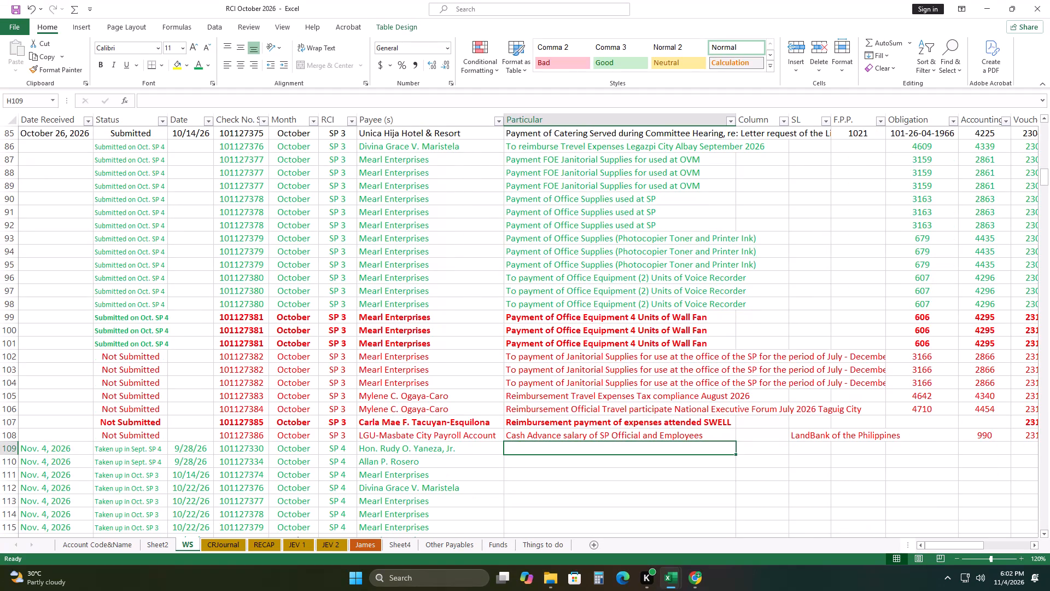
{"action": "scroll", "coordinate": [260, 380], "scroll_direction": "down", "scroll_amount": 1}
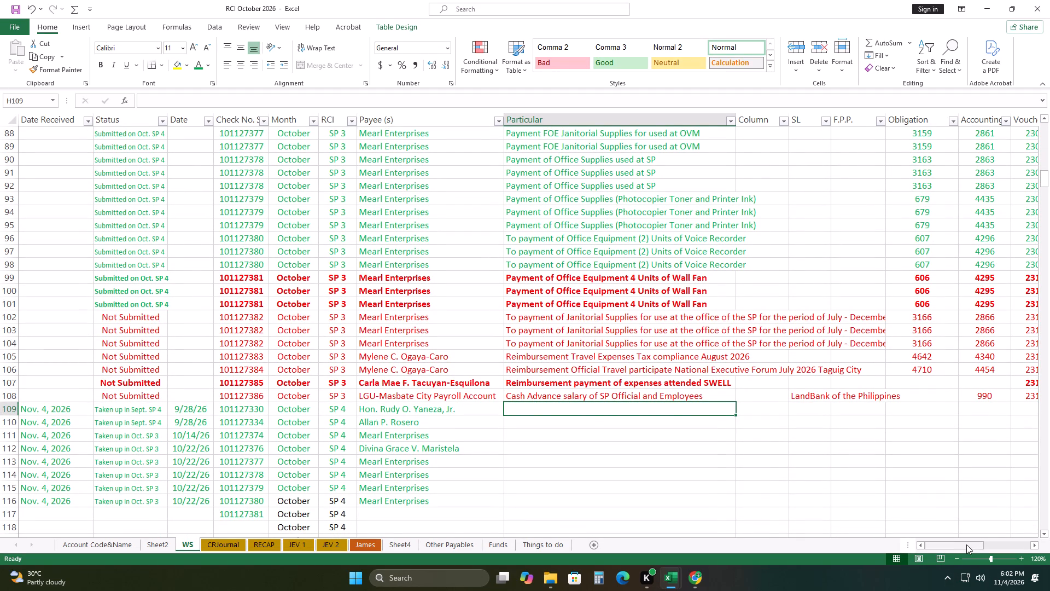
{"action": "left_click_drag", "start_coordinate": [968, 544], "coordinate": [970, 544]}
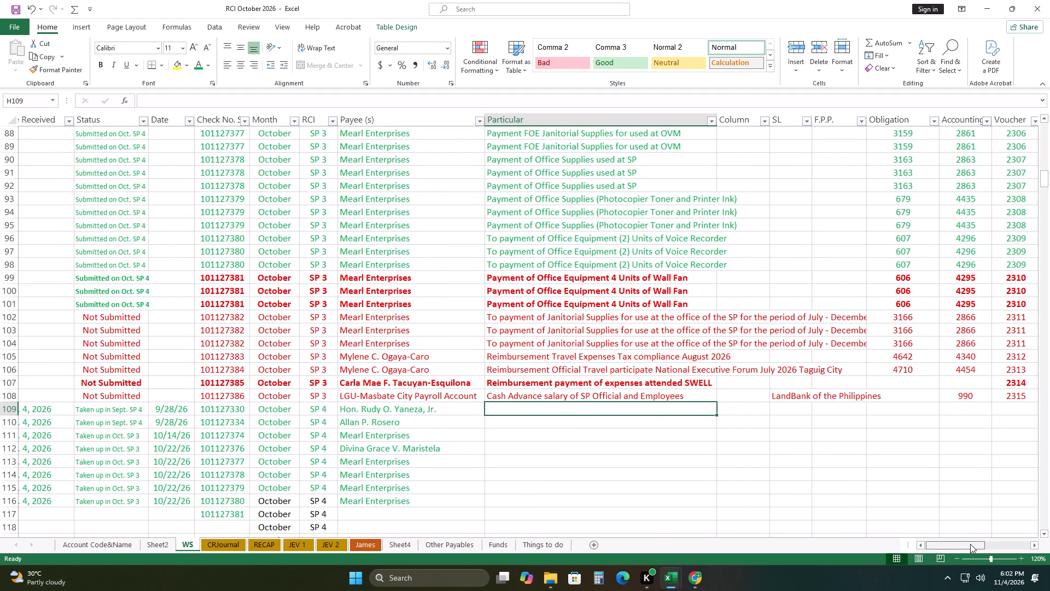
{"action": "left_click_drag", "start_coordinate": [970, 544], "coordinate": [998, 535]}
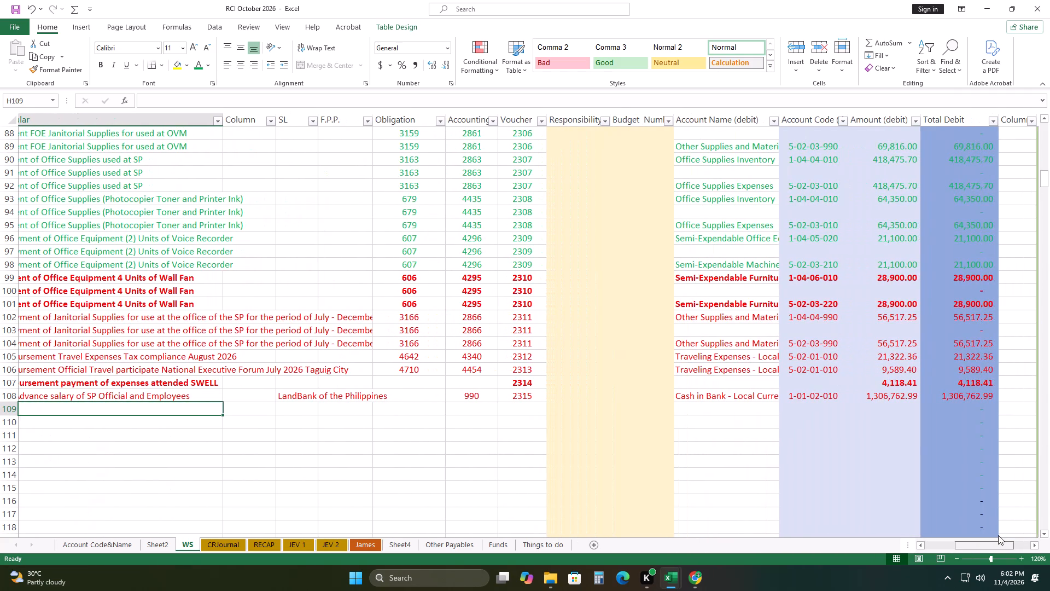
{"action": "left_click_drag", "start_coordinate": [998, 535], "coordinate": [997, 535]}
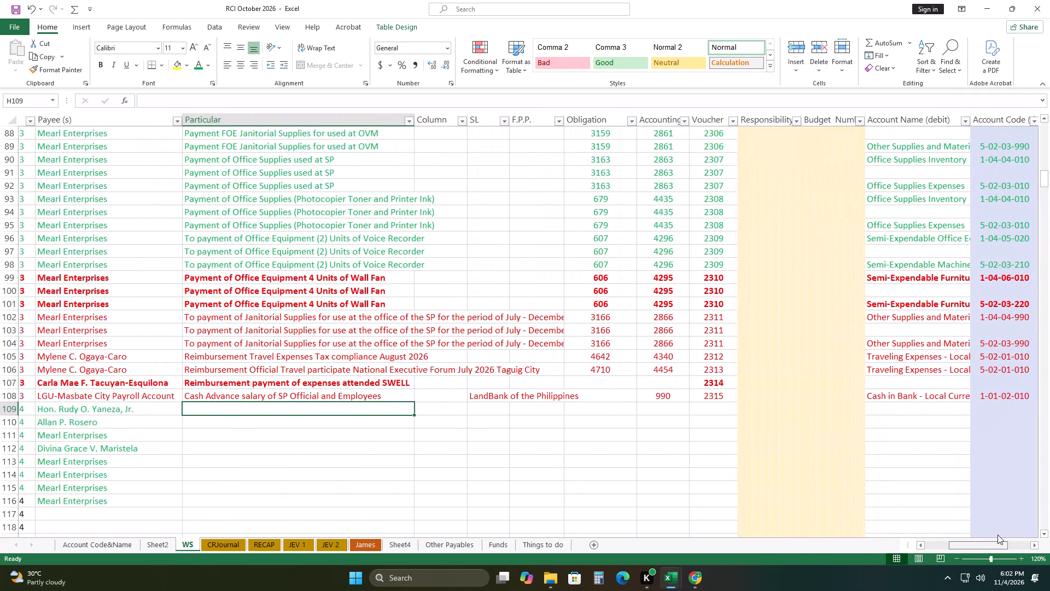
{"action": "left_click_drag", "start_coordinate": [997, 535], "coordinate": [1025, 525]}
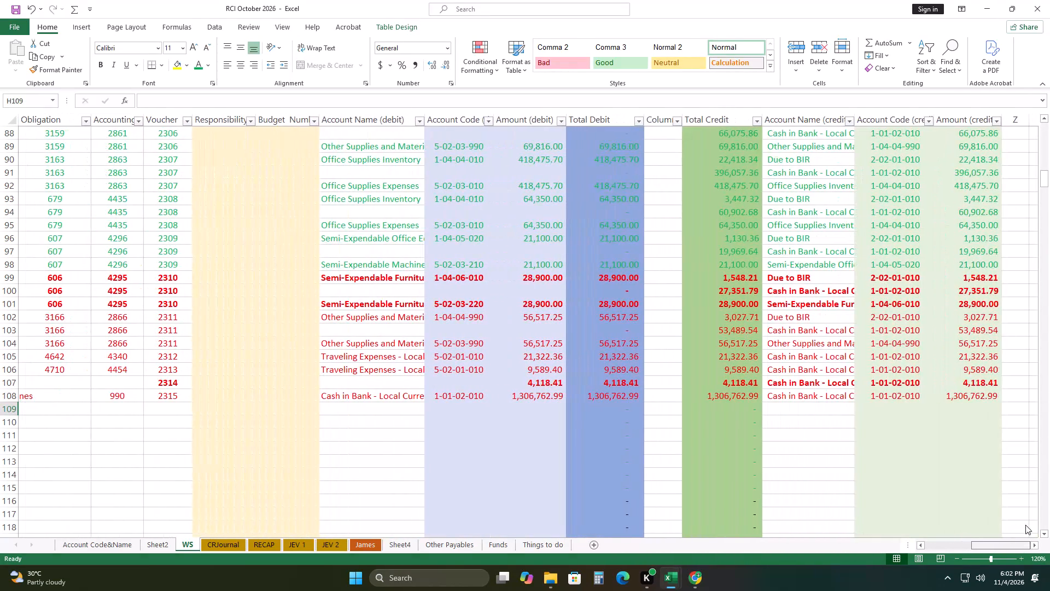
{"action": "left_click_drag", "start_coordinate": [1025, 525], "coordinate": [1042, 523]}
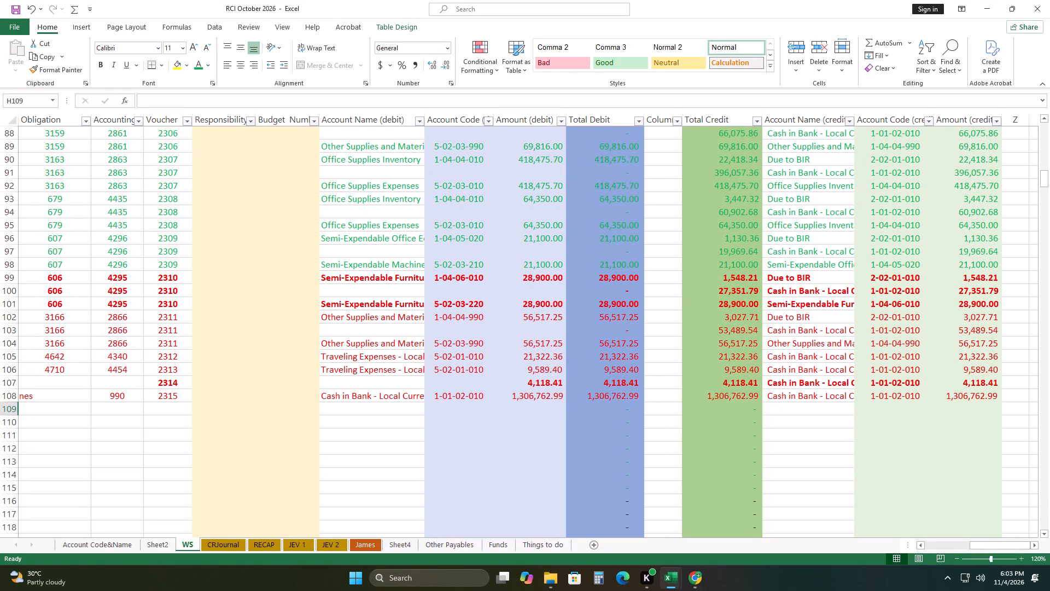
Inspect the full debit account name of the wall fan entry in row 99.
{"action": "double_click", "coordinate": [372, 276]}
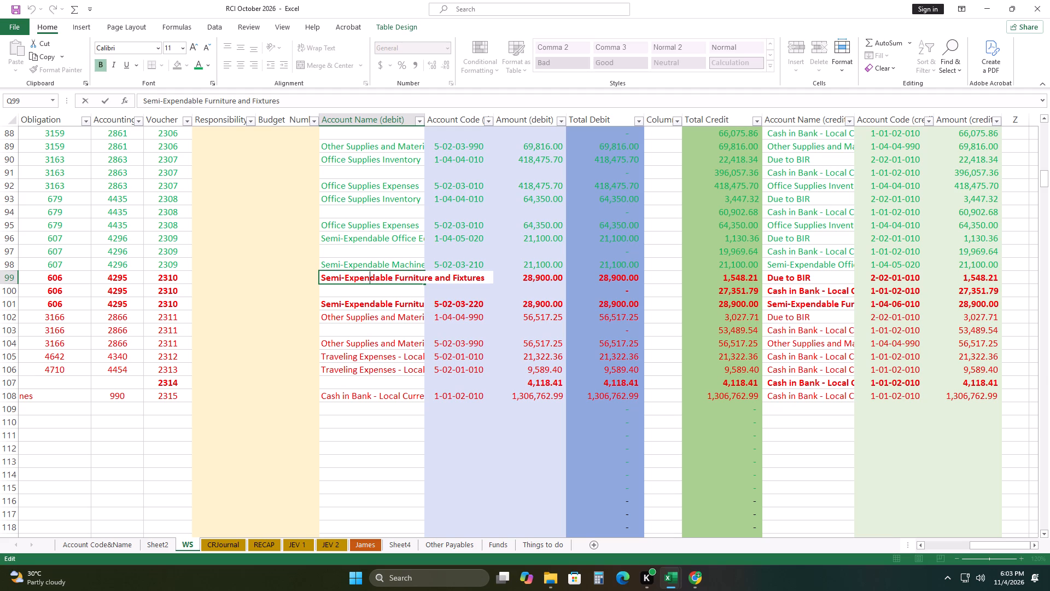
{"action": "left_click", "coordinate": [524, 309]}
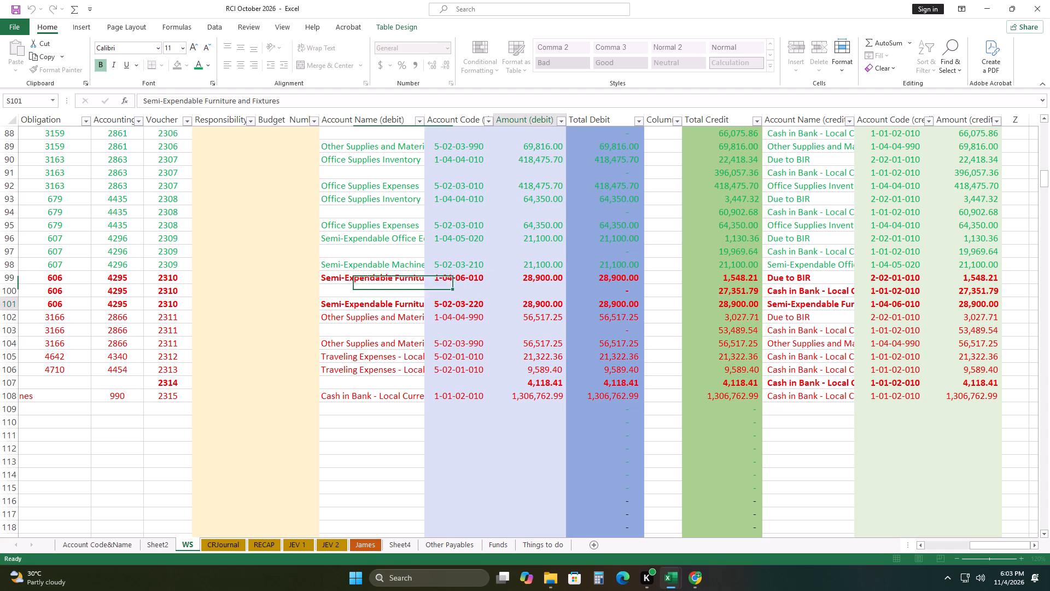
{"action": "double_click", "coordinate": [384, 283]}
{"action": "left_click", "coordinate": [396, 277]}
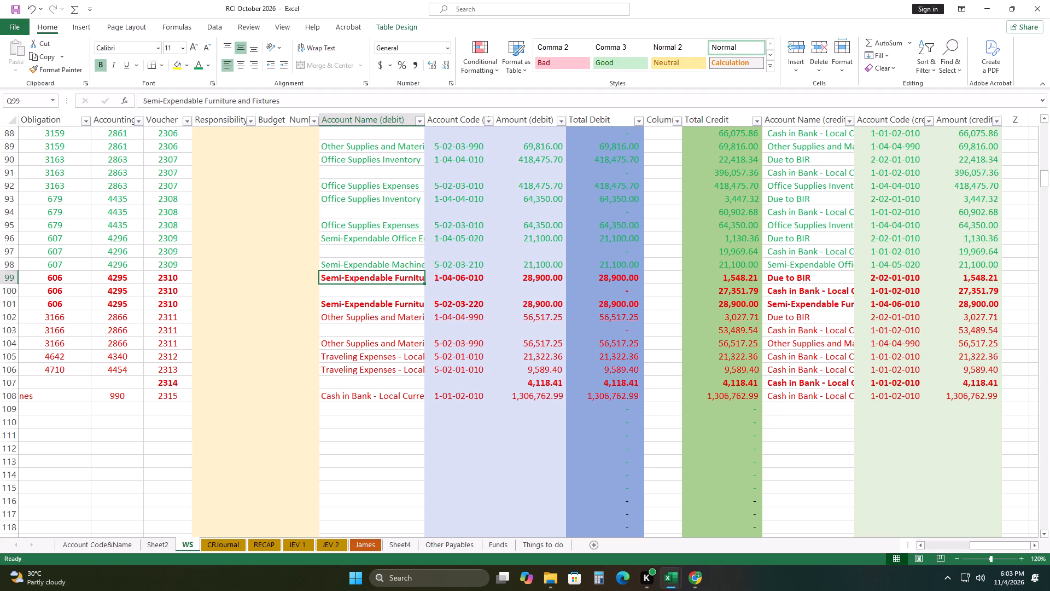
{"action": "double_click", "coordinate": [399, 279]}
{"action": "left_click", "coordinate": [402, 311]}
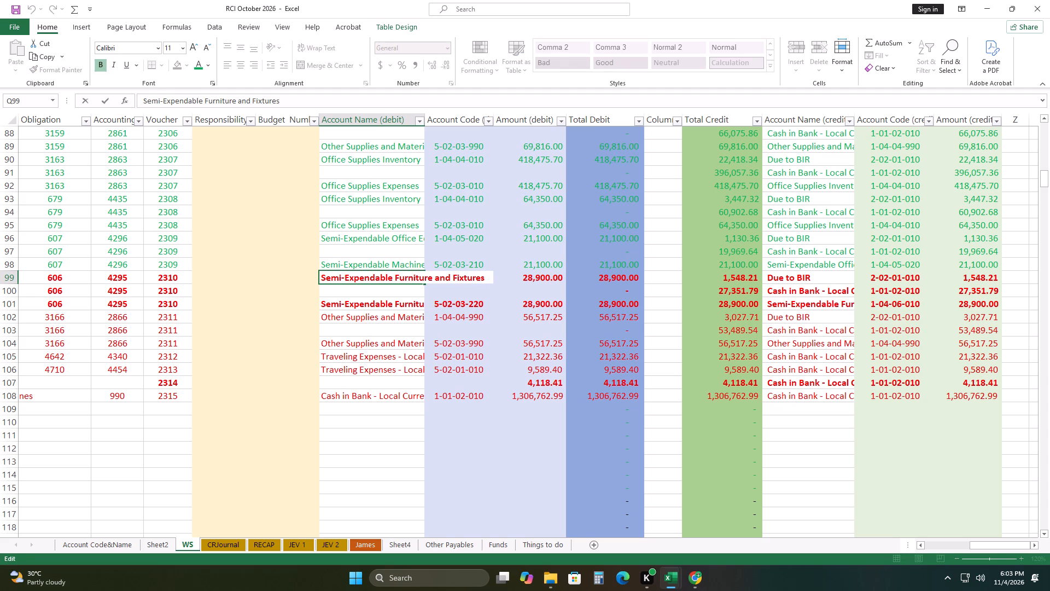
{"action": "left_click", "coordinate": [392, 281]}
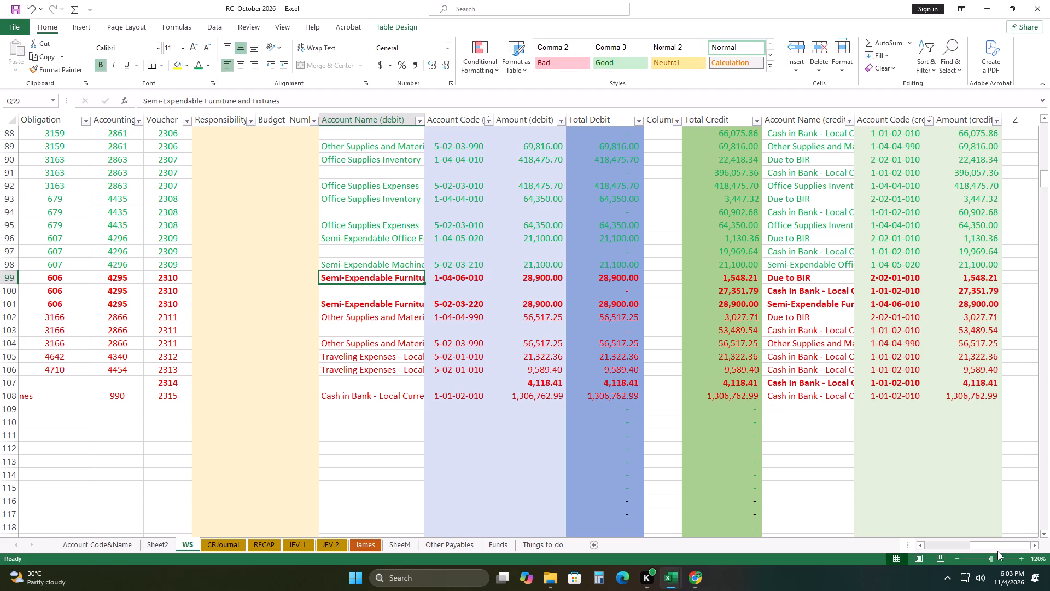
{"action": "left_click_drag", "start_coordinate": [995, 548], "coordinate": [1002, 543]}
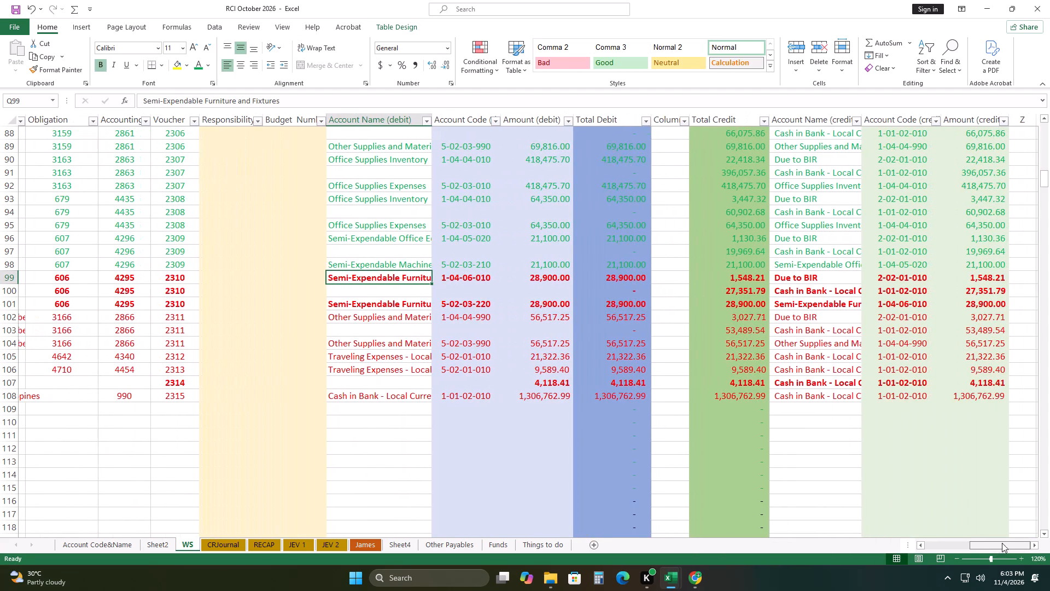
{"action": "left_click_drag", "start_coordinate": [1002, 543], "coordinate": [1004, 542]}
Find Semi-Expendable Office Equipment in the Account Code&Name sheet and copy its name together with its code 1-04-05-020.
{"action": "left_click", "coordinate": [101, 548]}
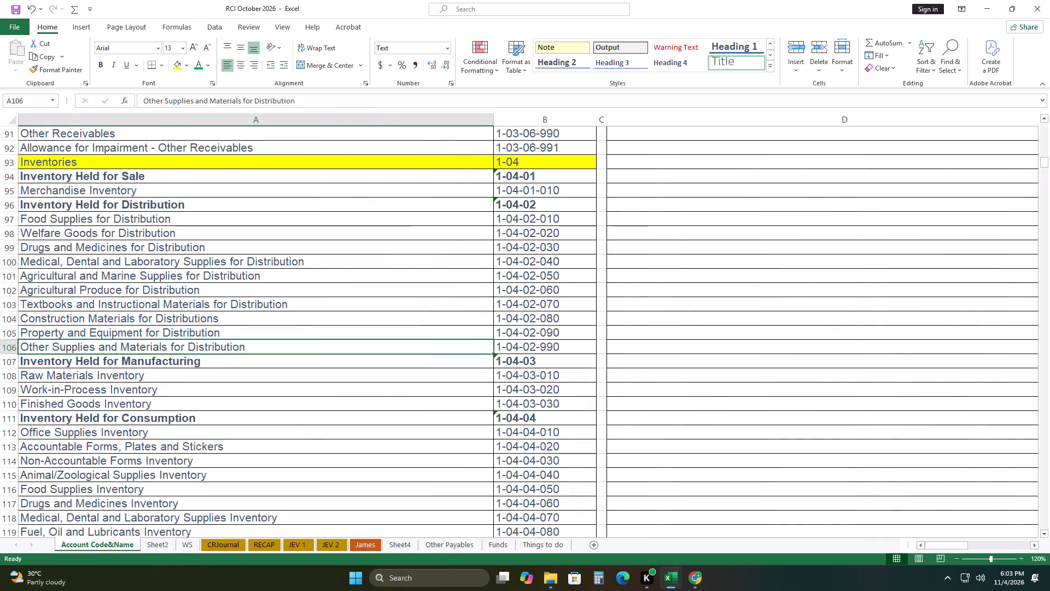
{"action": "left_click_drag", "start_coordinate": [953, 549], "coordinate": [884, 550]}
{"action": "scroll", "coordinate": [273, 359], "scroll_direction": "down", "scroll_amount": 4}
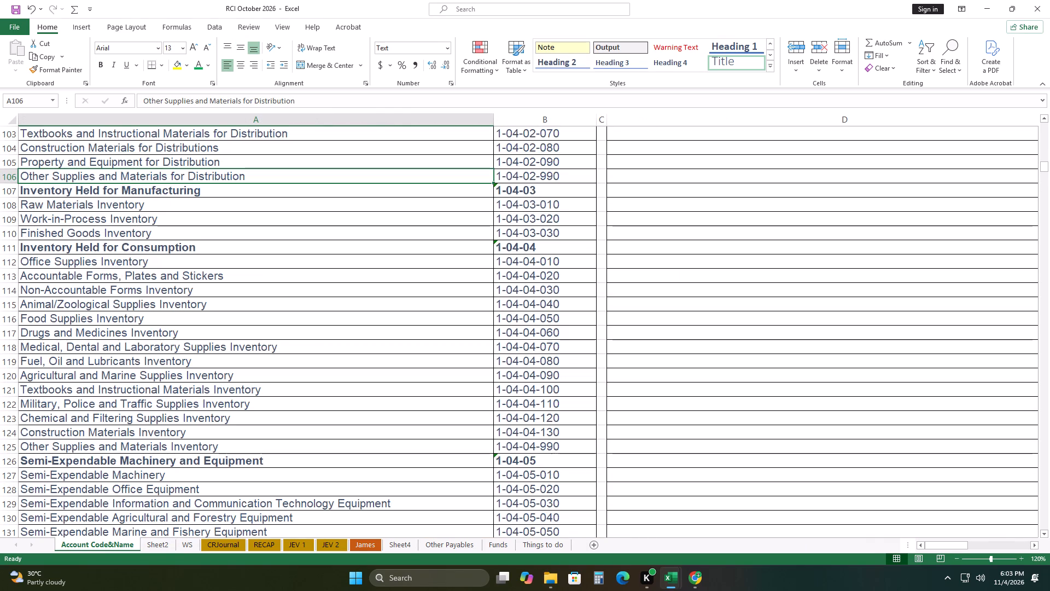
{"action": "scroll", "coordinate": [275, 362], "scroll_direction": "up", "scroll_amount": 4}
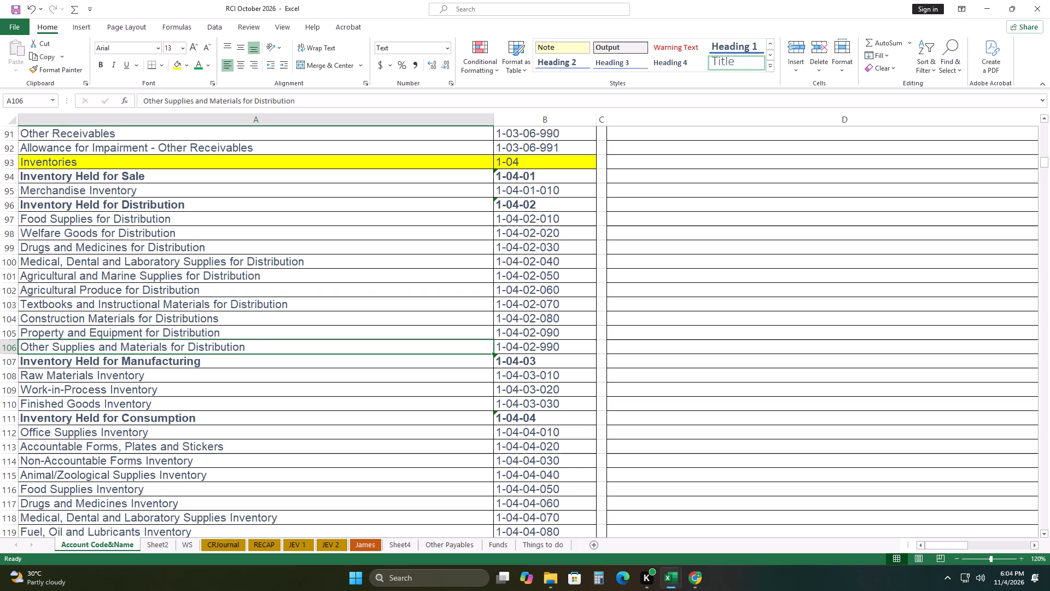
{"action": "scroll", "coordinate": [299, 358], "scroll_direction": "down", "scroll_amount": 7}
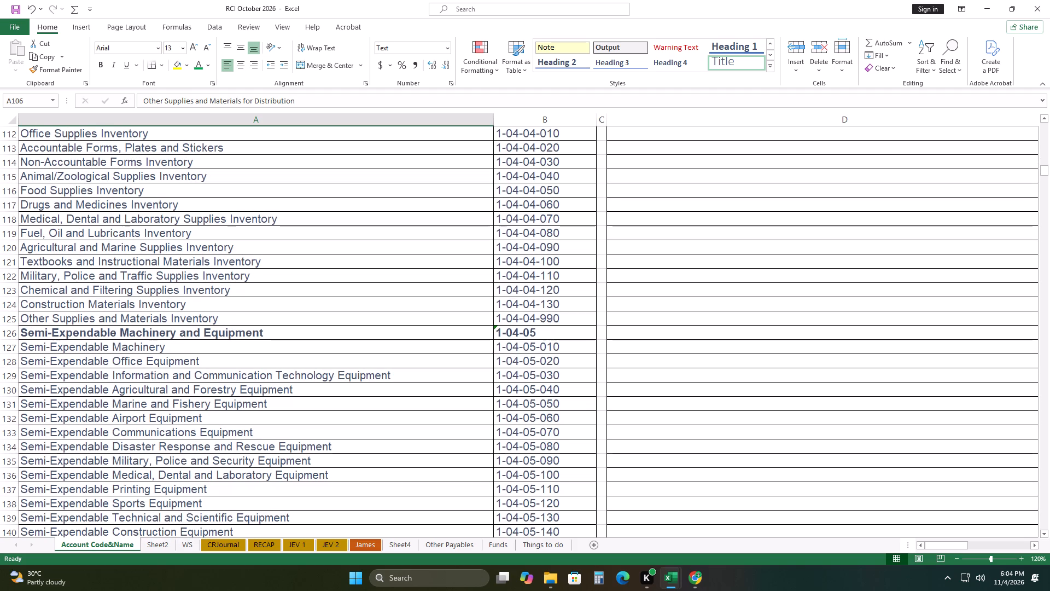
{"action": "scroll", "coordinate": [281, 372], "scroll_direction": "down", "scroll_amount": 3}
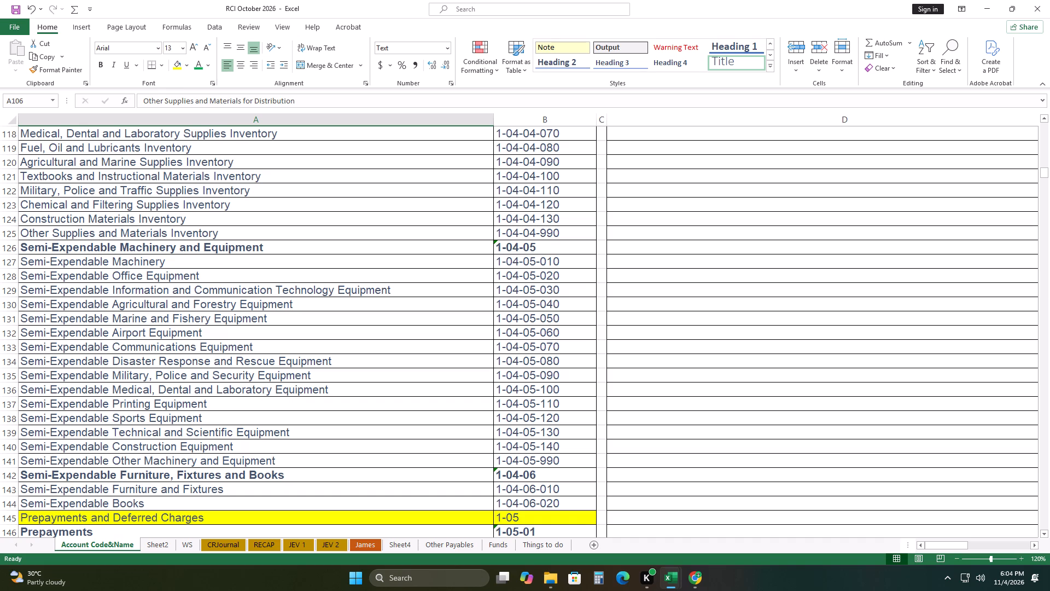
{"action": "left_click_drag", "start_coordinate": [456, 234], "coordinate": [509, 231]}
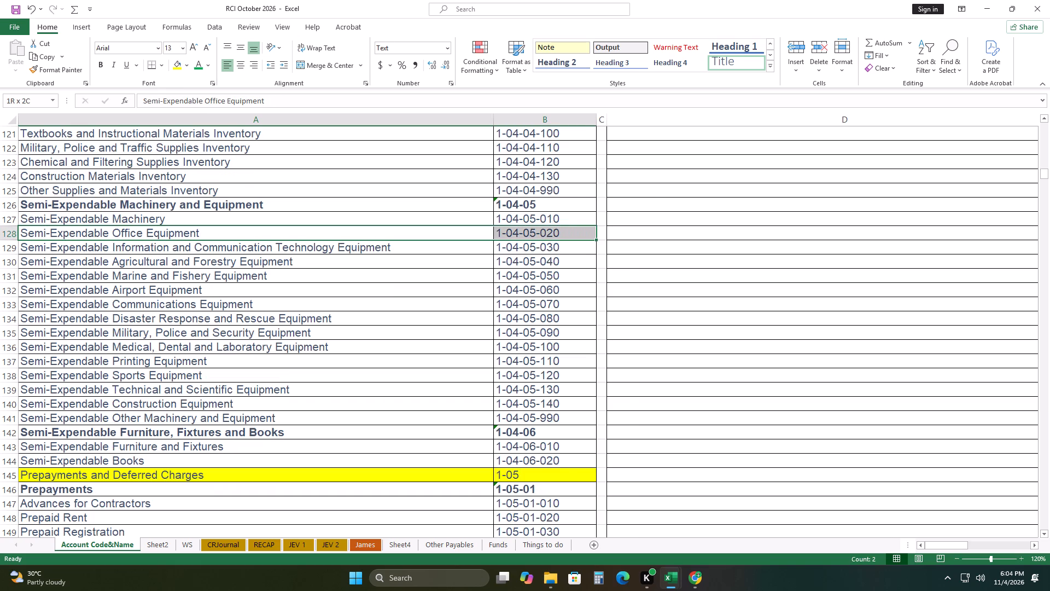
{"action": "right_click", "coordinate": [509, 231]}
{"action": "left_click", "coordinate": [553, 250]}
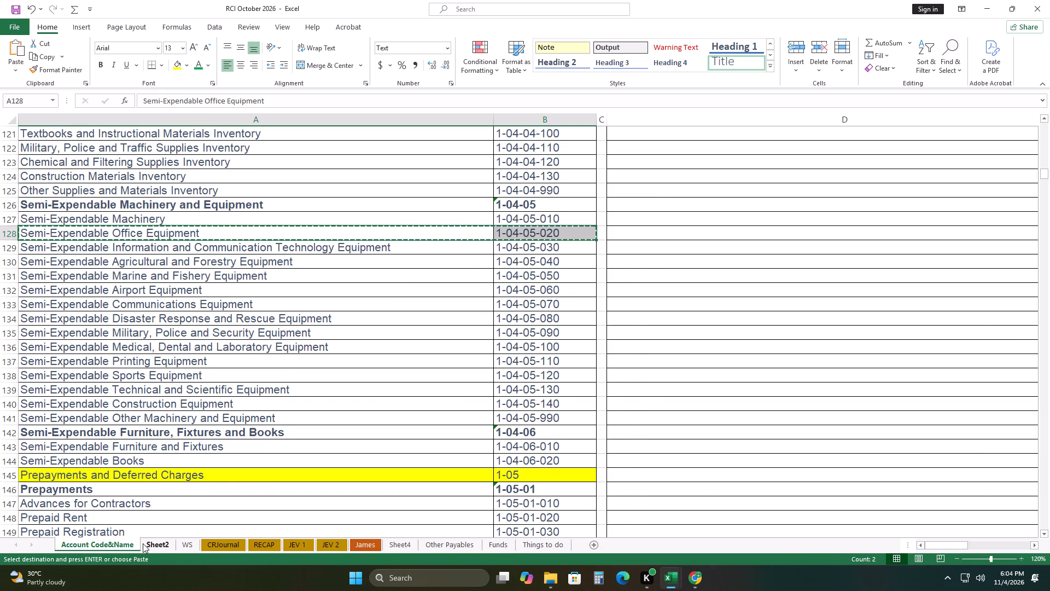
Paste the copied account name and code into the debit account columns of row 99 on the WS sheet.
{"action": "left_click", "coordinate": [186, 543]}
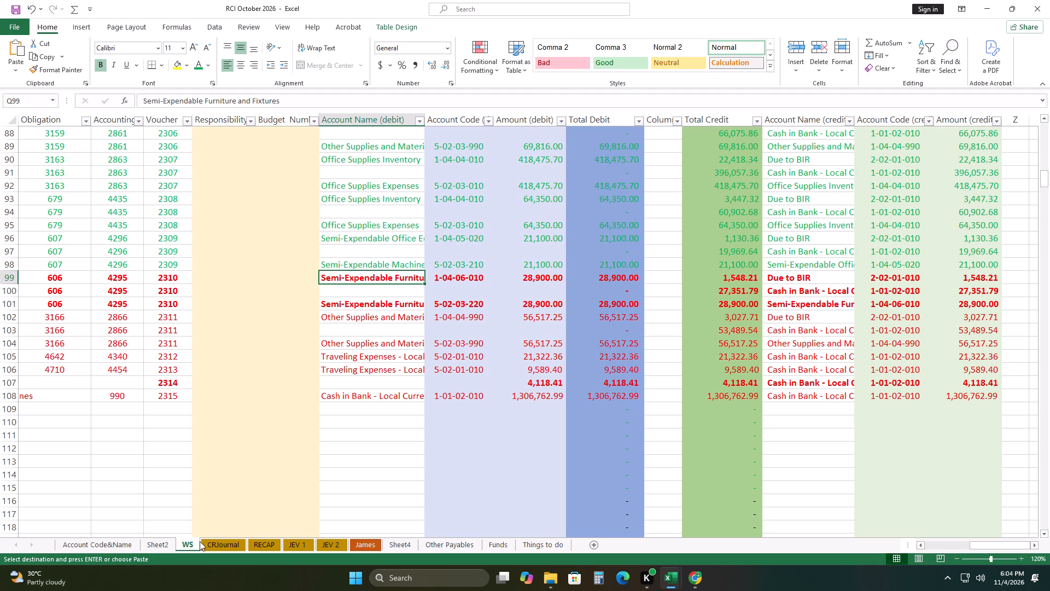
{"action": "left_click", "coordinate": [383, 277]}
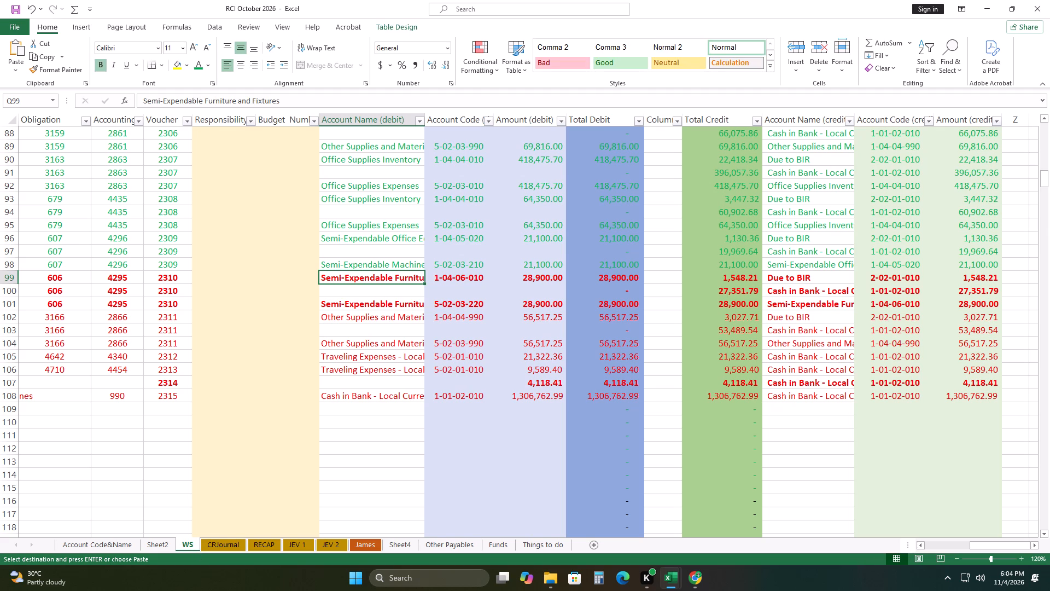
{"action": "right_click", "coordinate": [385, 277]}
{"action": "left_click", "coordinate": [434, 299]}
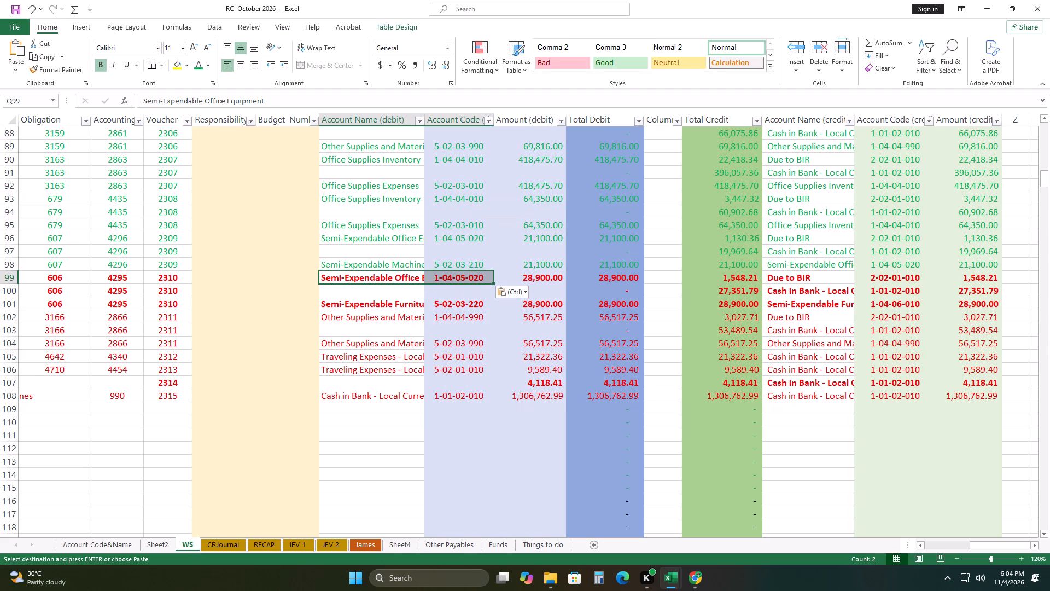
{"action": "double_click", "coordinate": [404, 278]}
{"action": "left_click", "coordinate": [430, 323]}
Copy row 99's debit account name and code into the credit account name and code columns of row 101.
{"action": "left_click_drag", "start_coordinate": [413, 277], "coordinate": [451, 277]}
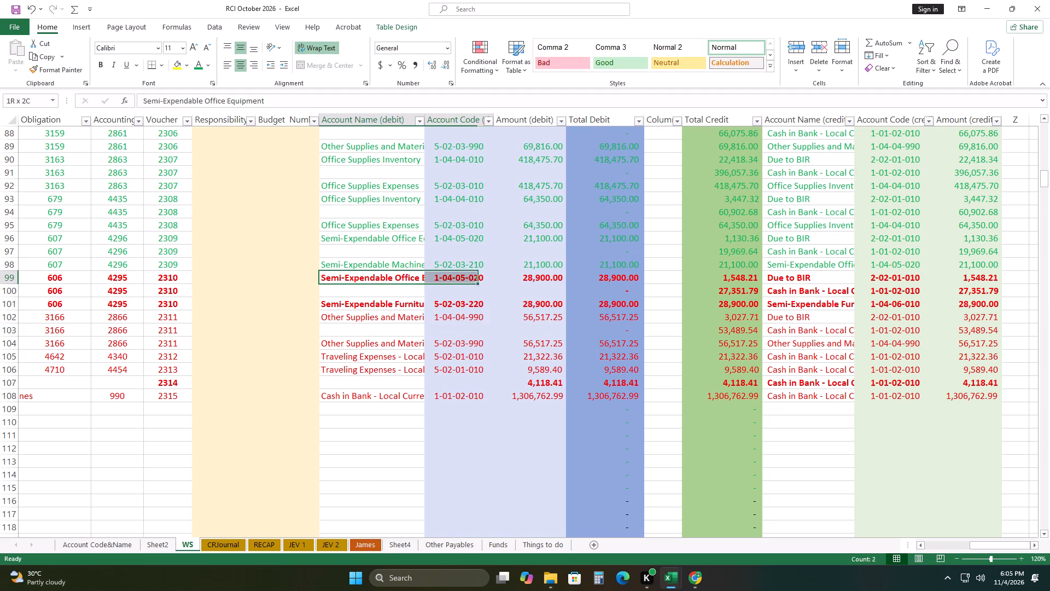
{"action": "left_click_drag", "start_coordinate": [451, 277], "coordinate": [452, 277]}
{"action": "right_click", "coordinate": [452, 277]}
{"action": "left_click", "coordinate": [497, 262]}
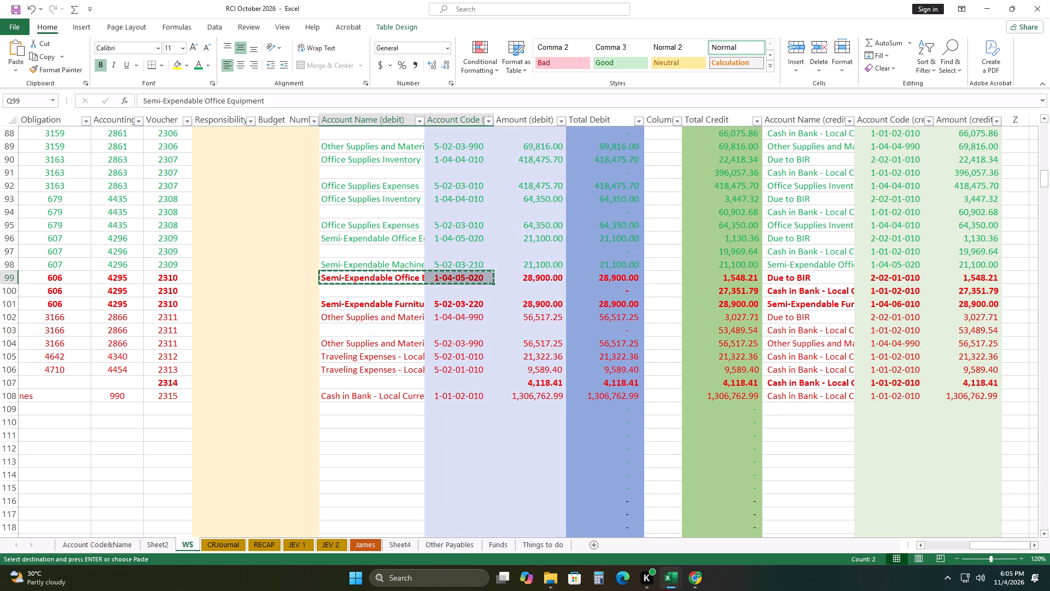
{"action": "left_click", "coordinate": [798, 303]}
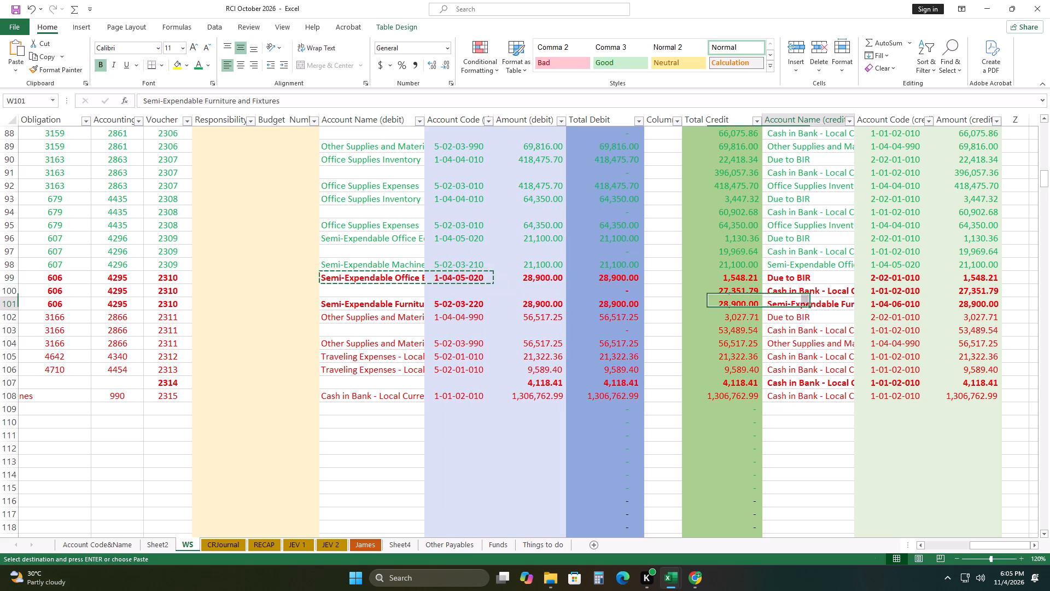
{"action": "right_click", "coordinate": [798, 303]}
{"action": "left_click", "coordinate": [842, 298]}
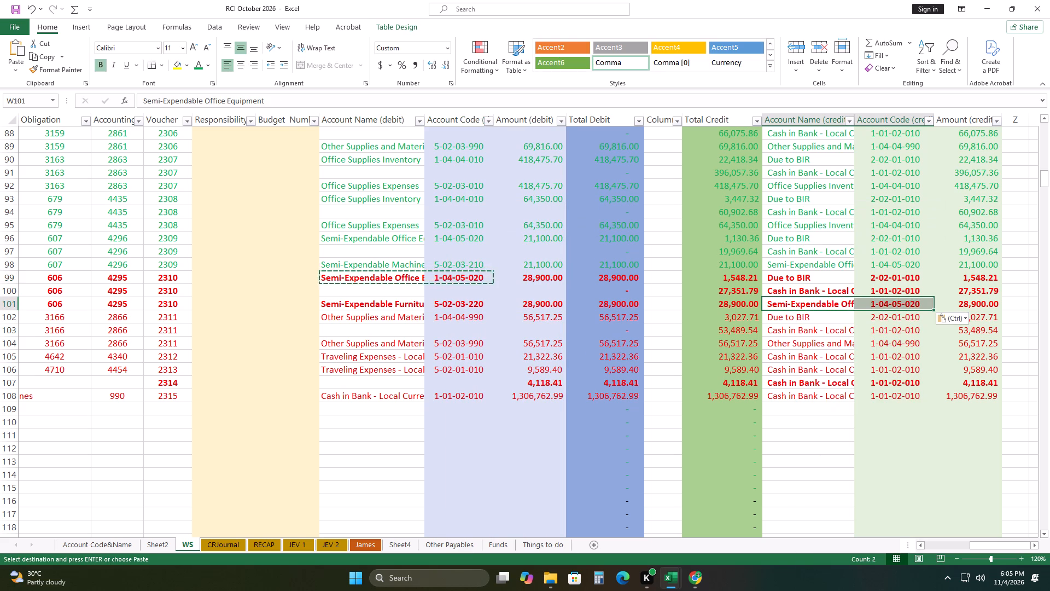
{"action": "left_click", "coordinate": [812, 331]}
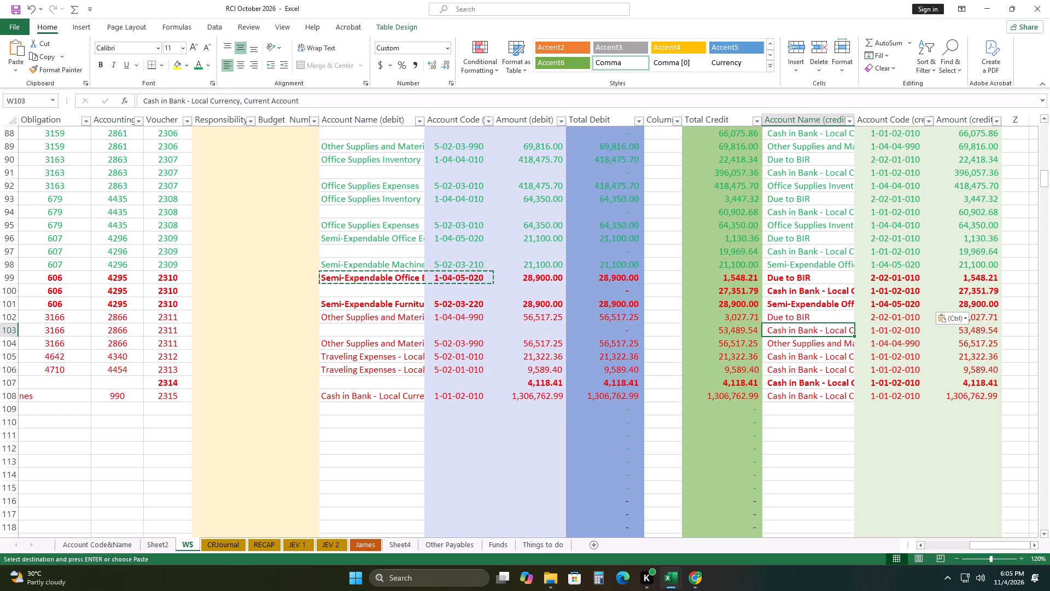
Find Semi-Expendable Machinery and Equipment Expenses in the Account Code&Name sheet and copy its name together with its code 5-02-03-210.
{"action": "left_click", "coordinate": [94, 546]}
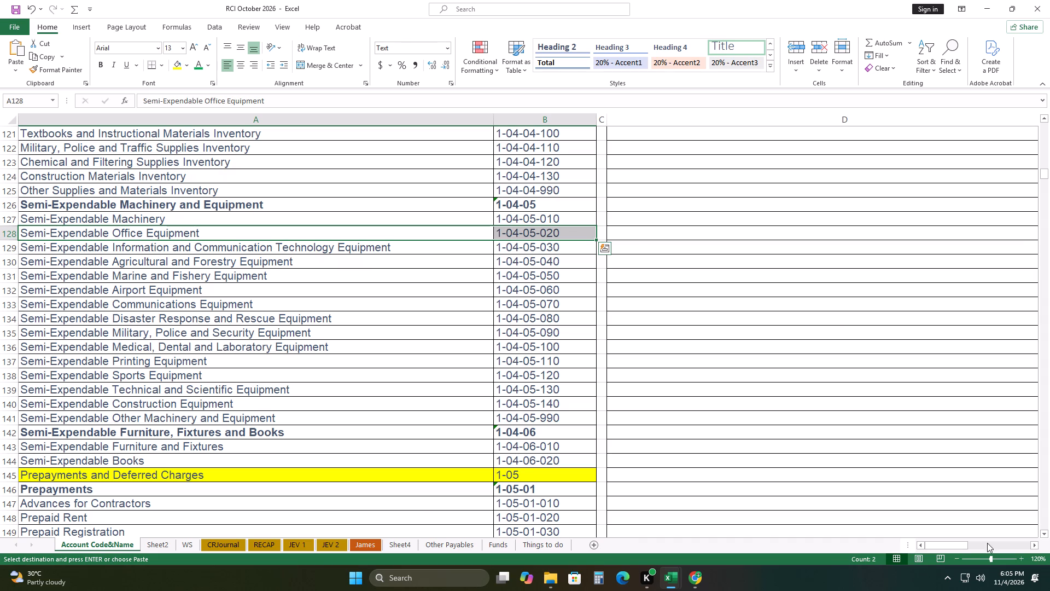
{"action": "left_click_drag", "start_coordinate": [961, 543], "coordinate": [1049, 507]}
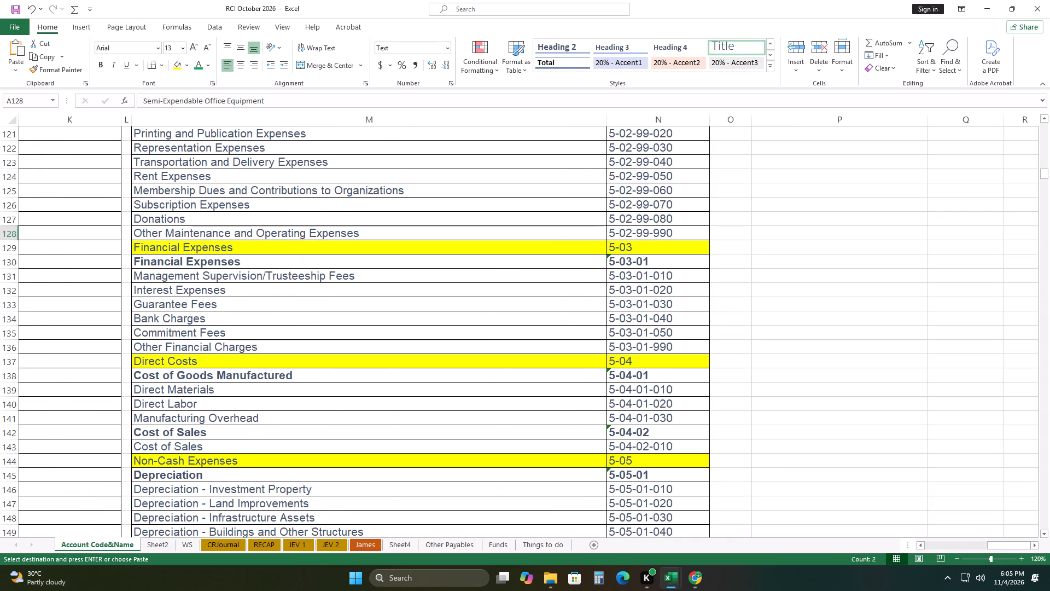
{"action": "scroll", "coordinate": [547, 379], "scroll_direction": "up", "scroll_amount": 4}
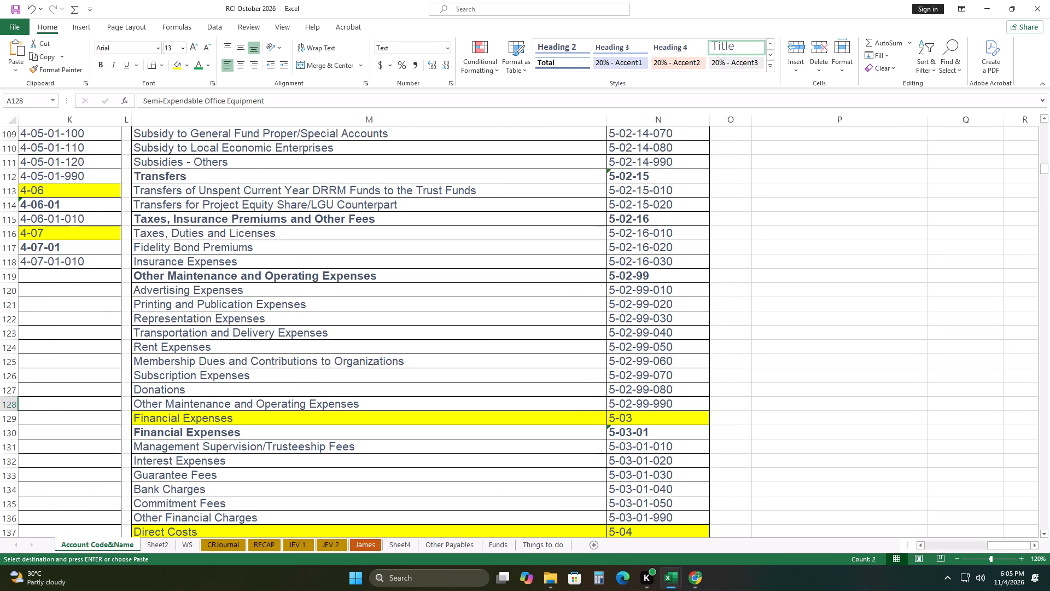
{"action": "scroll", "coordinate": [547, 379], "scroll_direction": "up", "scroll_amount": 13}
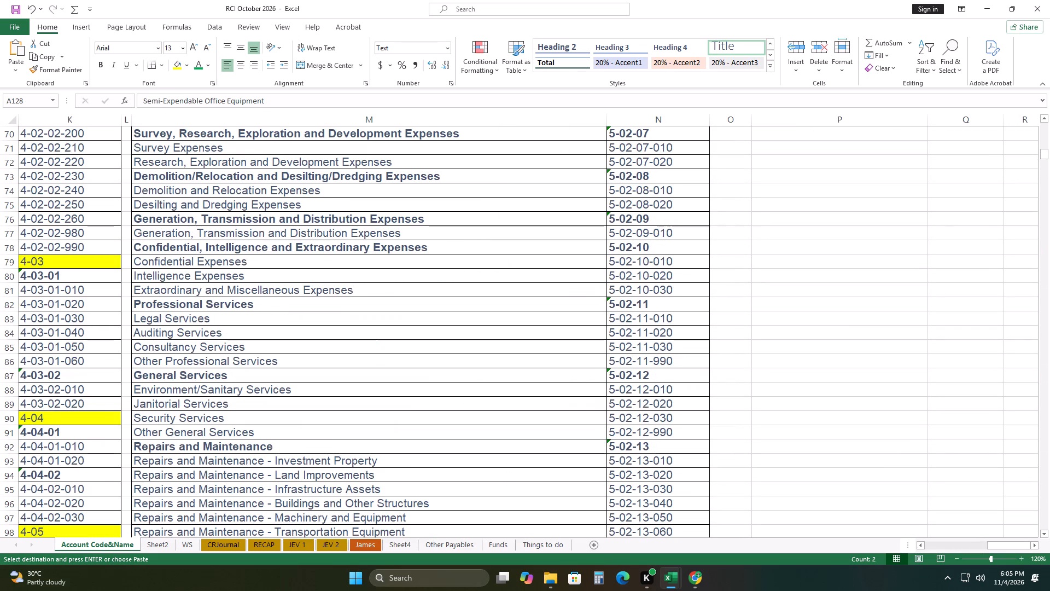
{"action": "scroll", "coordinate": [556, 383], "scroll_direction": "up", "scroll_amount": 6}
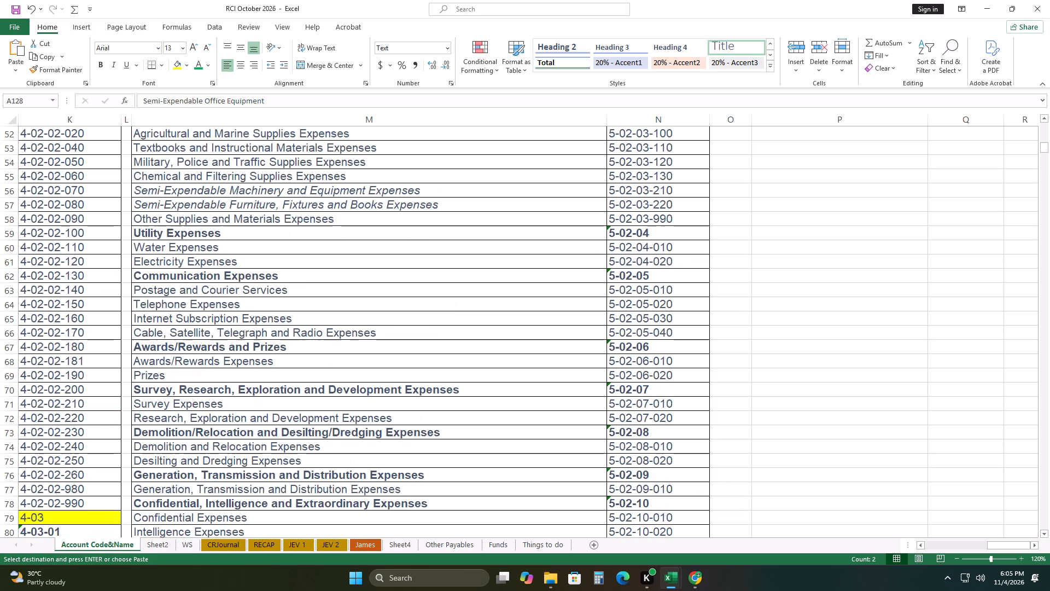
{"action": "scroll", "coordinate": [557, 384], "scroll_direction": "up", "scroll_amount": 1}
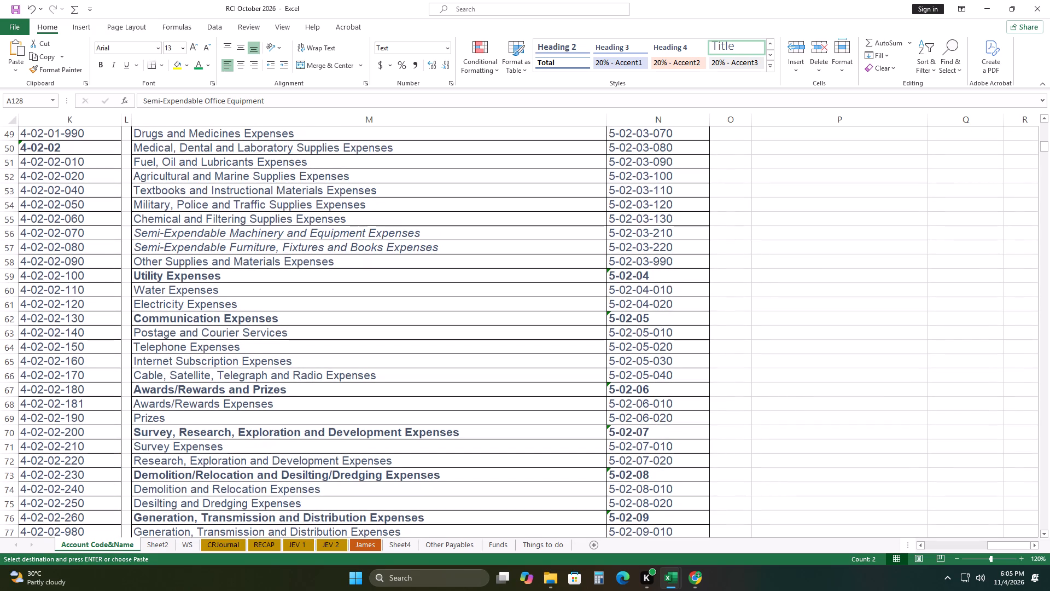
{"action": "scroll", "coordinate": [561, 373], "scroll_direction": "up", "scroll_amount": 1}
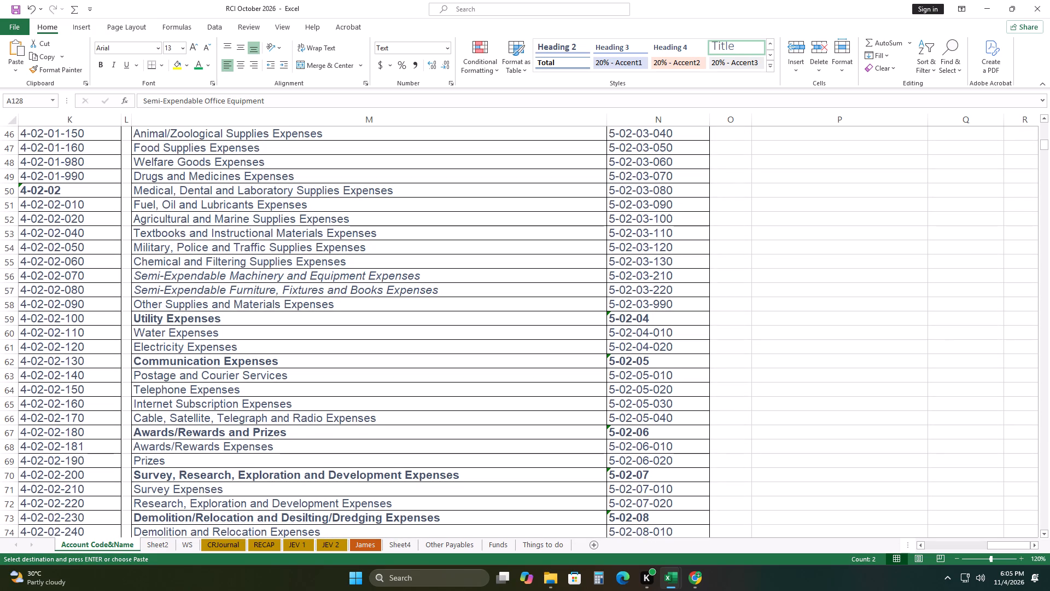
{"action": "left_click_drag", "start_coordinate": [592, 274], "coordinate": [637, 275]}
{"action": "right_click", "coordinate": [637, 275]}
{"action": "left_click", "coordinate": [683, 276]}
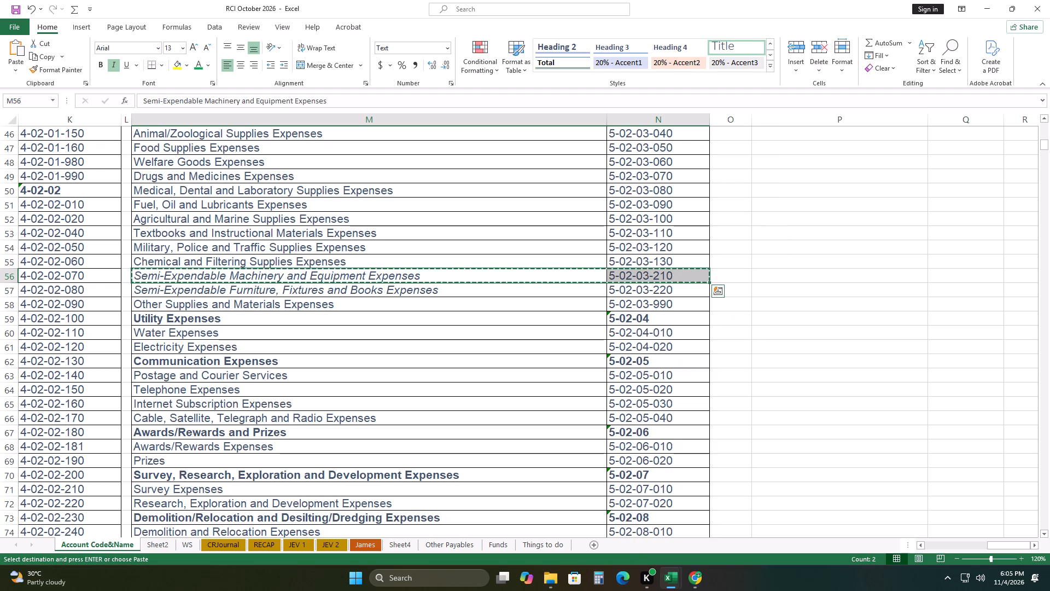
Paste the copied name and code as values into the debit account columns of row 101 on the WS sheet and check the full name.
{"action": "left_click", "coordinate": [194, 541]}
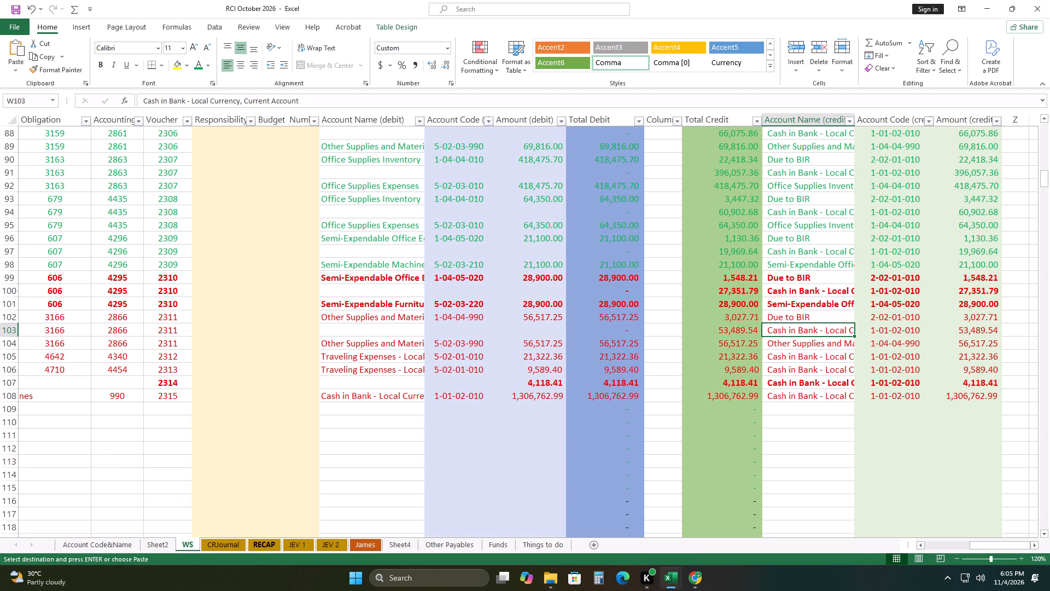
{"action": "left_click", "coordinate": [389, 303]}
{"action": "right_click", "coordinate": [389, 303]}
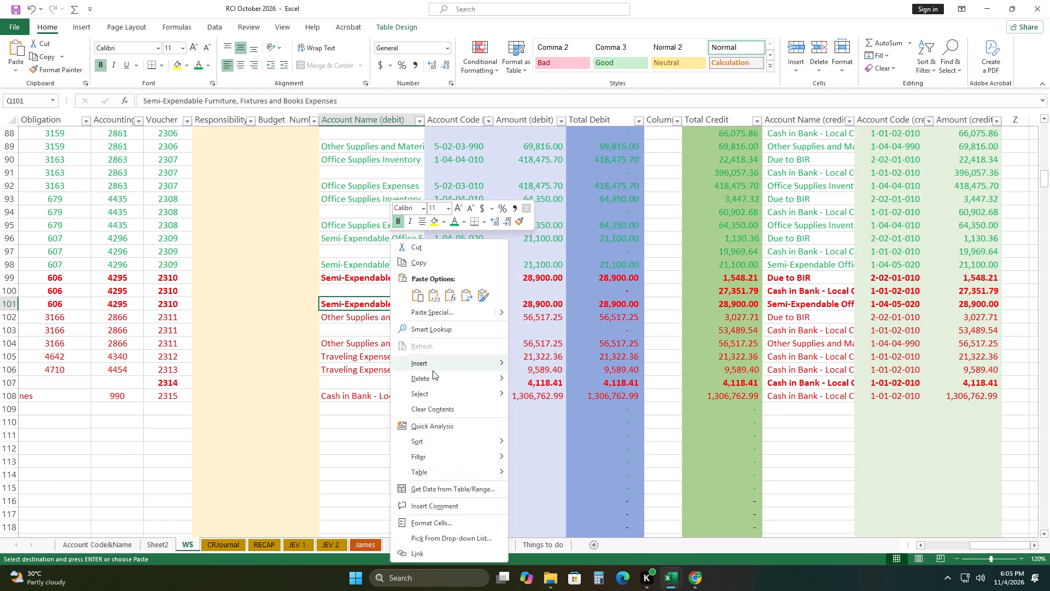
{"action": "left_click", "coordinate": [435, 295]}
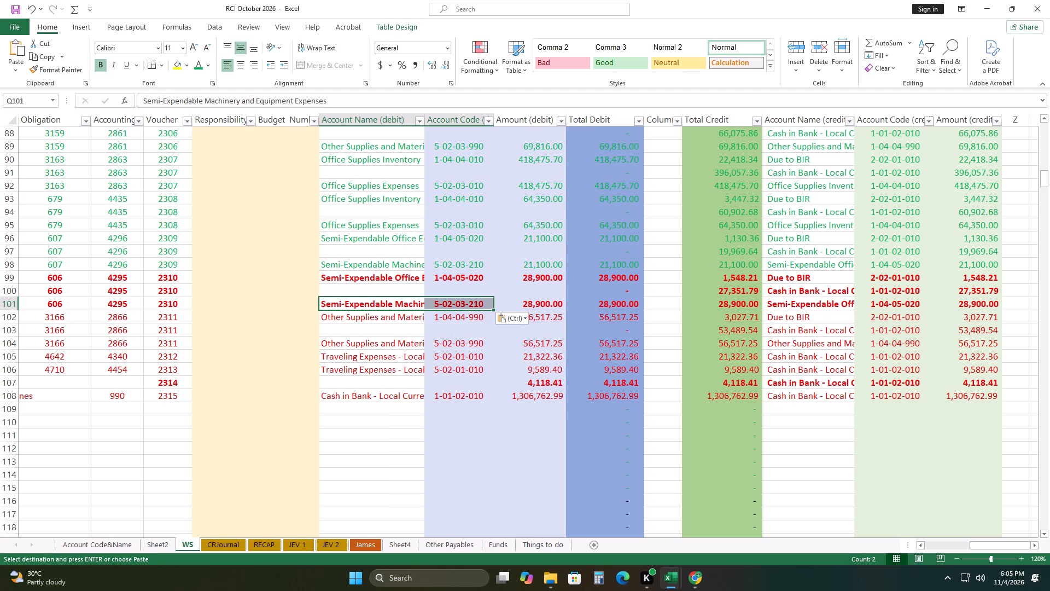
{"action": "double_click", "coordinate": [398, 305]}
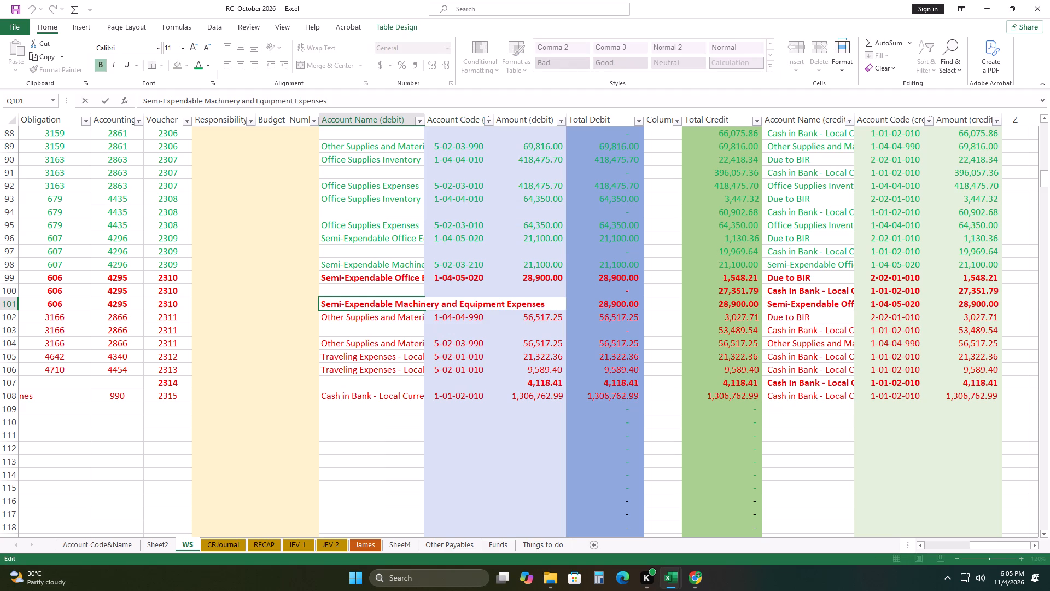
{"action": "left_click", "coordinate": [450, 358]}
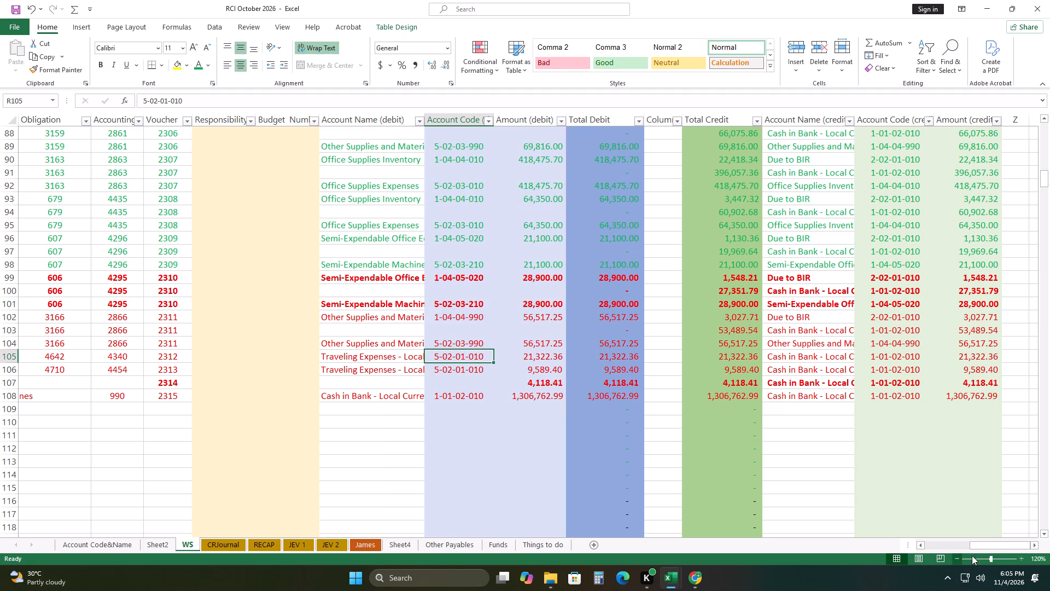
Remove the bold from the wall fan entry rows 99 to 101 and set their font colour to green.
{"action": "left_click_drag", "start_coordinate": [998, 545], "coordinate": [881, 563]}
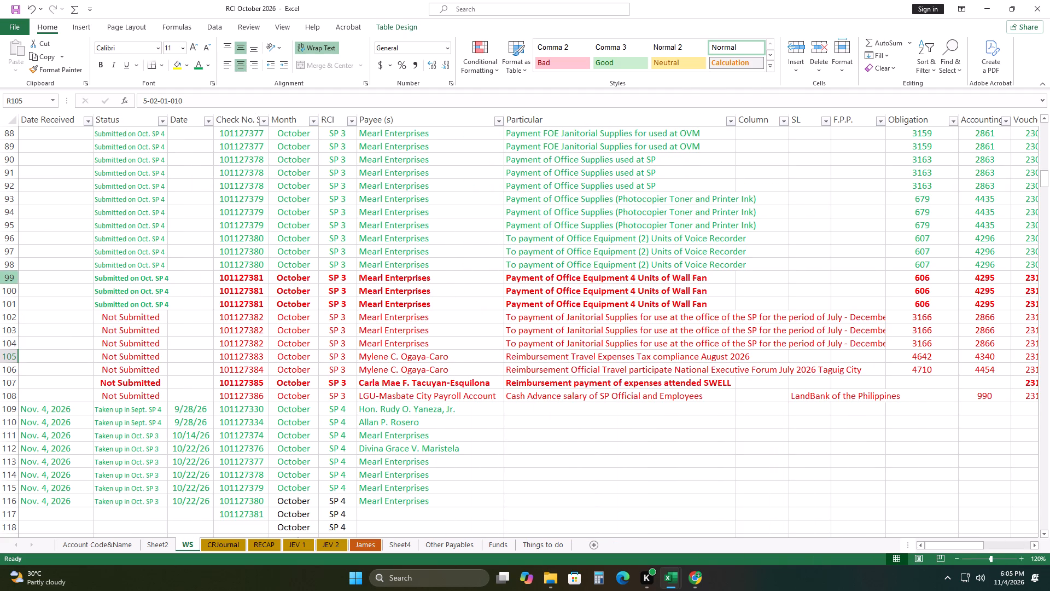
{"action": "left_click_drag", "start_coordinate": [9, 277], "coordinate": [9, 301]}
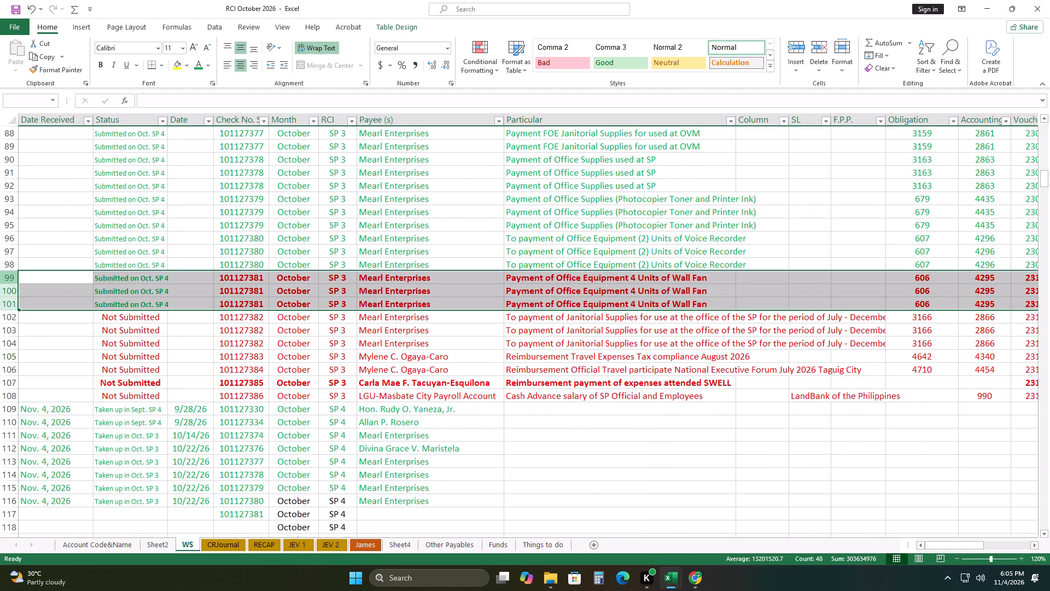
{"action": "right_click", "coordinate": [10, 301]}
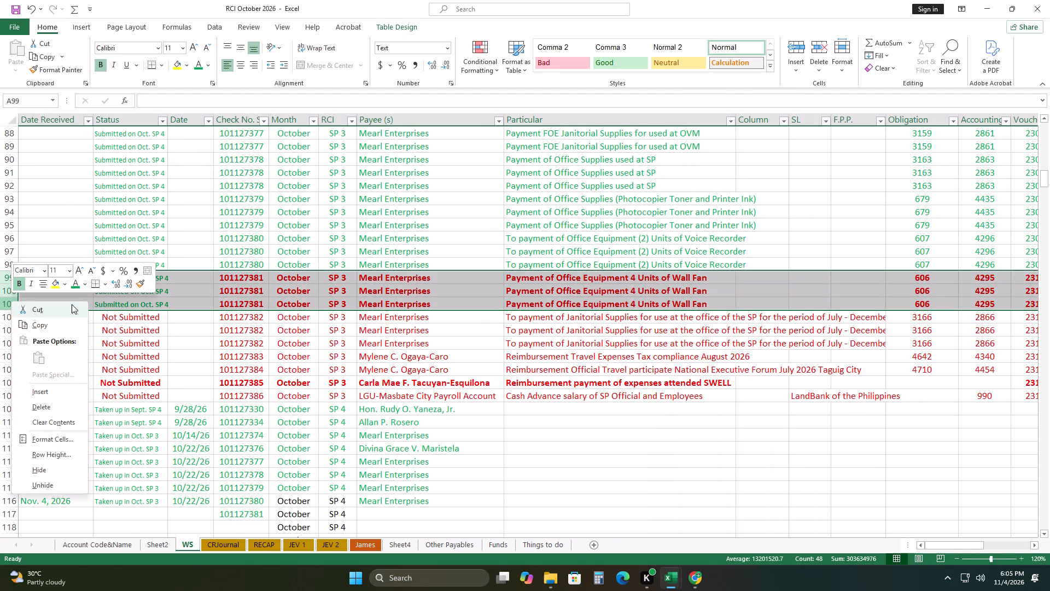
{"action": "left_click", "coordinate": [19, 284]}
{"action": "left_click", "coordinate": [74, 289]}
{"action": "left_click", "coordinate": [311, 378]}
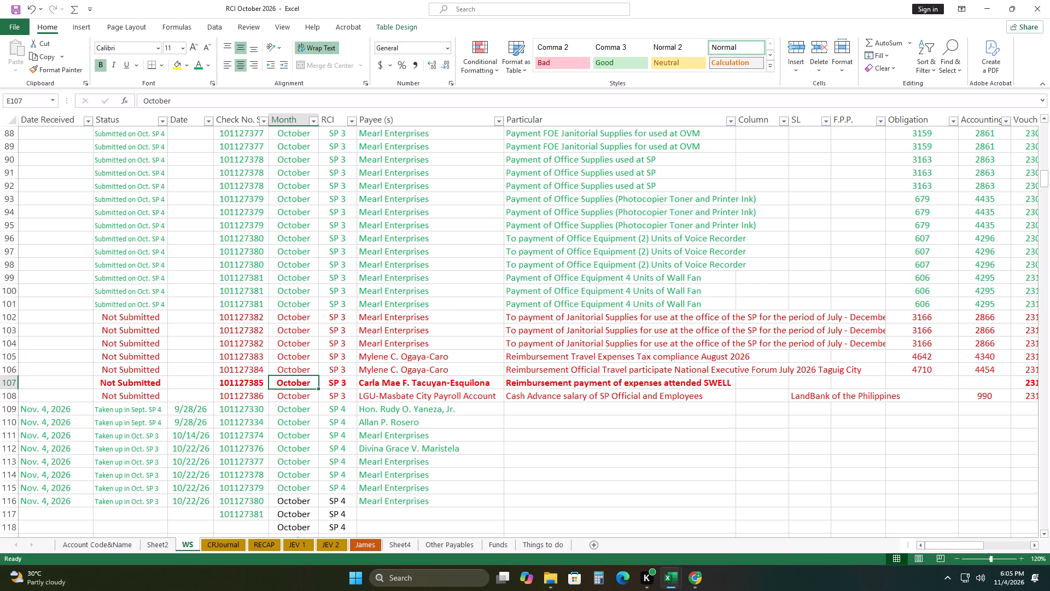
{"action": "scroll", "coordinate": [260, 385], "scroll_direction": "down", "scroll_amount": 8}
{"action": "scroll", "coordinate": [260, 389], "scroll_direction": "up", "scroll_amount": 1}
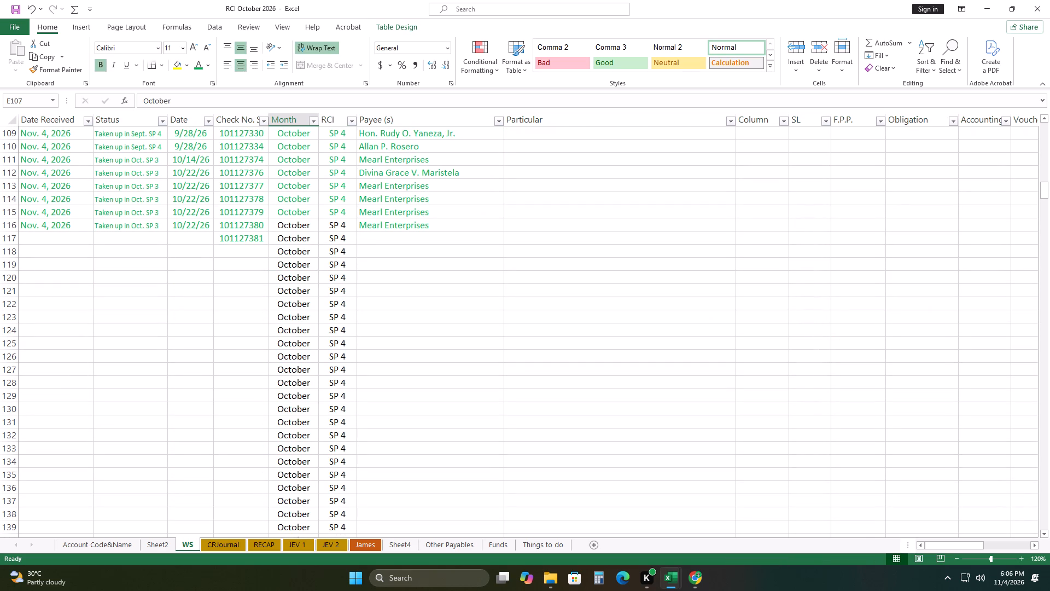
{"action": "left_click_drag", "start_coordinate": [67, 228], "coordinate": [178, 225]}
{"action": "right_click", "coordinate": [178, 225]}
{"action": "left_click", "coordinate": [213, 248]}
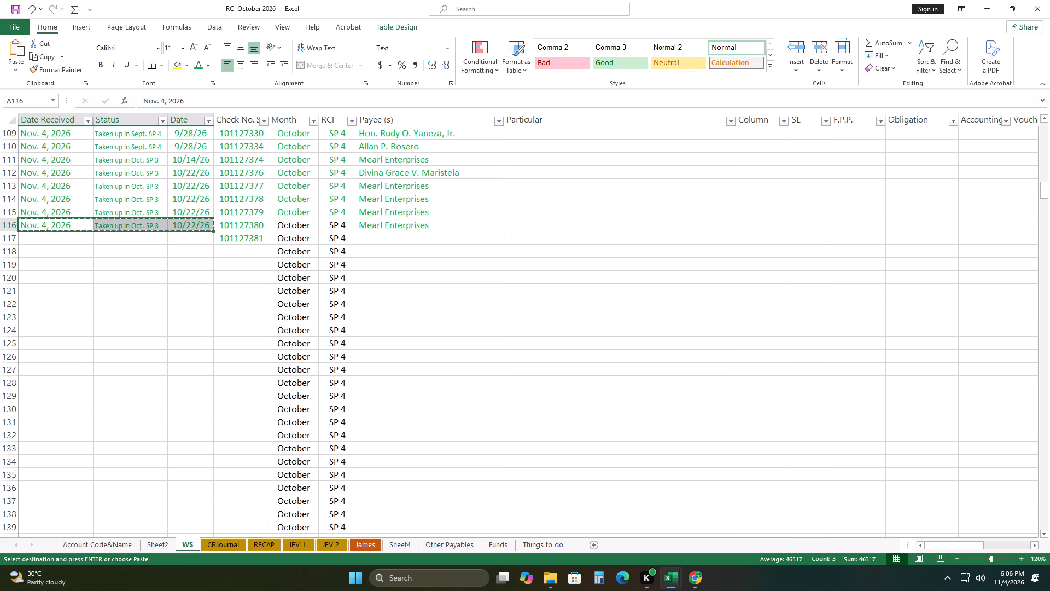
{"action": "right_click", "coordinate": [66, 239]}
{"action": "left_click", "coordinate": [92, 298]}
{"action": "left_click_drag", "start_coordinate": [194, 343], "coordinate": [201, 343]}
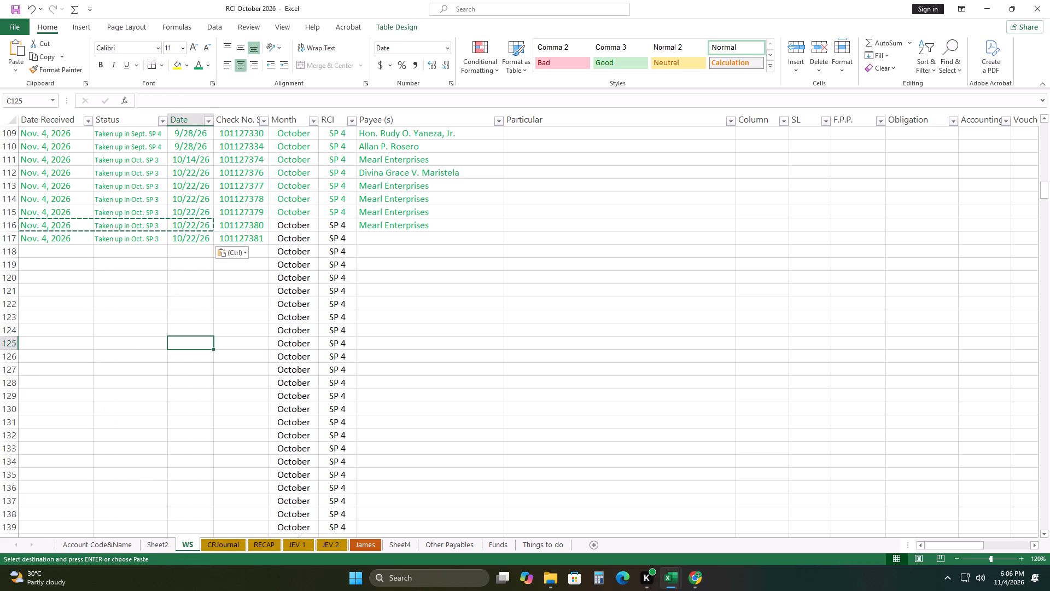
Fill the payee Mearl Enterprises from row 116 down into row 117.
{"action": "left_click", "coordinate": [439, 228]}
{"action": "left_click_drag", "start_coordinate": [503, 233], "coordinate": [503, 243]}
{"action": "left_click", "coordinate": [499, 285]}
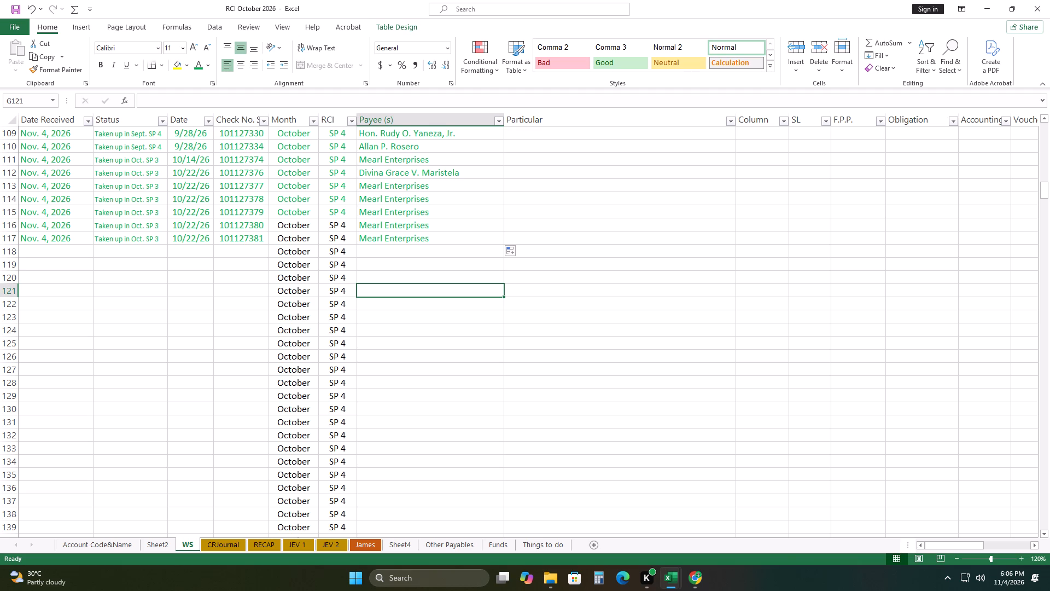
Set the font colour of the whole SP 4 rows 116 and 117 to green.
{"action": "left_click_drag", "start_coordinate": [13, 225], "coordinate": [13, 244]}
{"action": "right_click", "coordinate": [16, 240]}
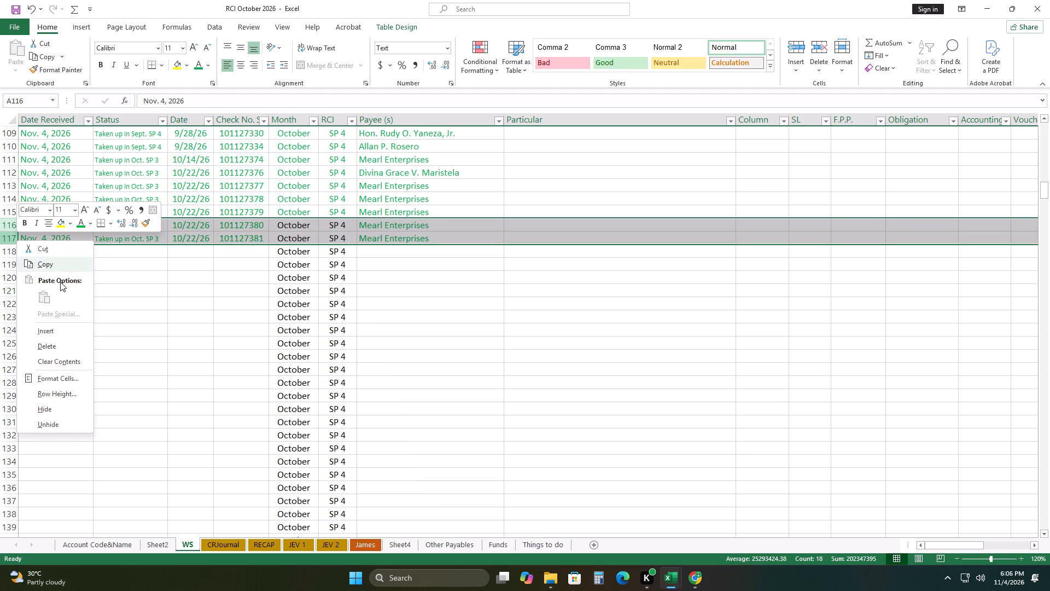
{"action": "left_click", "coordinate": [79, 222]}
{"action": "left_click", "coordinate": [188, 310]}
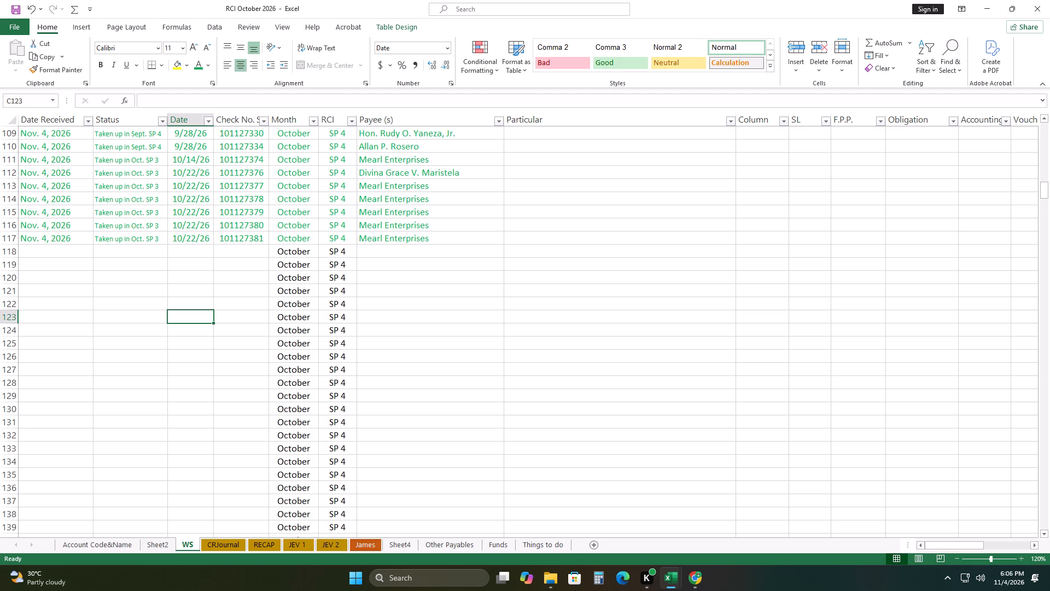
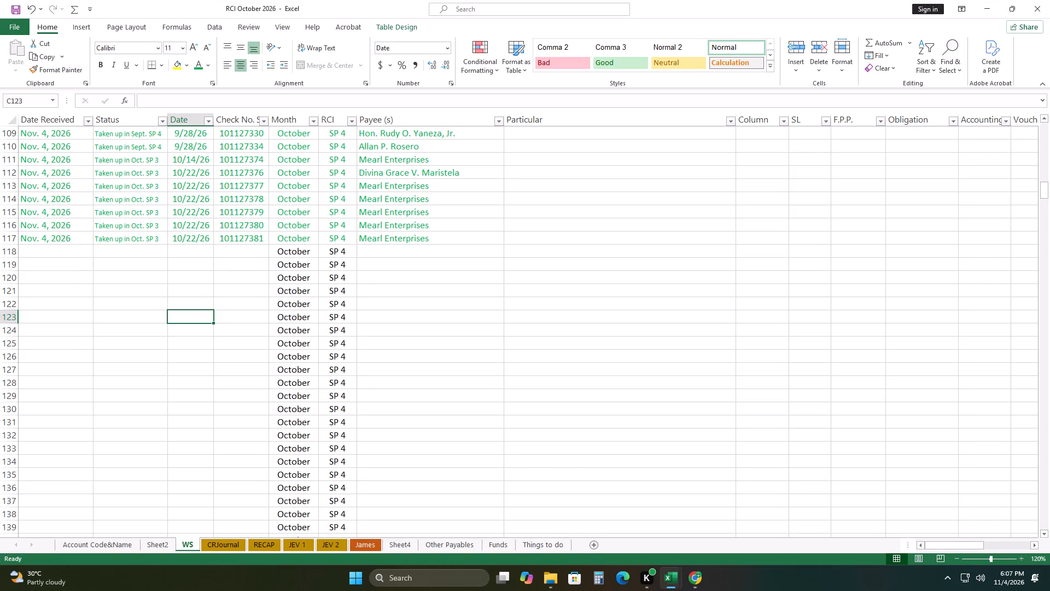
Fill the check number series from row 117 down into SP 4 row 118 as 101127382.
{"action": "left_click", "coordinate": [247, 241]}
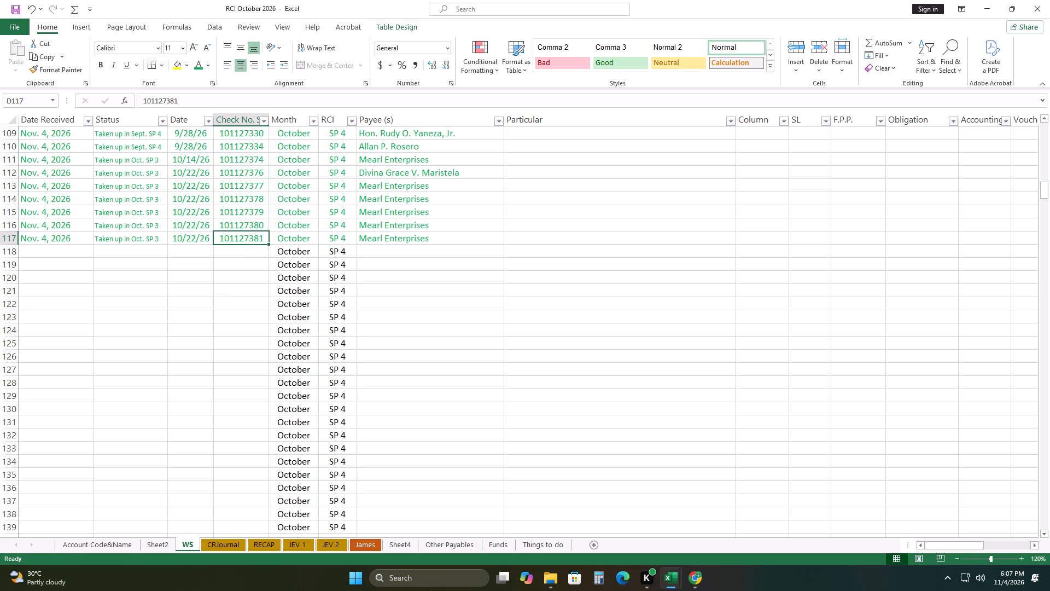
{"action": "left_click_drag", "start_coordinate": [270, 244], "coordinate": [272, 257]}
{"action": "left_click", "coordinate": [281, 265]}
{"action": "left_click", "coordinate": [305, 291]}
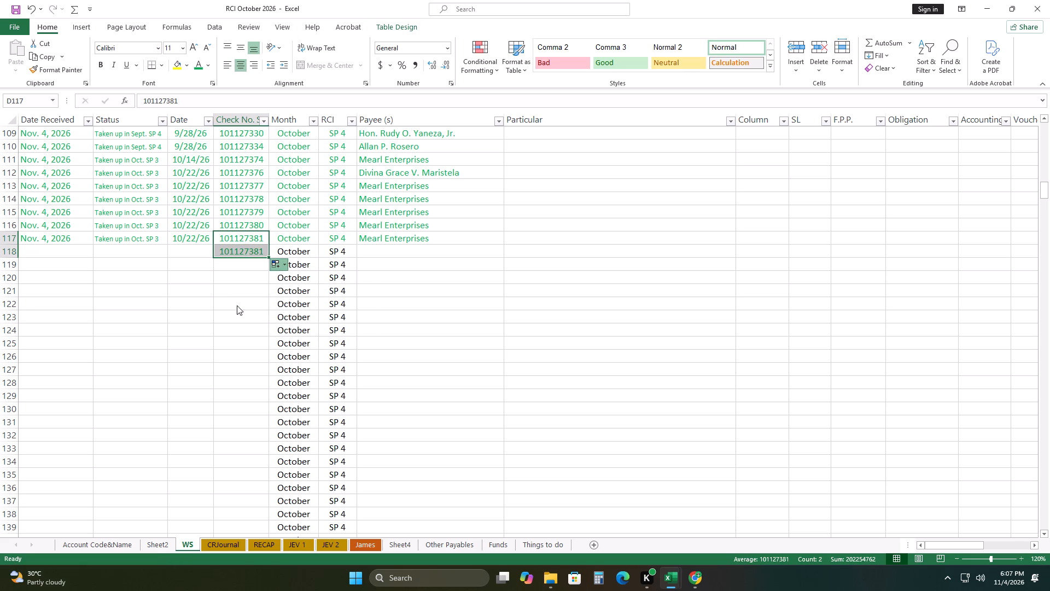
{"action": "left_click", "coordinate": [238, 305]}
Copy the status Submitted on Oct. SP 4 from row 101 into rows 102 to 104 for check 101127382.
{"action": "scroll", "coordinate": [223, 254], "scroll_direction": "up", "scroll_amount": 10}
{"action": "scroll", "coordinate": [285, 311], "scroll_direction": "down", "scroll_amount": 5}
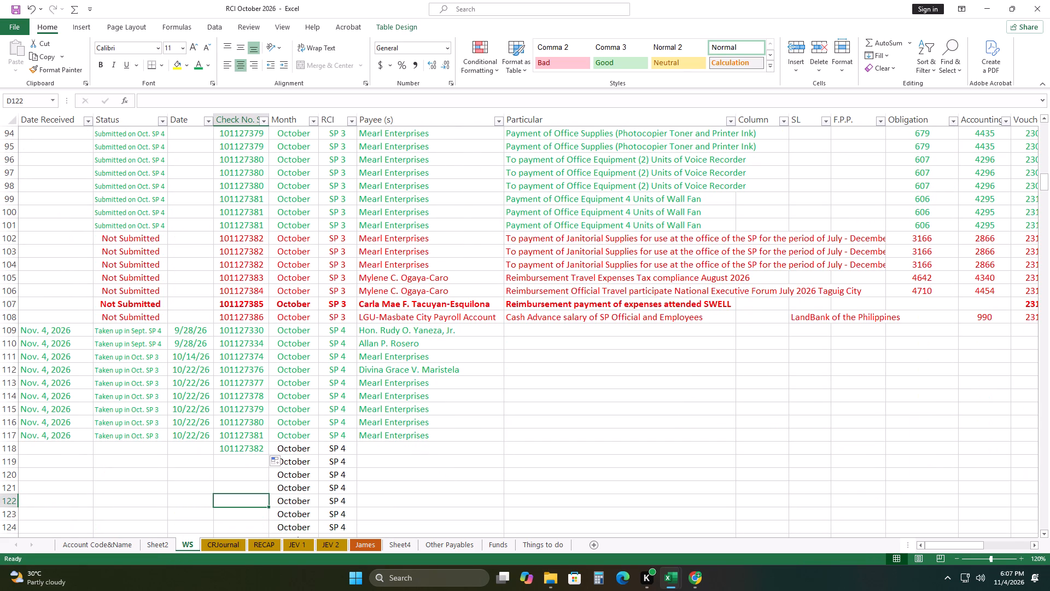
{"action": "left_click", "coordinate": [144, 228]}
{"action": "right_click", "coordinate": [145, 228]}
{"action": "left_click", "coordinate": [189, 251]}
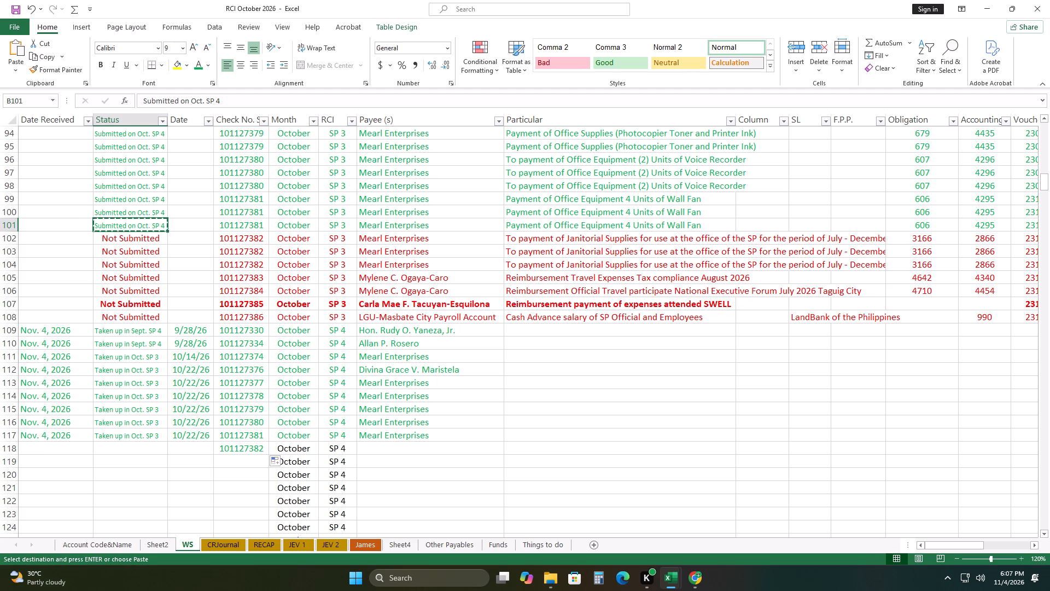
{"action": "left_click_drag", "start_coordinate": [143, 237], "coordinate": [148, 269]}
{"action": "right_click", "coordinate": [142, 264]}
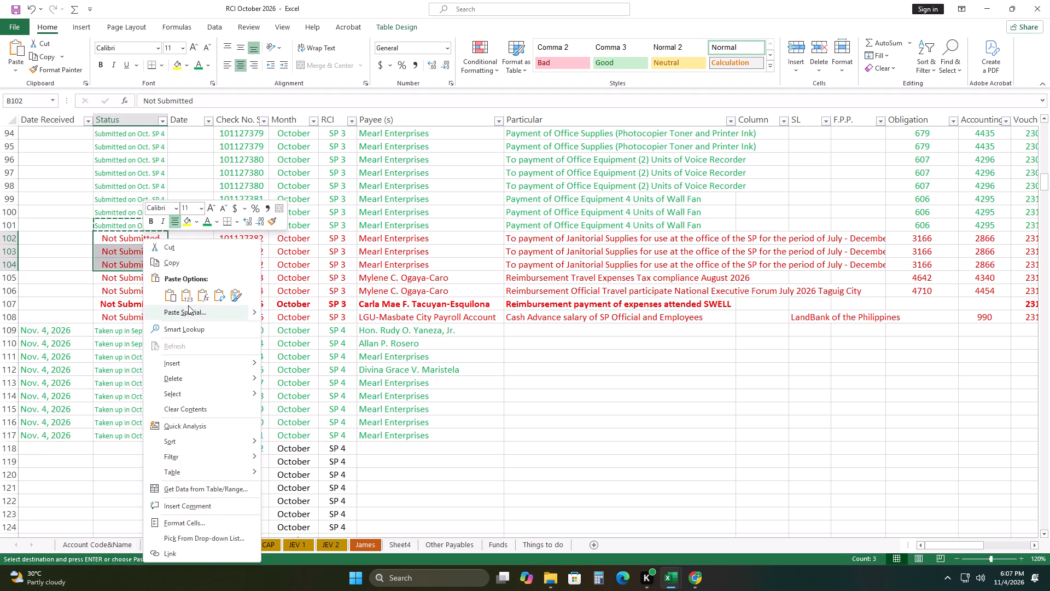
{"action": "left_click", "coordinate": [174, 295]}
{"action": "left_click_drag", "start_coordinate": [139, 304], "coordinate": [145, 306]}
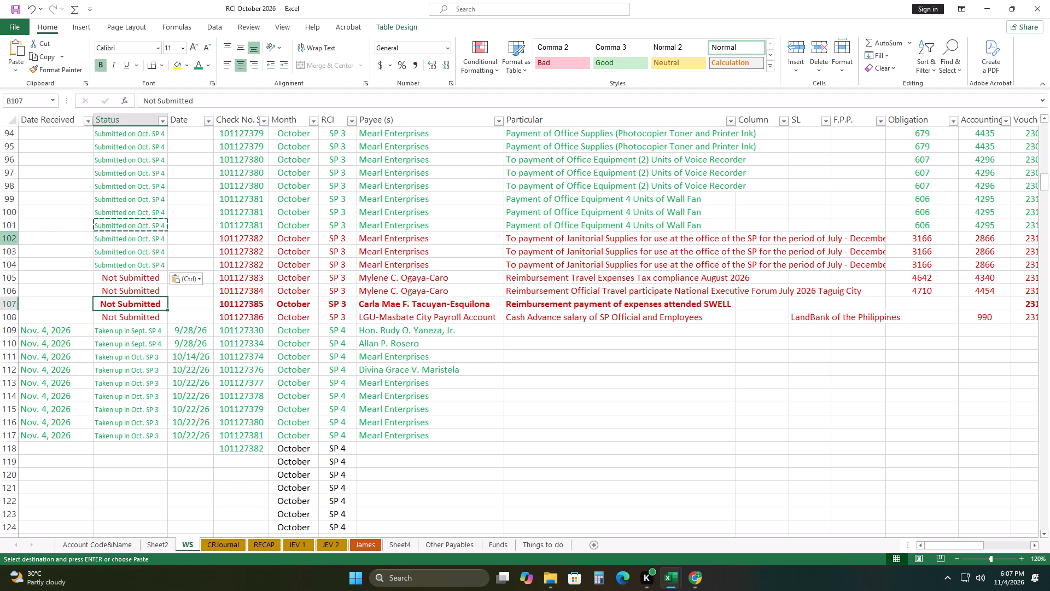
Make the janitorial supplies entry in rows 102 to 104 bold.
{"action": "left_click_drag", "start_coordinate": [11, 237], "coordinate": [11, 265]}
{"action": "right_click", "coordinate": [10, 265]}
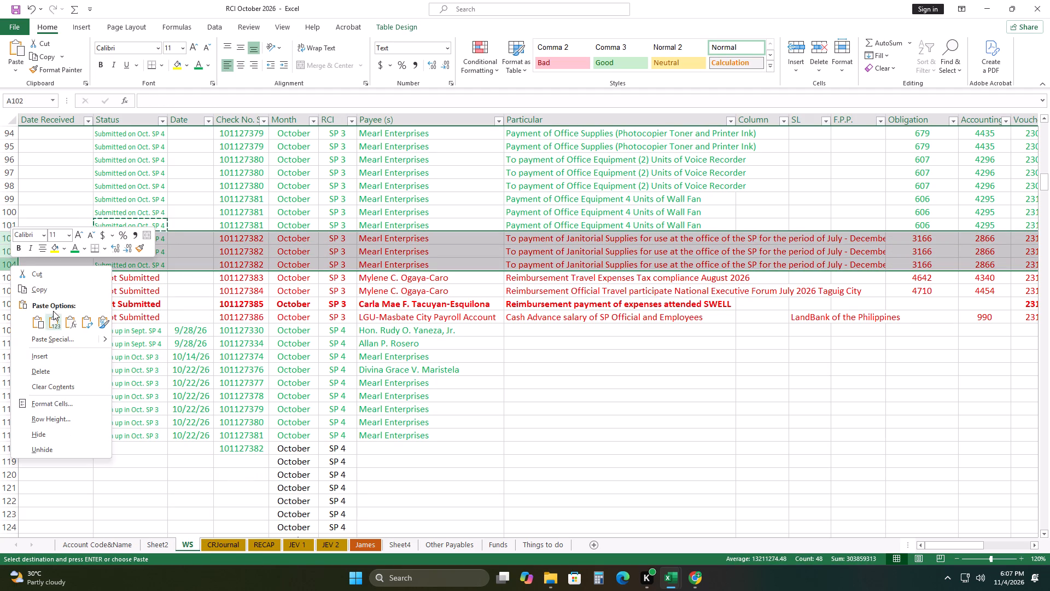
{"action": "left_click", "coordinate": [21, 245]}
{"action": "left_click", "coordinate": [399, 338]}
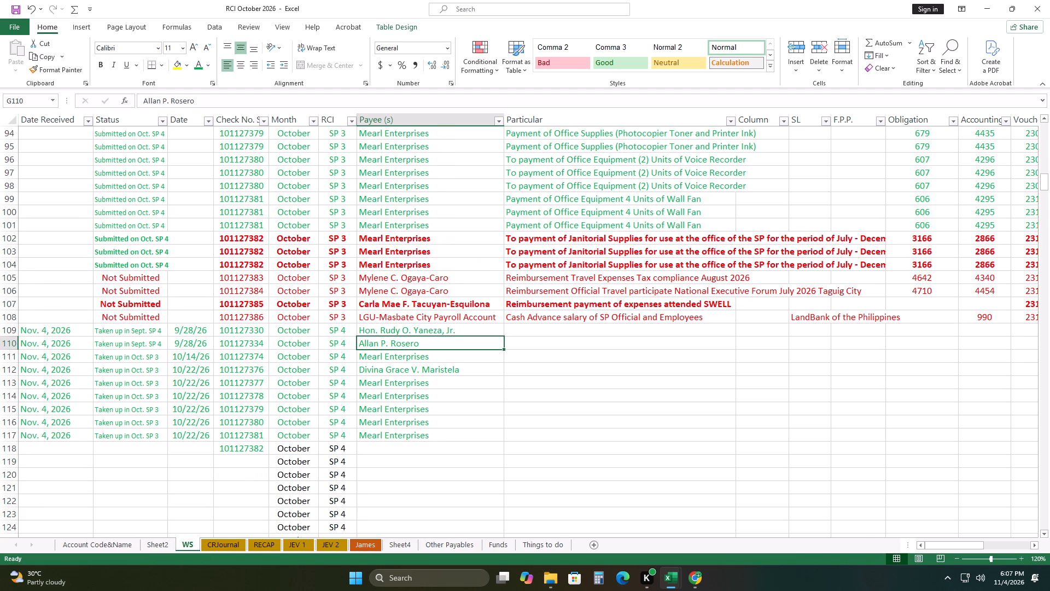
Examine the voucher, debit and credit accounts, and amounts of the janitorial supplies entry in rows 102 to 104.
{"action": "left_click_drag", "start_coordinate": [962, 546], "coordinate": [985, 537]}
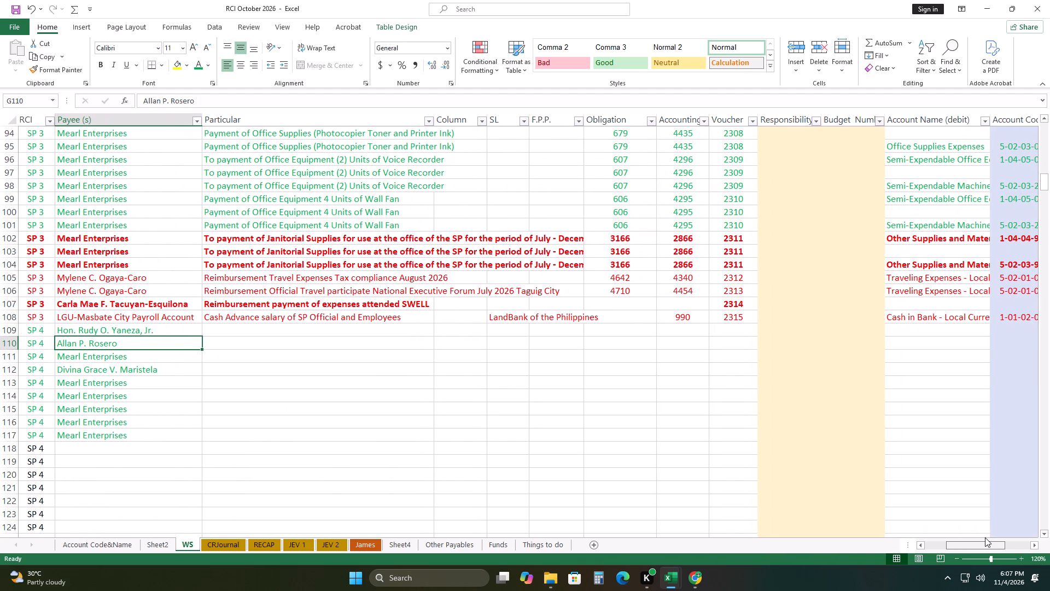
{"action": "left_click_drag", "start_coordinate": [985, 537], "coordinate": [1003, 528]}
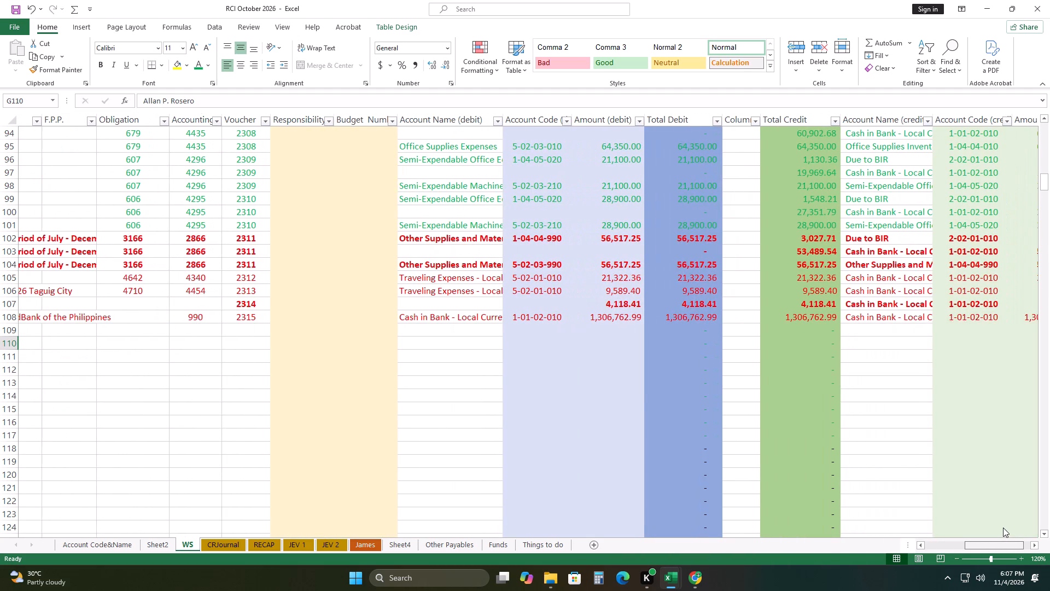
{"action": "left_click_drag", "start_coordinate": [1003, 528], "coordinate": [1004, 527]}
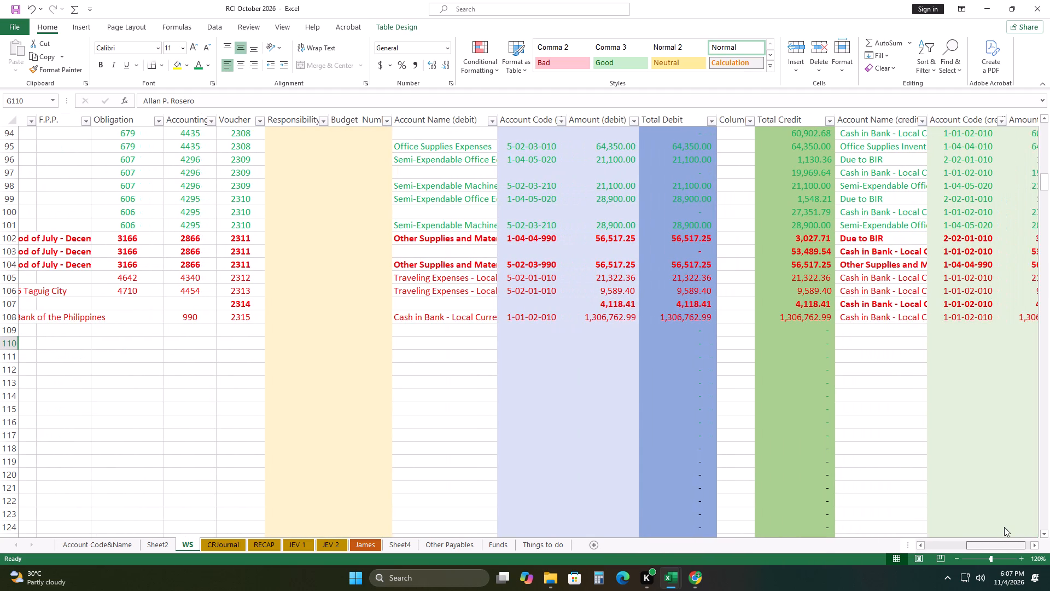
{"action": "left_click_drag", "start_coordinate": [1004, 527], "coordinate": [993, 534]}
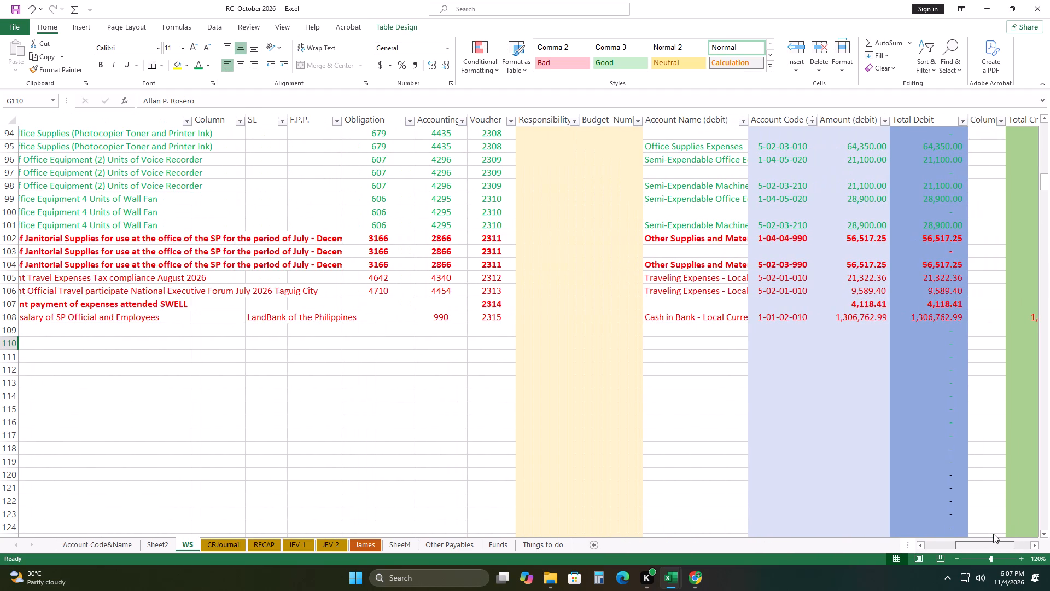
{"action": "left_click_drag", "start_coordinate": [993, 534], "coordinate": [991, 537]}
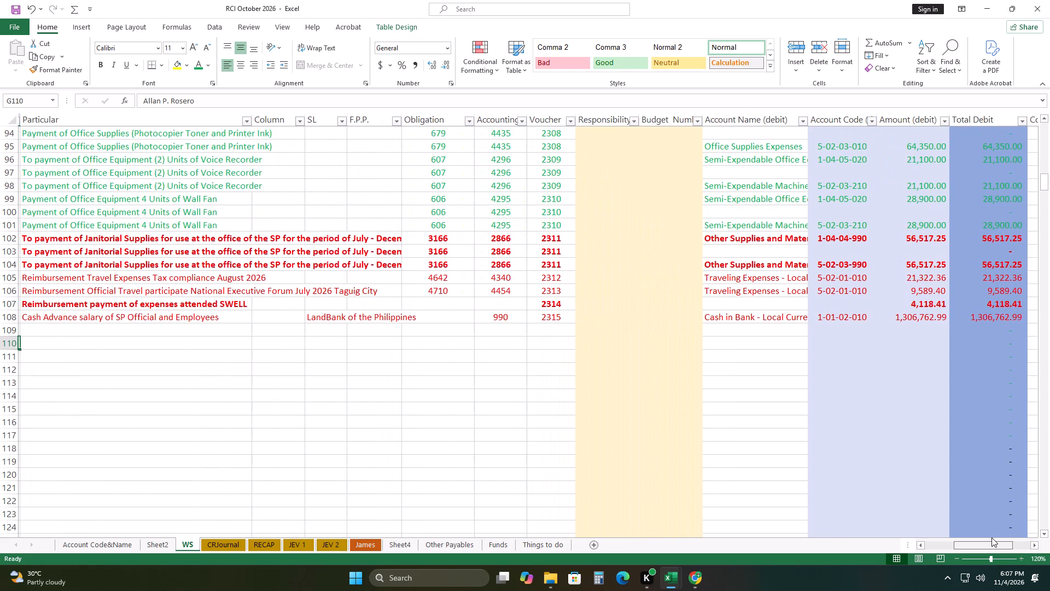
{"action": "left_click_drag", "start_coordinate": [991, 537], "coordinate": [991, 538]}
{"action": "left_click_drag", "start_coordinate": [991, 538], "coordinate": [993, 540]}
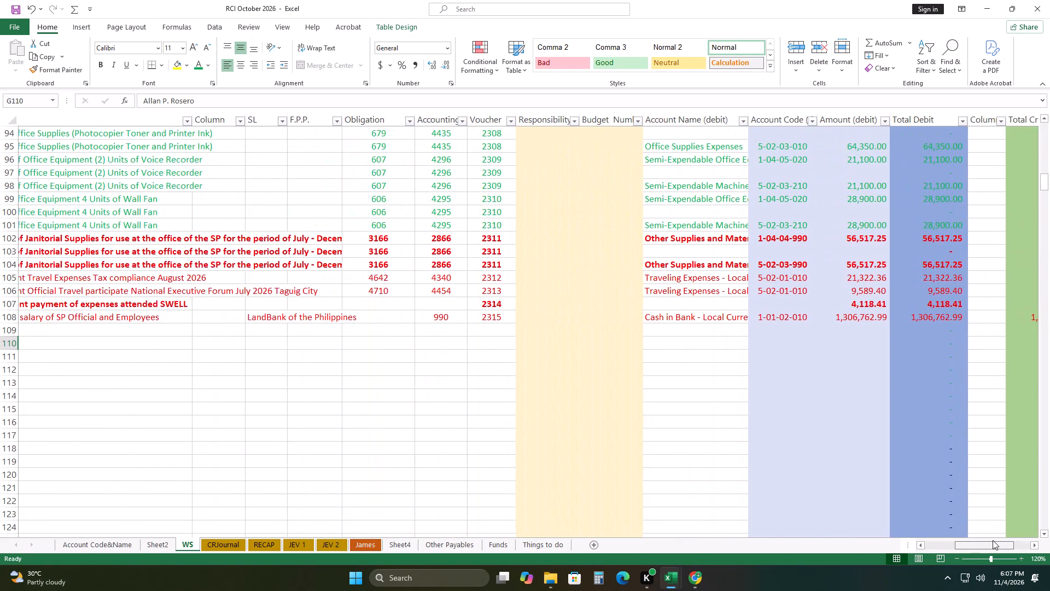
{"action": "left_click_drag", "start_coordinate": [993, 540], "coordinate": [1034, 517]}
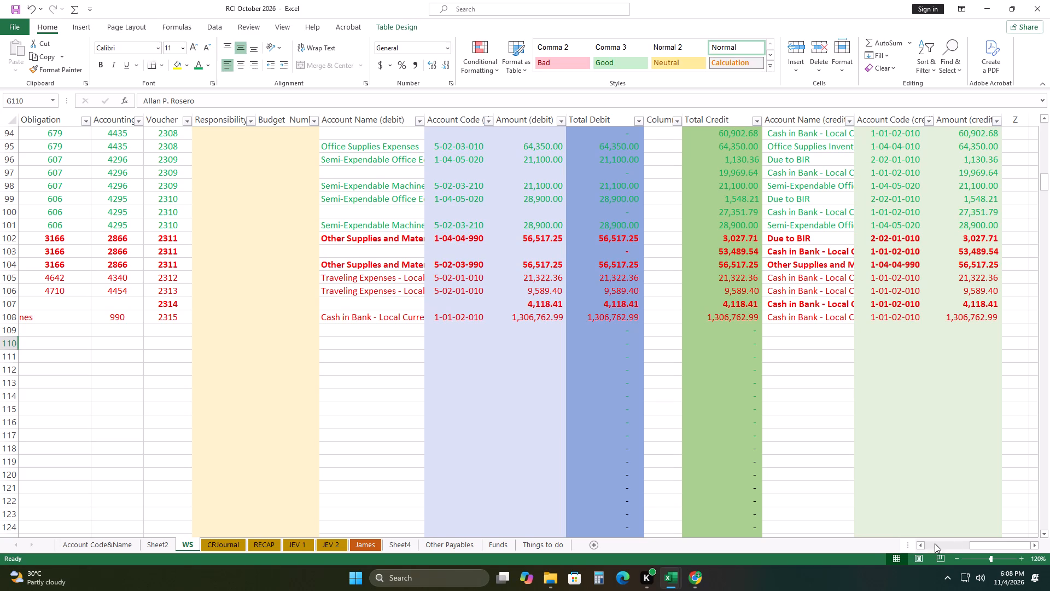
{"action": "left_click_drag", "start_coordinate": [981, 547], "coordinate": [726, 546]}
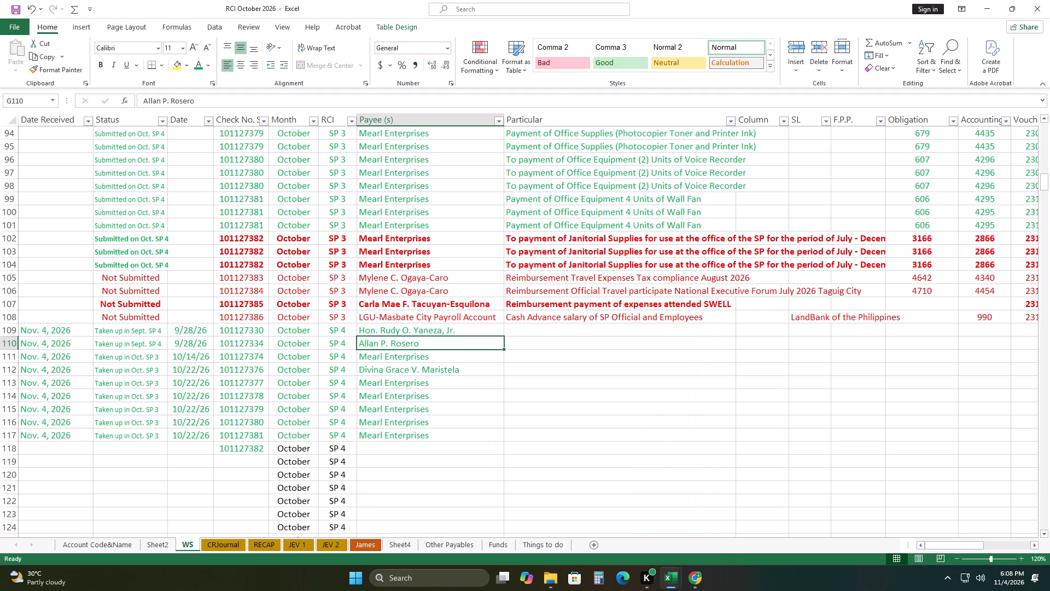
Remove the bold from the janitorial supplies rows 102 to 104 and set their font colour to green.
{"action": "left_click_drag", "start_coordinate": [7, 237], "coordinate": [4, 257]}
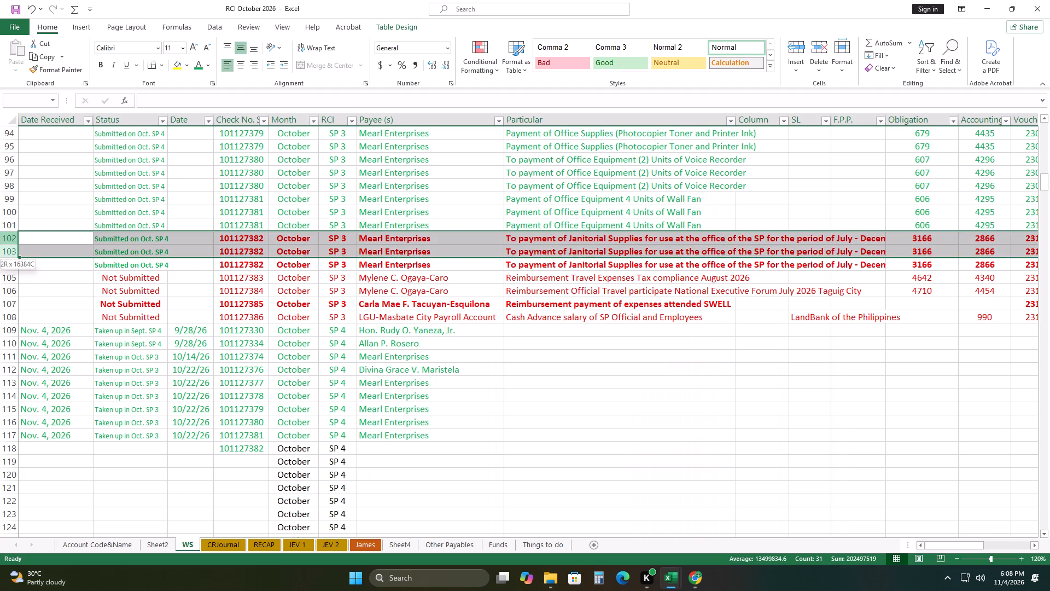
{"action": "left_click_drag", "start_coordinate": [4, 257], "coordinate": [2, 262]}
{"action": "right_click", "coordinate": [9, 263]}
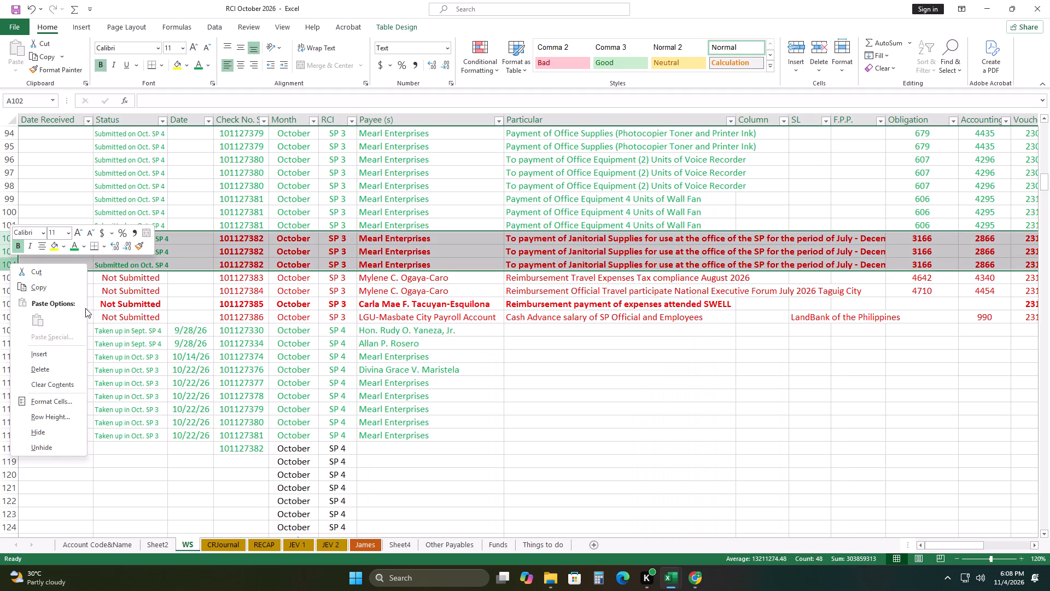
{"action": "left_click", "coordinate": [13, 243]}
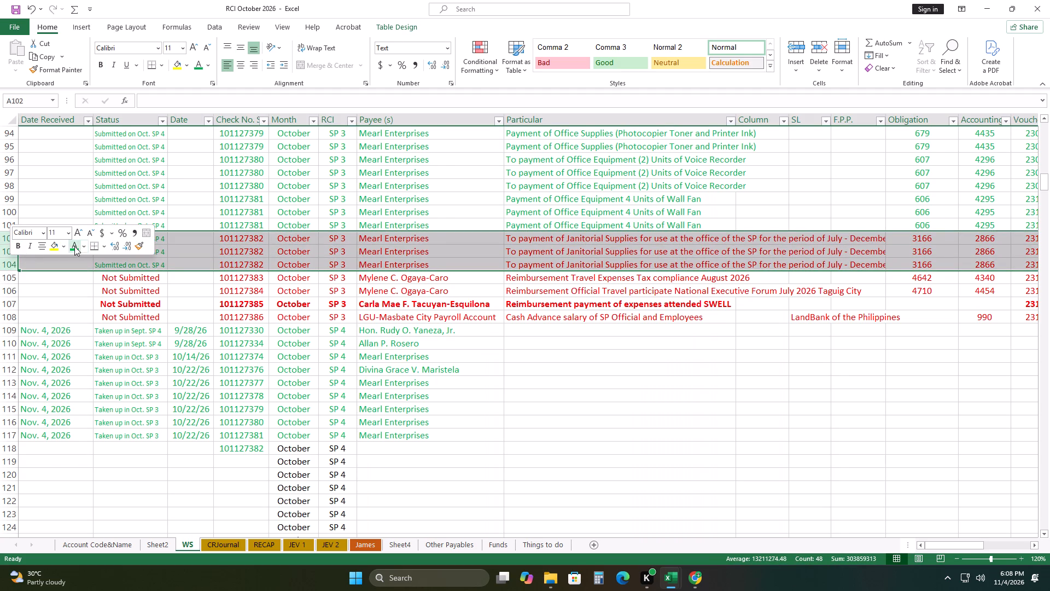
{"action": "left_click", "coordinate": [74, 246]}
{"action": "left_click", "coordinate": [329, 287]}
Copy row 117's date received Nov. 4, 2026, status Taken up in Oct. SP 3 and date 10/22/26 into row 118.
{"action": "scroll", "coordinate": [316, 315], "scroll_direction": "down", "scroll_amount": 4}
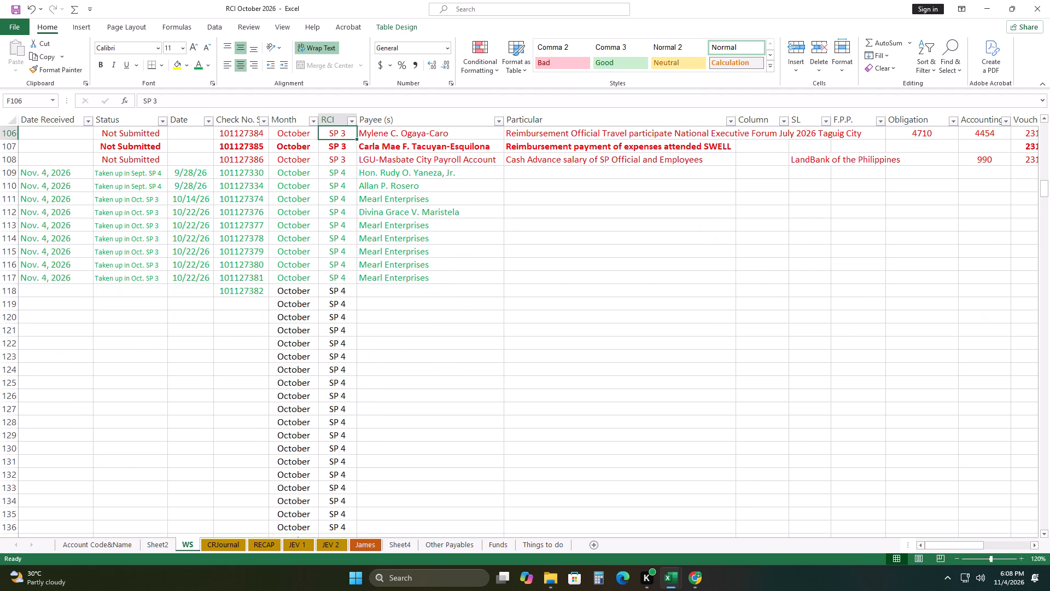
{"action": "scroll", "coordinate": [311, 314], "scroll_direction": "down", "scroll_amount": 1}
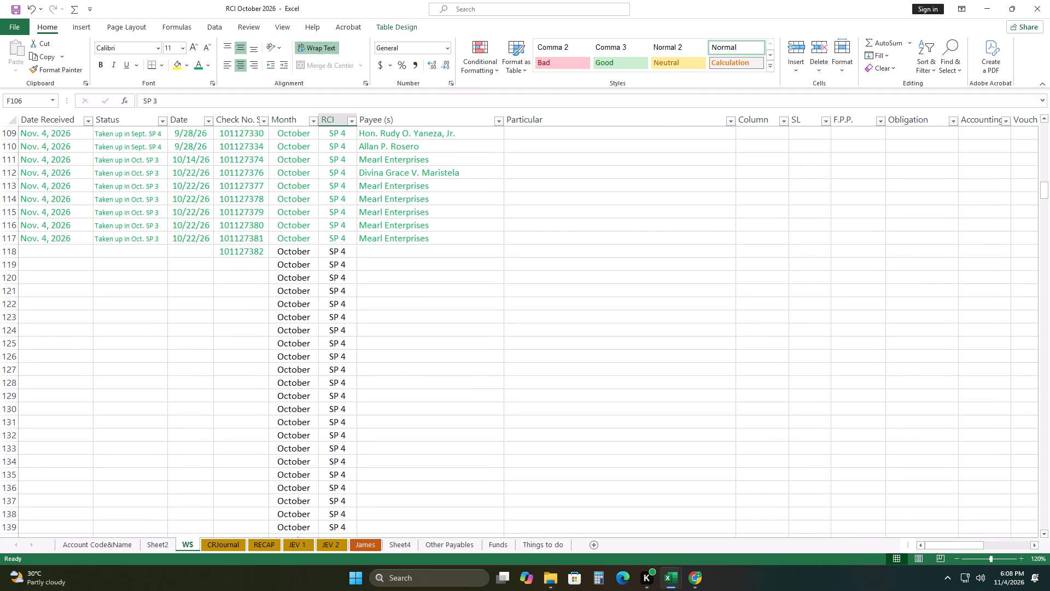
{"action": "left_click_drag", "start_coordinate": [55, 239], "coordinate": [185, 236]}
{"action": "right_click", "coordinate": [185, 237]}
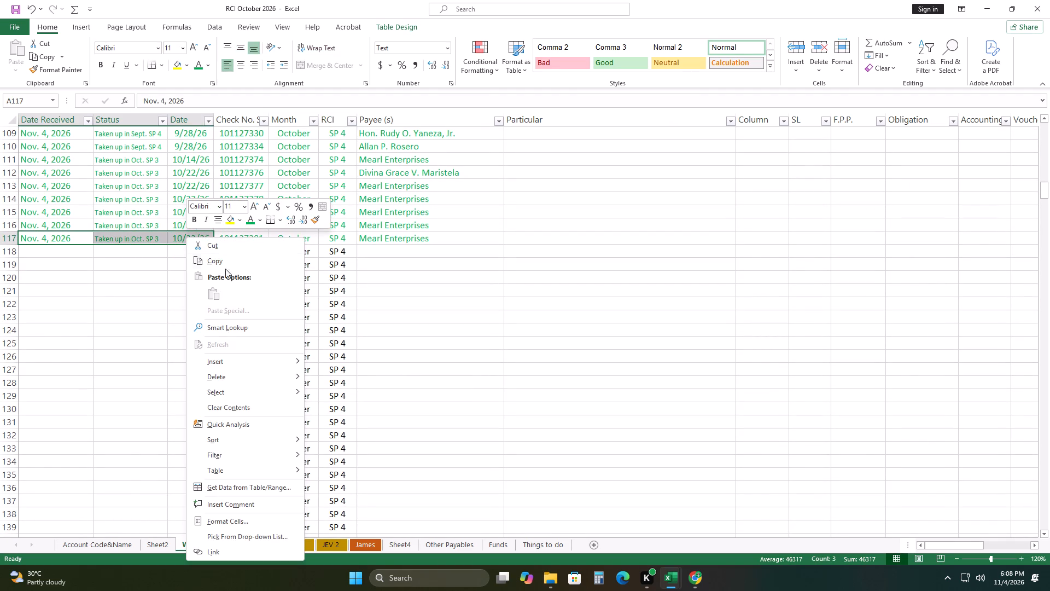
{"action": "left_click", "coordinate": [226, 261]}
{"action": "left_click_drag", "start_coordinate": [76, 250], "coordinate": [177, 250]}
{"action": "right_click", "coordinate": [177, 250]}
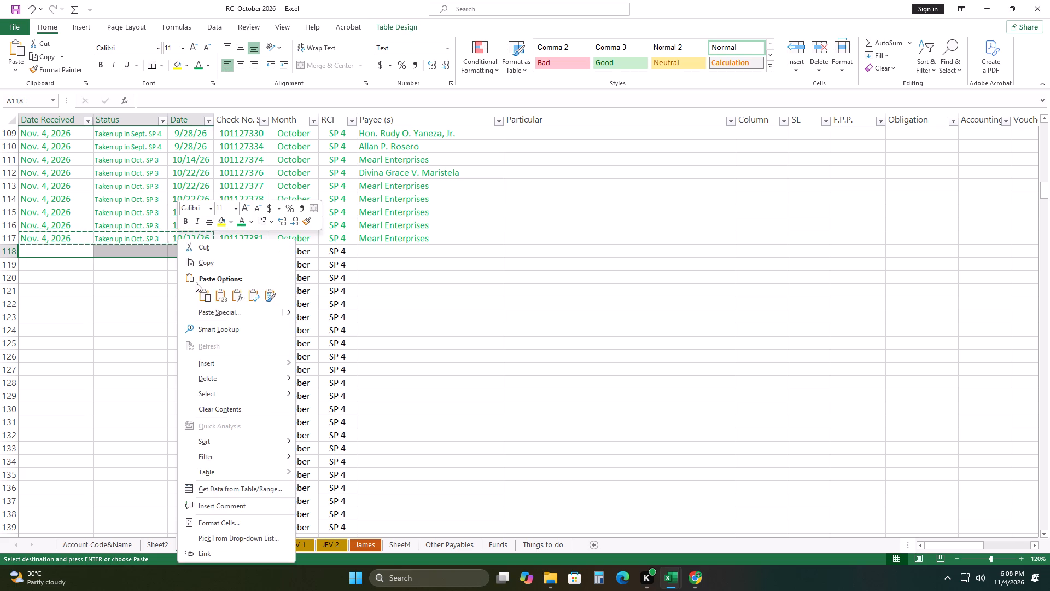
{"action": "left_click", "coordinate": [207, 298]}
{"action": "left_click_drag", "start_coordinate": [179, 314], "coordinate": [185, 321]}
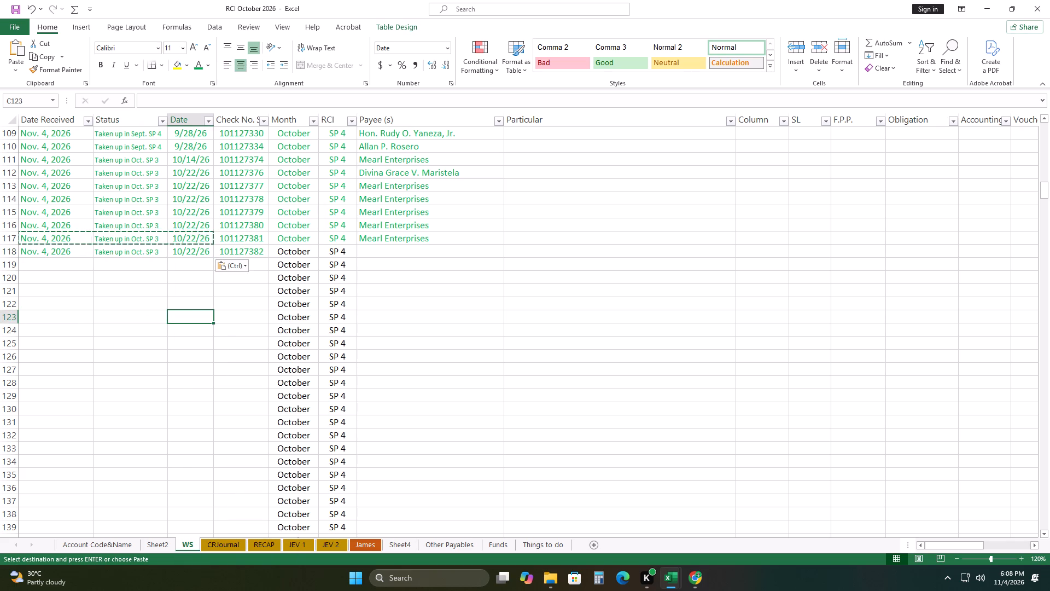
Fill the payee Mearl Enterprises from row 117 down into row 118.
{"action": "left_click", "coordinate": [394, 235]}
{"action": "left_click_drag", "start_coordinate": [504, 245], "coordinate": [505, 254]}
{"action": "left_click", "coordinate": [489, 280]}
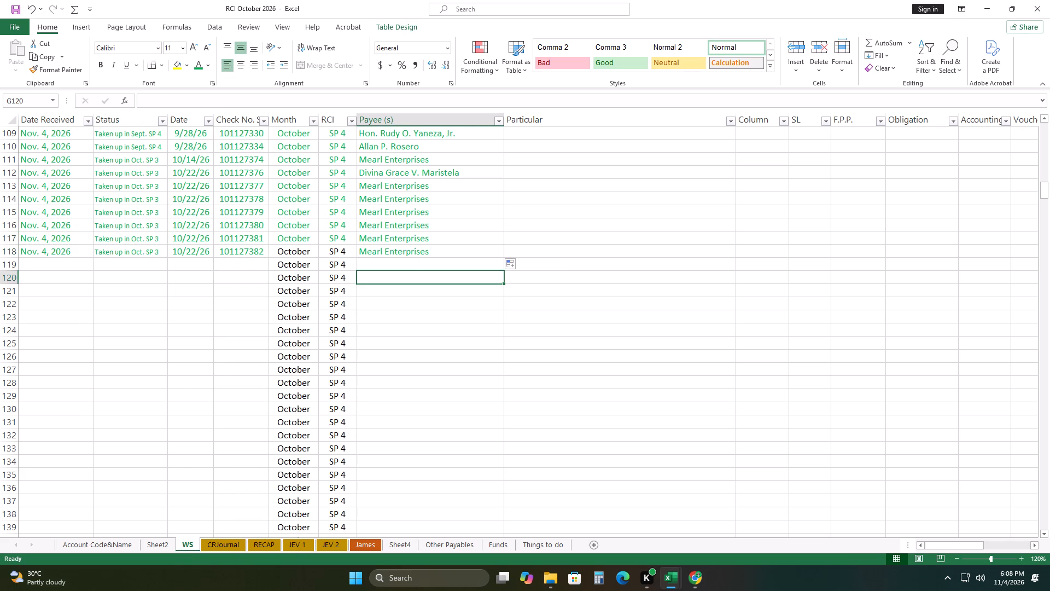
Set the font colour of the whole SP 4 row 118 to green.
{"action": "right_click", "coordinate": [10, 251]}
{"action": "left_click", "coordinate": [77, 231]}
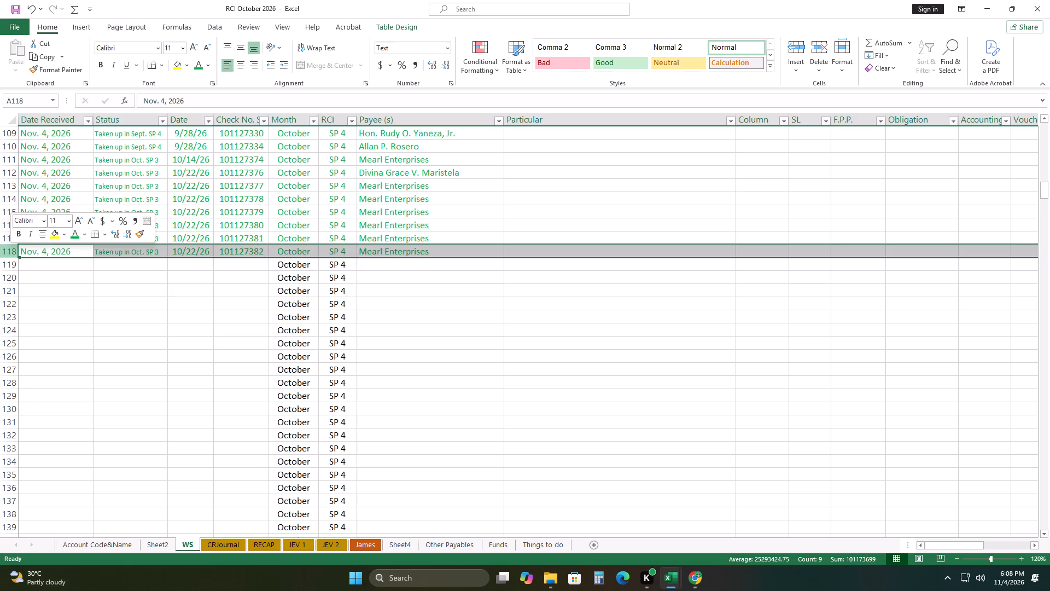
{"action": "left_click", "coordinate": [168, 355]}
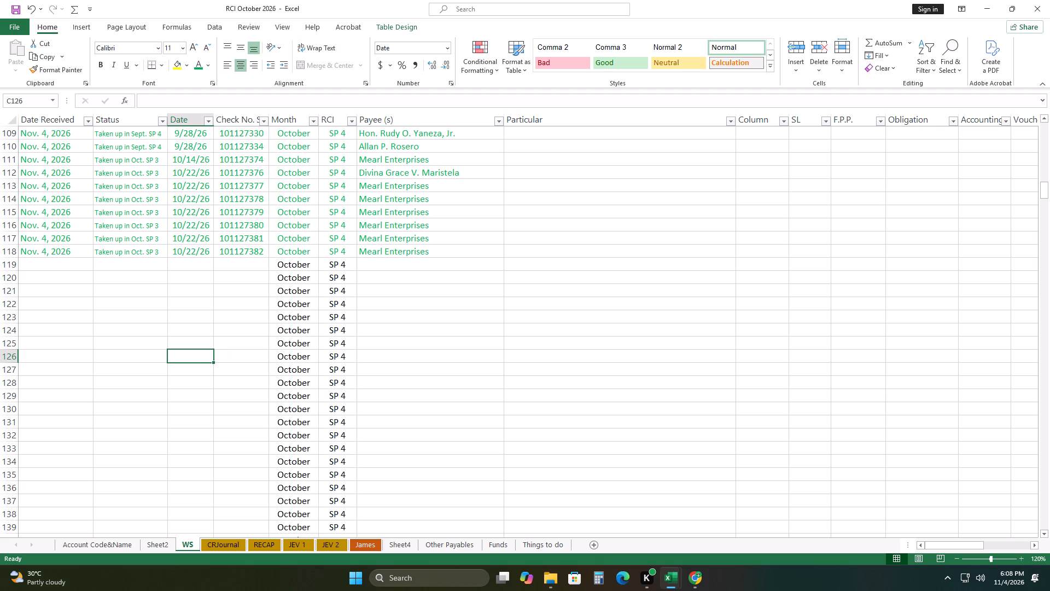
Review the SP 3 check entries and their submission statuses against the SP 4 rows recorded as taken up.
{"action": "left_click", "coordinate": [501, 334]}
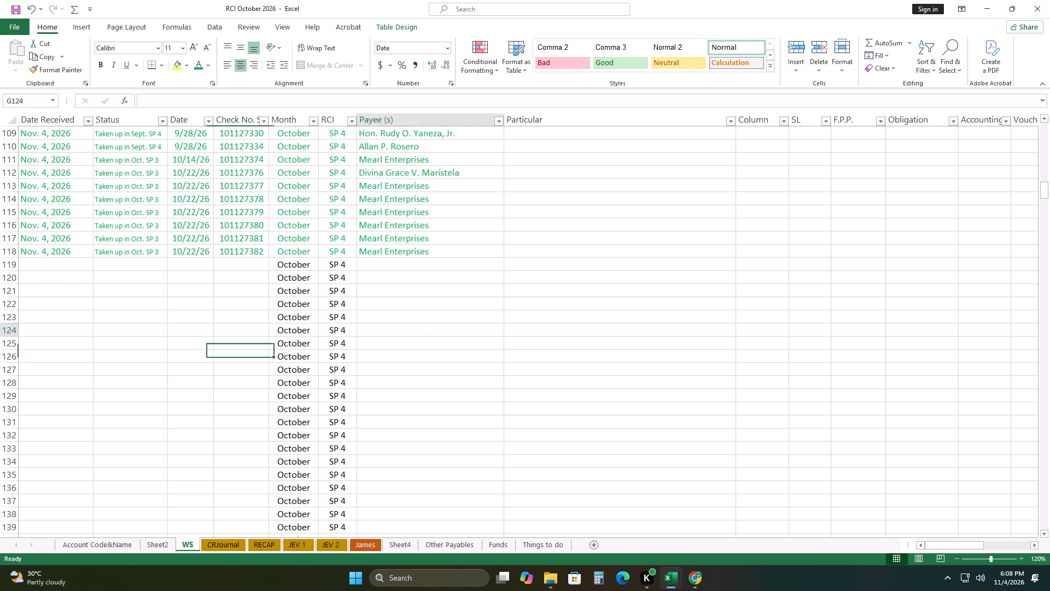
{"action": "scroll", "coordinate": [471, 357], "scroll_direction": "up", "scroll_amount": 4}
{"action": "scroll", "coordinate": [466, 364], "scroll_direction": "down", "scroll_amount": 3}
{"action": "scroll", "coordinate": [464, 366], "scroll_direction": "up", "scroll_amount": 5}
{"action": "scroll", "coordinate": [459, 367], "scroll_direction": "down", "scroll_amount": 4}
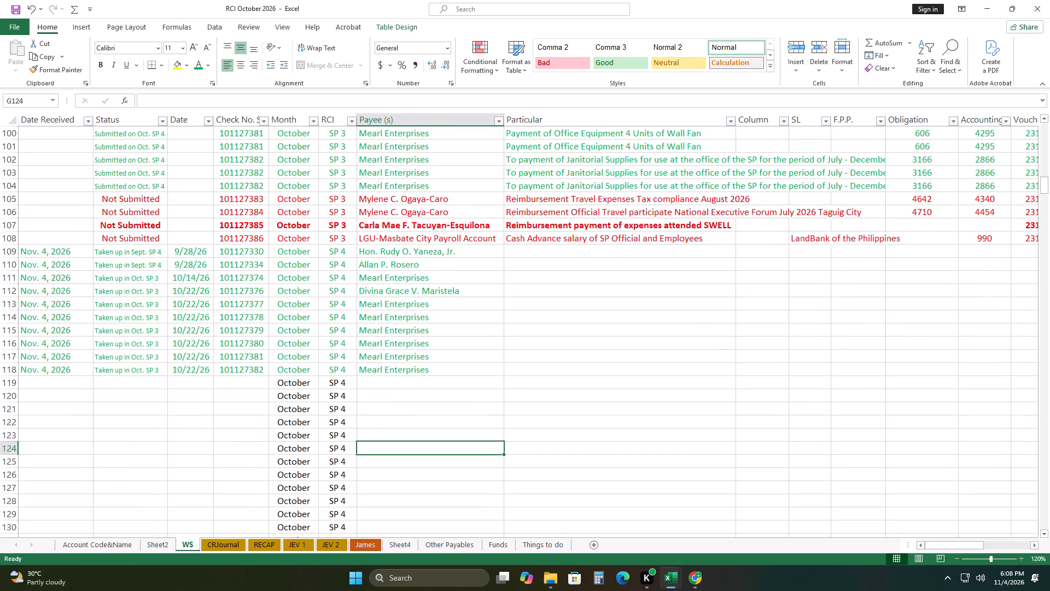
{"action": "scroll", "coordinate": [459, 367], "scroll_direction": "down", "scroll_amount": 2}
{"action": "left_click", "coordinate": [459, 395]}
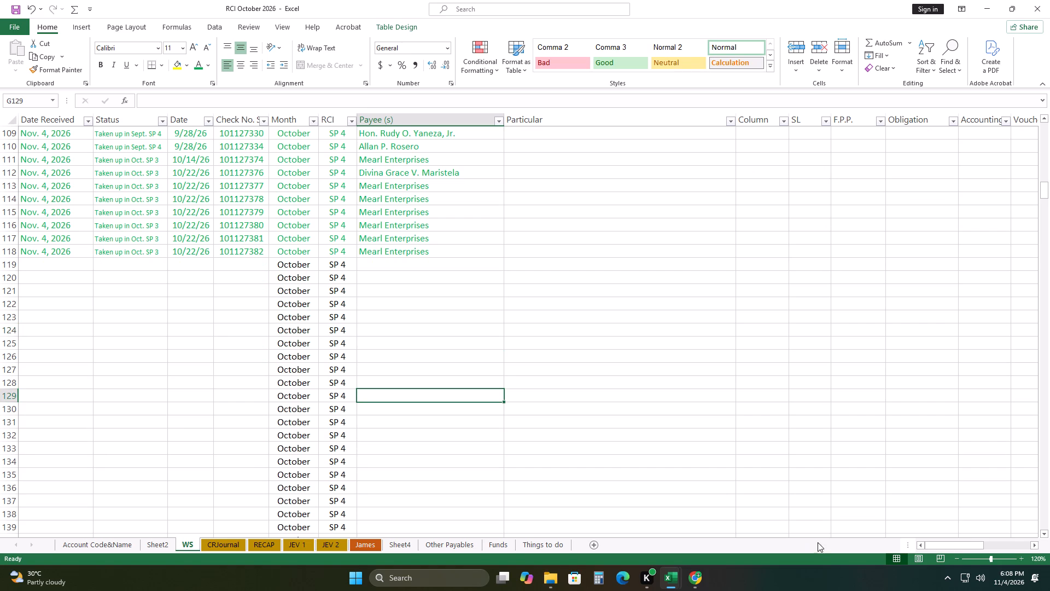
{"action": "left_click_drag", "start_coordinate": [958, 546], "coordinate": [749, 551]}
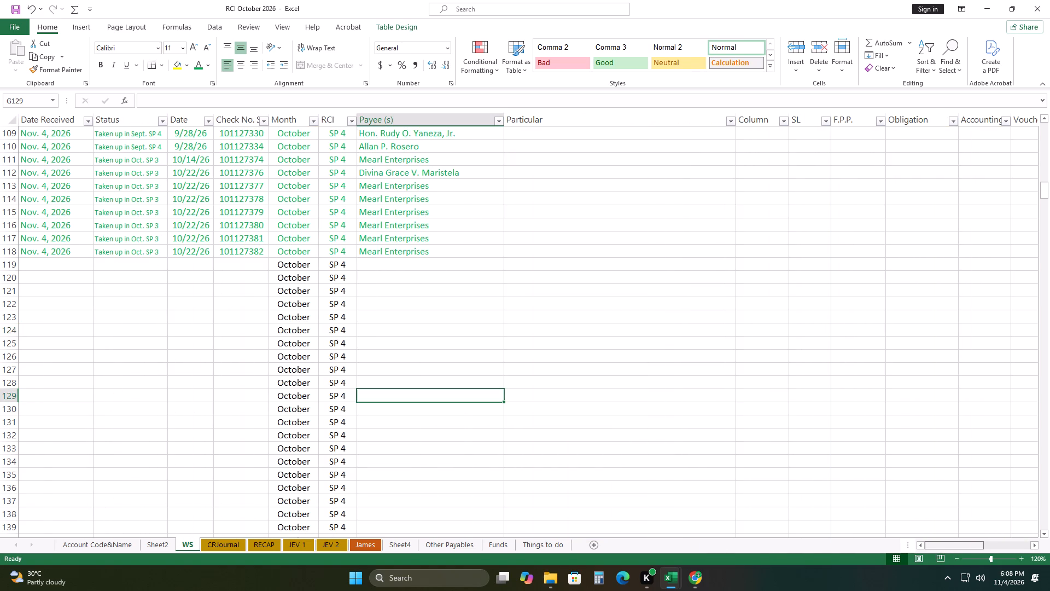
{"action": "scroll", "coordinate": [395, 381], "scroll_direction": "up", "scroll_amount": 4}
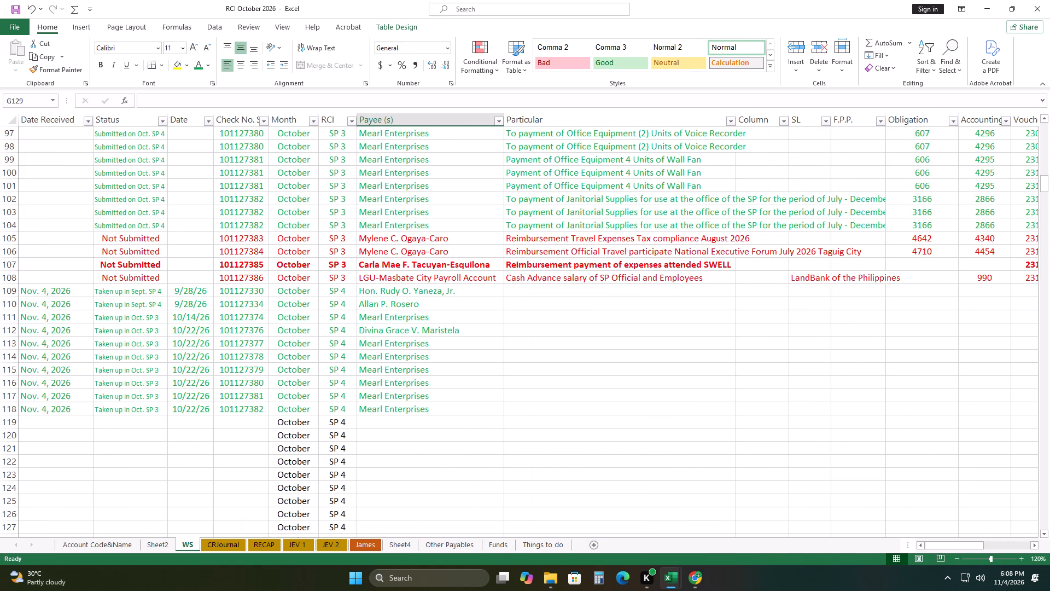
{"action": "scroll", "coordinate": [399, 383], "scroll_direction": "down", "scroll_amount": 1}
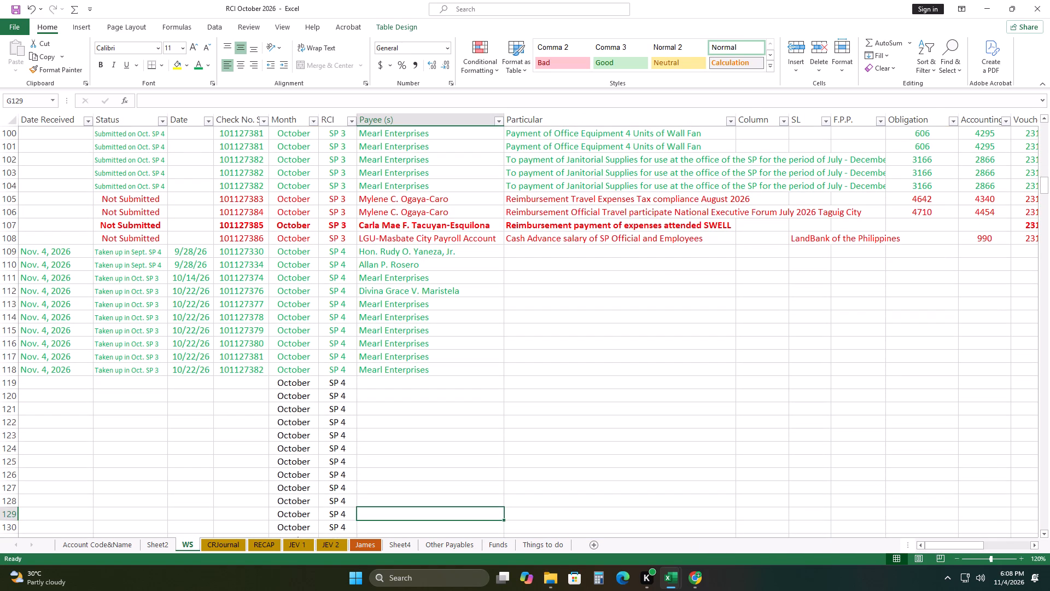
{"action": "scroll", "coordinate": [401, 392], "scroll_direction": "up", "scroll_amount": 3}
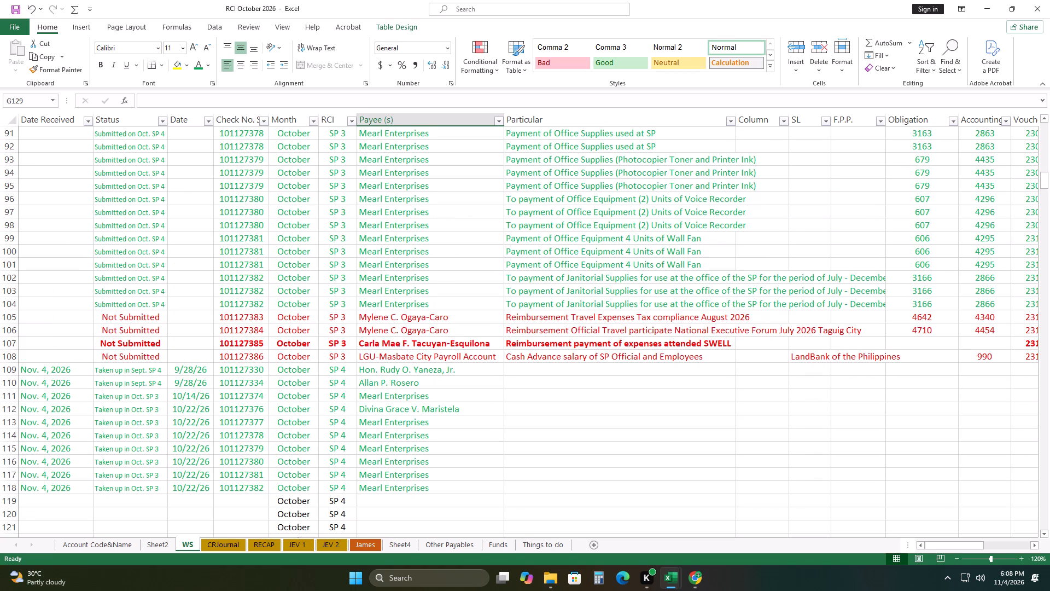
Copy the status Submitted on Oct. SP 4 from row 104 into the SP 3 entry in row 105.
{"action": "scroll", "coordinate": [402, 396], "scroll_direction": "down", "scroll_amount": 2}
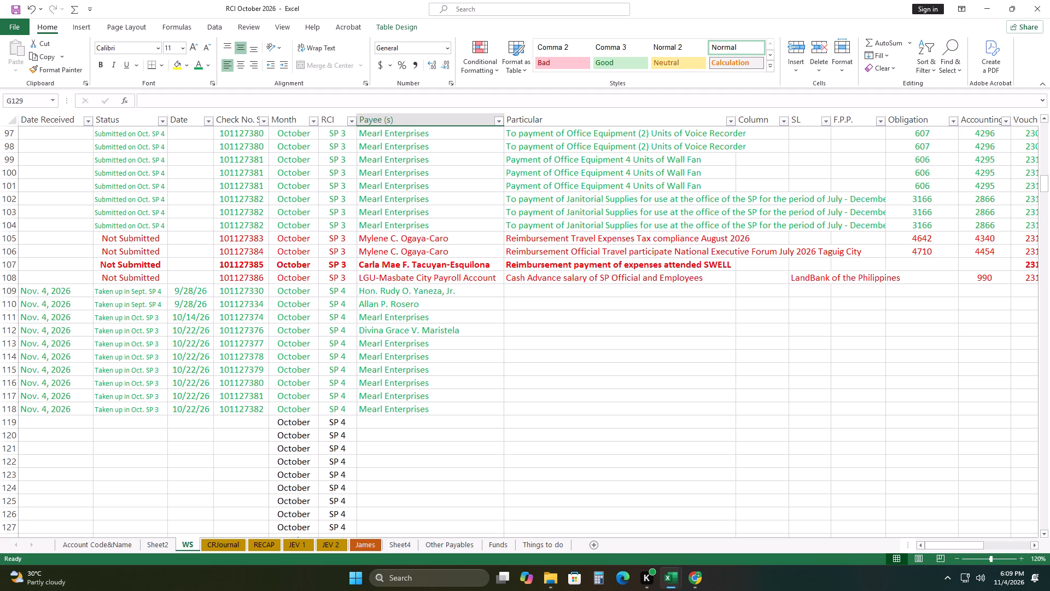
{"action": "left_click", "coordinate": [127, 226]}
{"action": "right_click", "coordinate": [127, 227]}
{"action": "left_click", "coordinate": [175, 253]}
{"action": "left_click", "coordinate": [136, 237]}
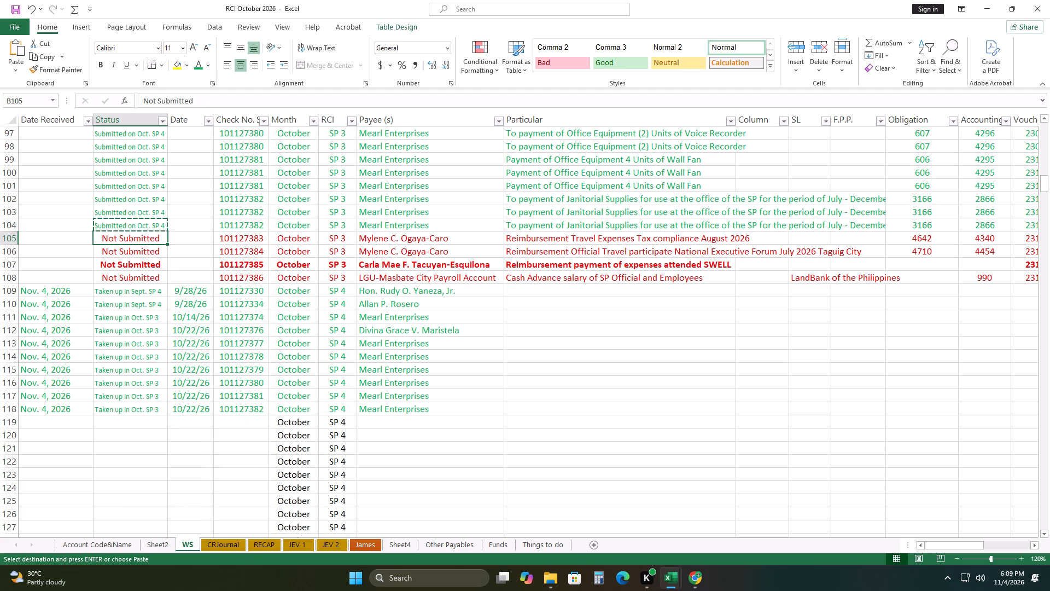
{"action": "right_click", "coordinate": [136, 238]}
{"action": "left_click", "coordinate": [164, 294]}
{"action": "left_click", "coordinate": [131, 296]}
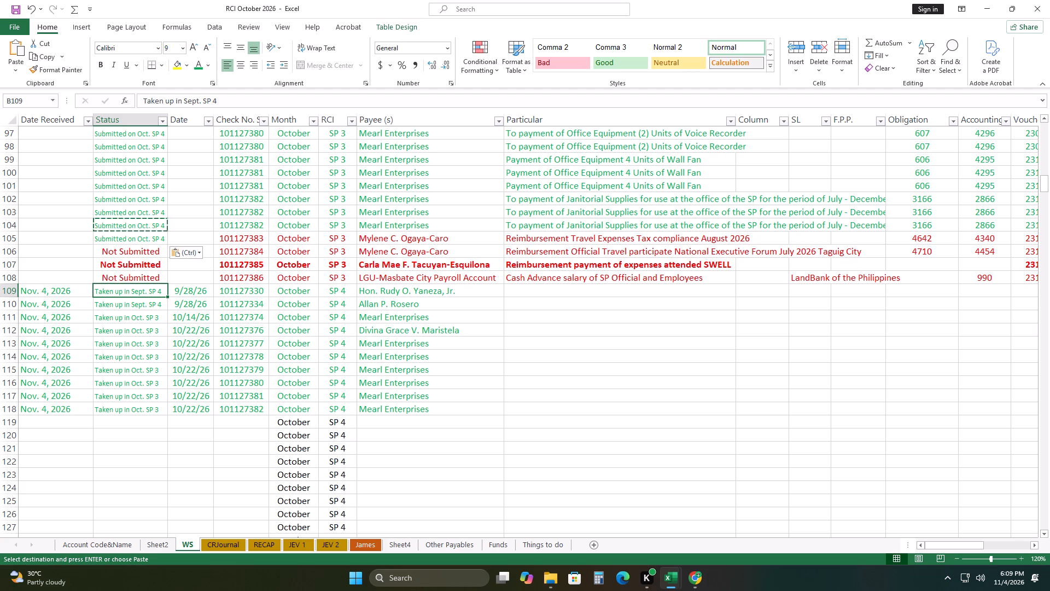
Make the whole SP 3 row 105 bold.
{"action": "left_click", "coordinate": [8, 239]}
{"action": "right_click", "coordinate": [8, 239]}
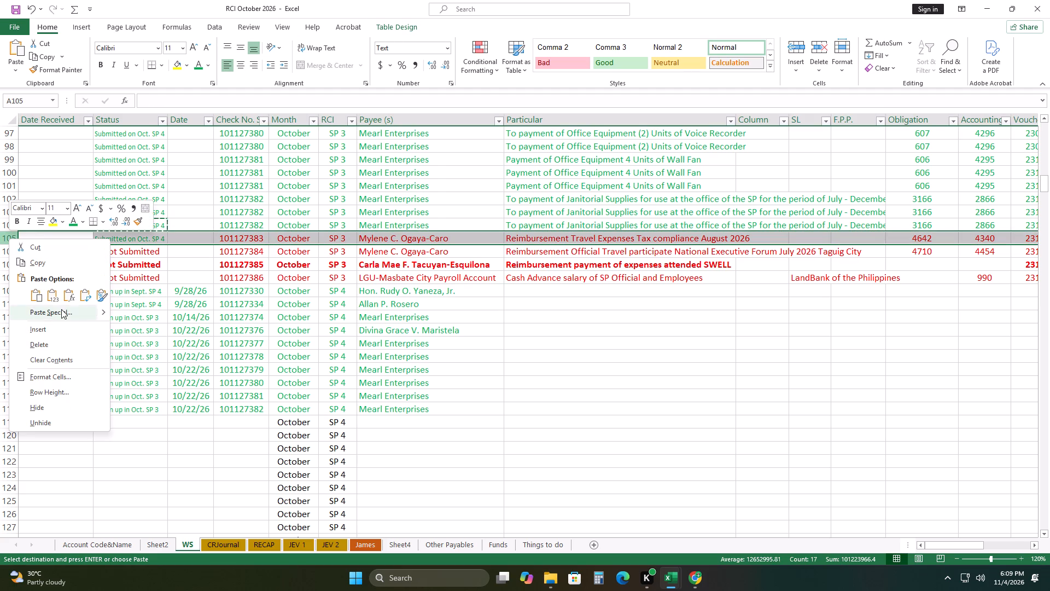
{"action": "left_click", "coordinate": [18, 224]}
{"action": "left_click_drag", "start_coordinate": [263, 335], "coordinate": [307, 351]}
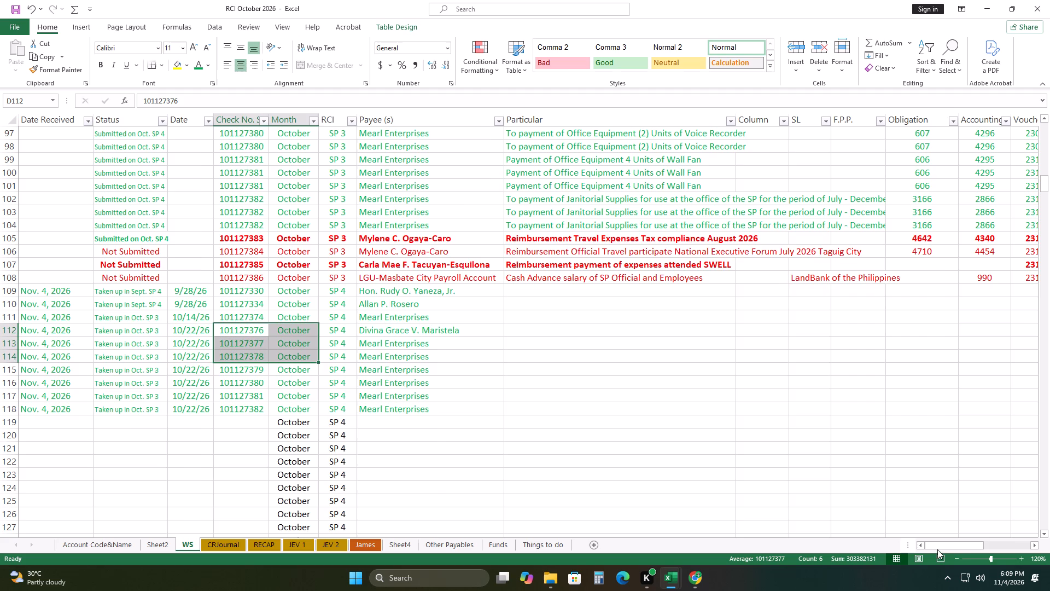
Insert a blank row above row 106, directly below the bold SP 3 entry in row 105.
{"action": "left_click_drag", "start_coordinate": [950, 544], "coordinate": [1014, 532]}
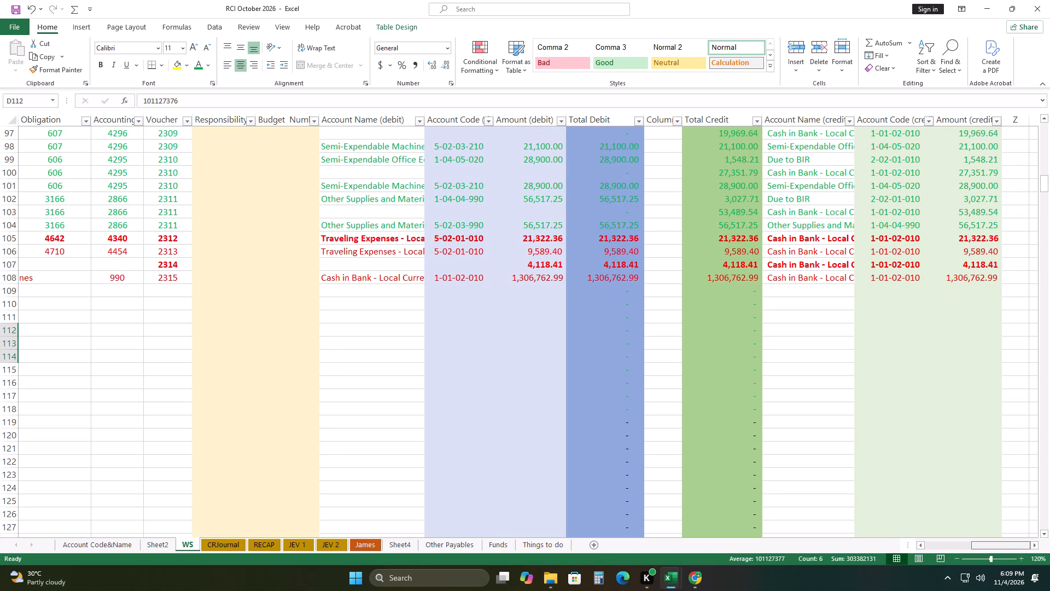
{"action": "left_click_drag", "start_coordinate": [1001, 547], "coordinate": [913, 557]}
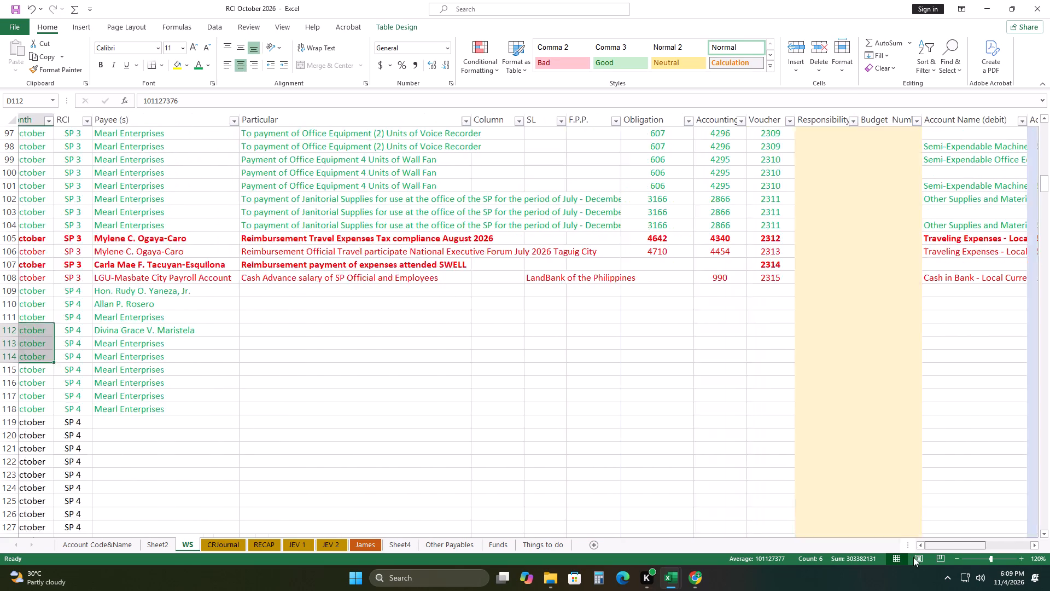
{"action": "left_click_drag", "start_coordinate": [913, 557], "coordinate": [643, 564]}
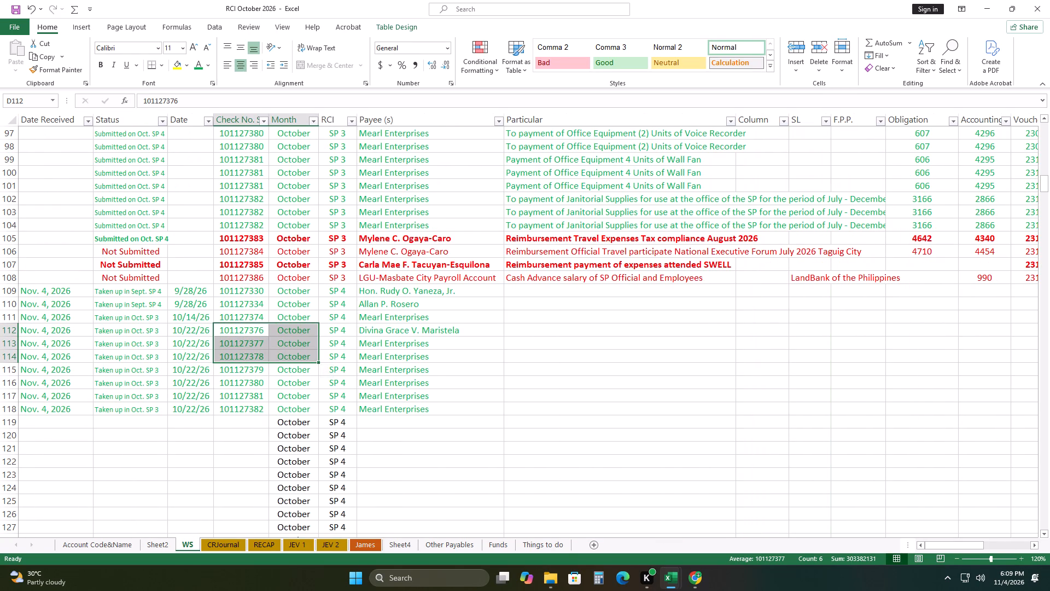
{"action": "left_click", "coordinate": [14, 250]}
{"action": "right_click", "coordinate": [14, 250]}
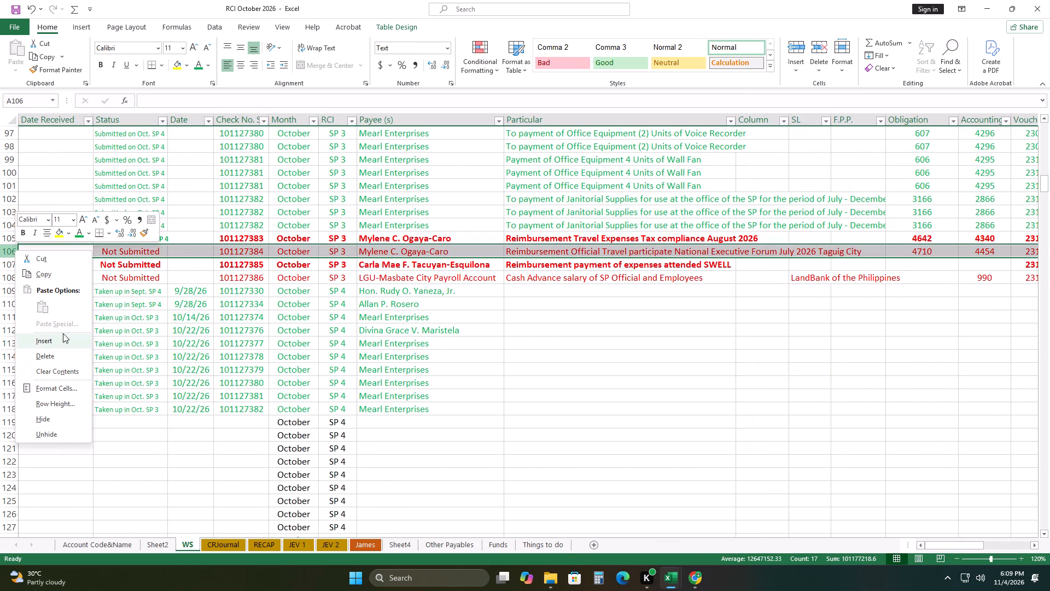
{"action": "left_click", "coordinate": [62, 340]}
{"action": "left_click", "coordinate": [269, 325]}
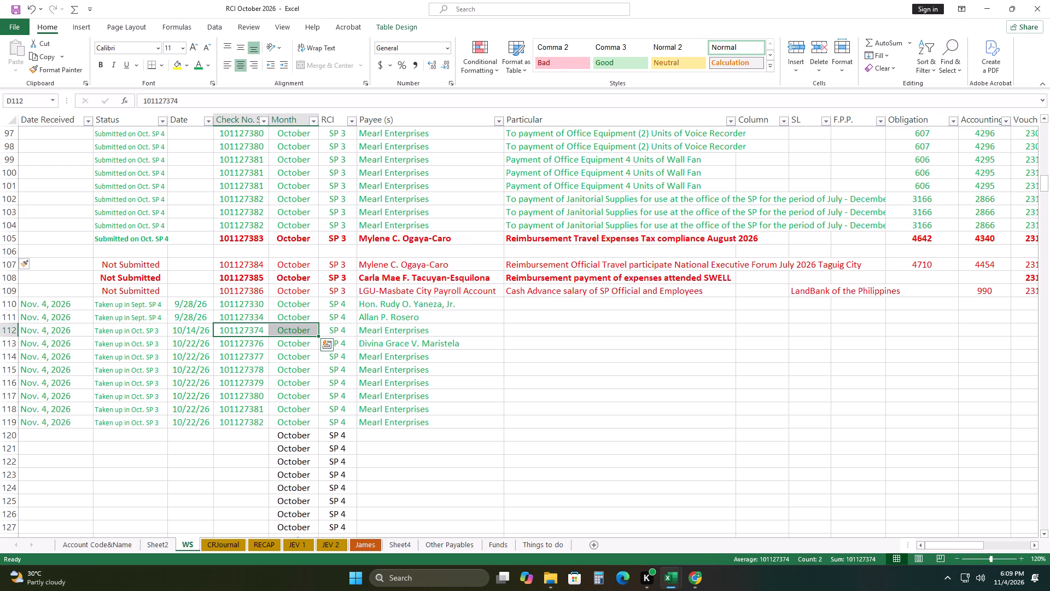
Switch to Chrome and pause the YouTube video.
{"action": "left_click", "coordinate": [698, 572]}
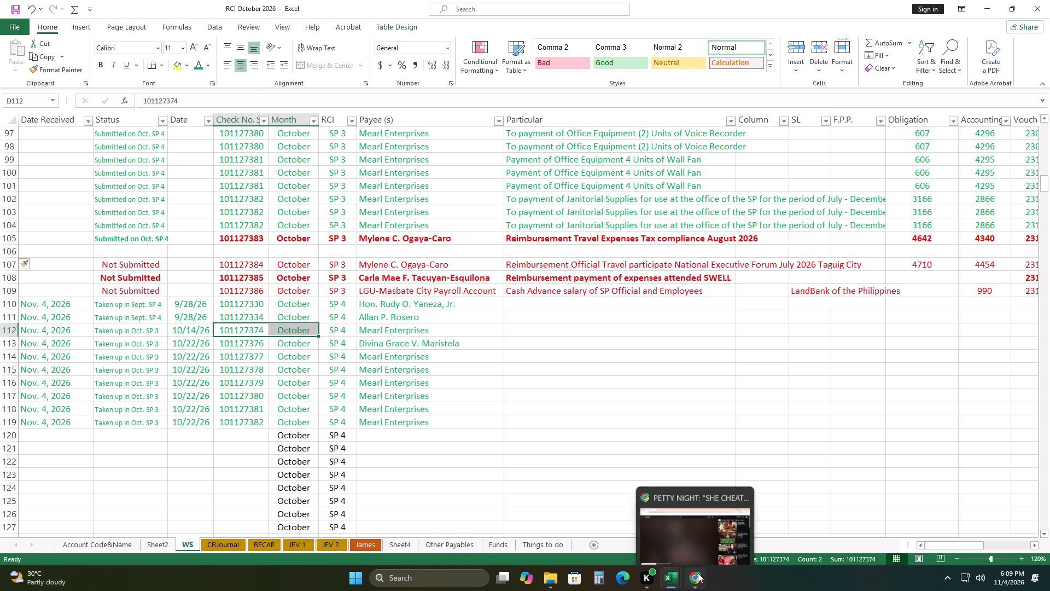
{"action": "left_click", "coordinate": [486, 314]}
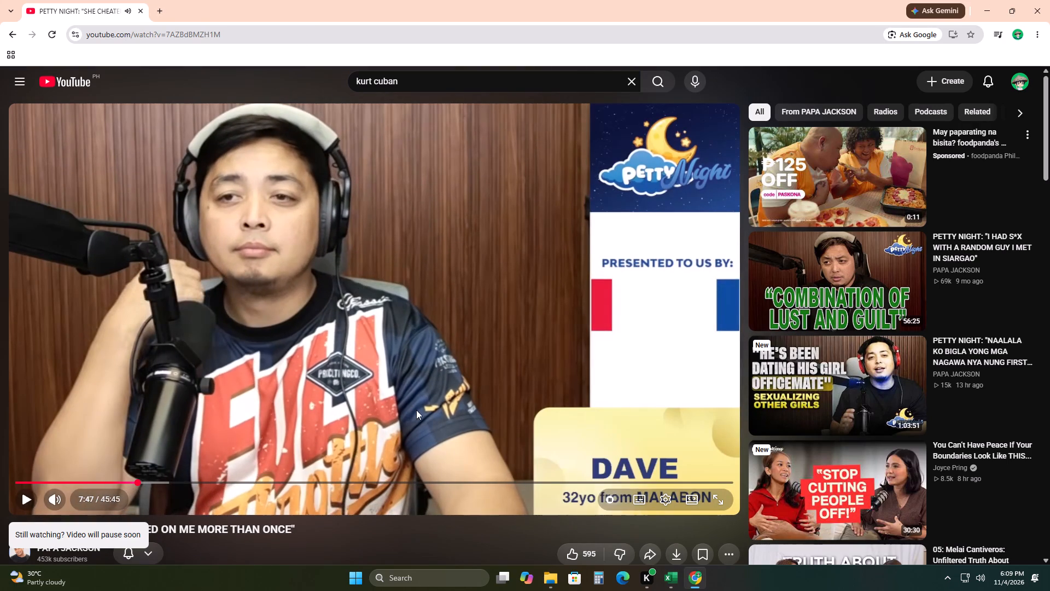
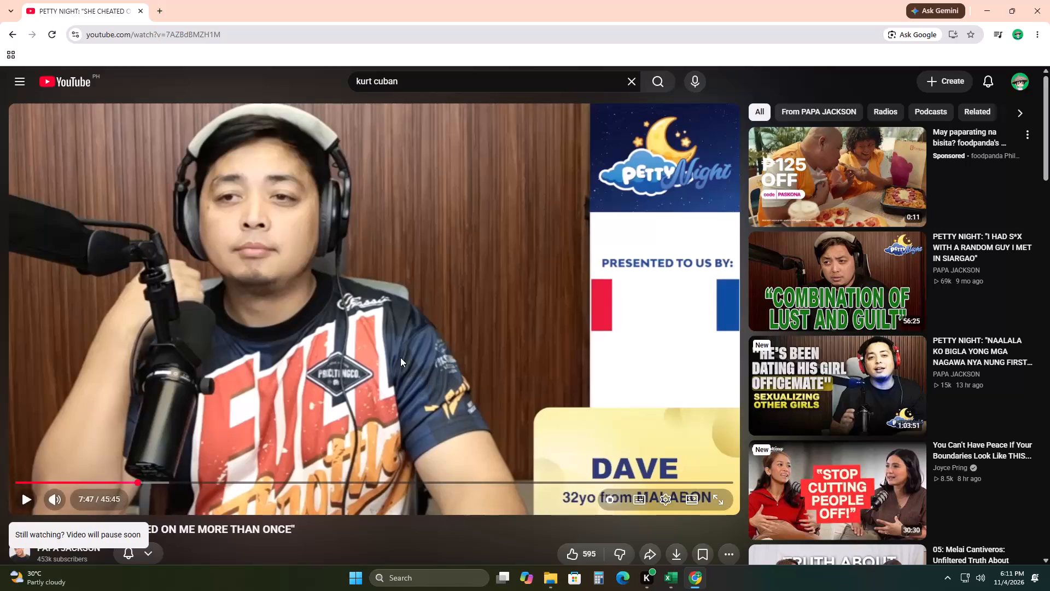
Resume the YouTube video and return to the RCI October 2026 workbook in Excel.
{"action": "left_click", "coordinate": [413, 337]}
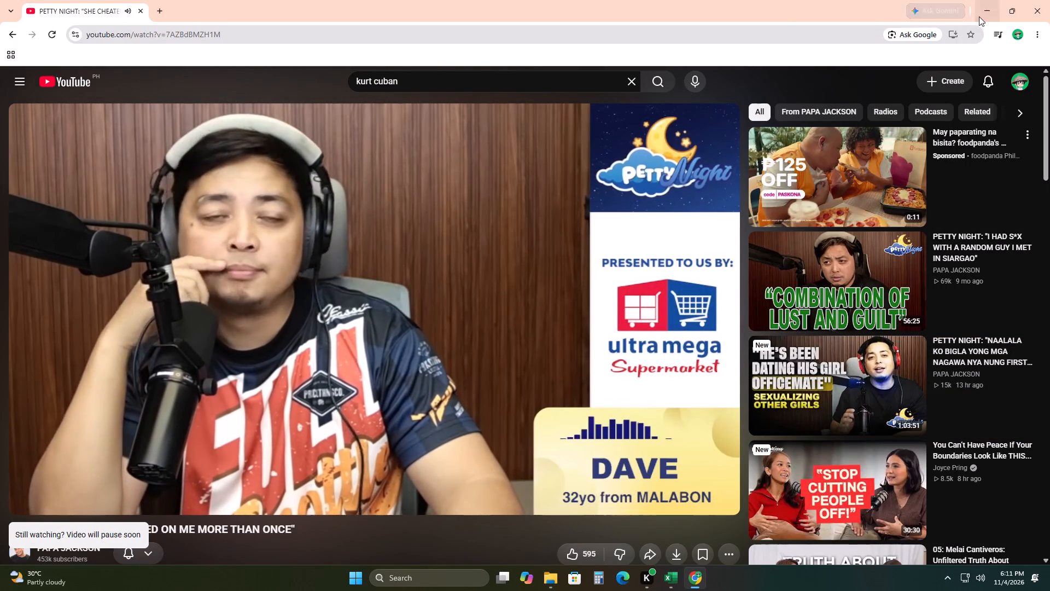
{"action": "left_click", "coordinate": [987, 11]}
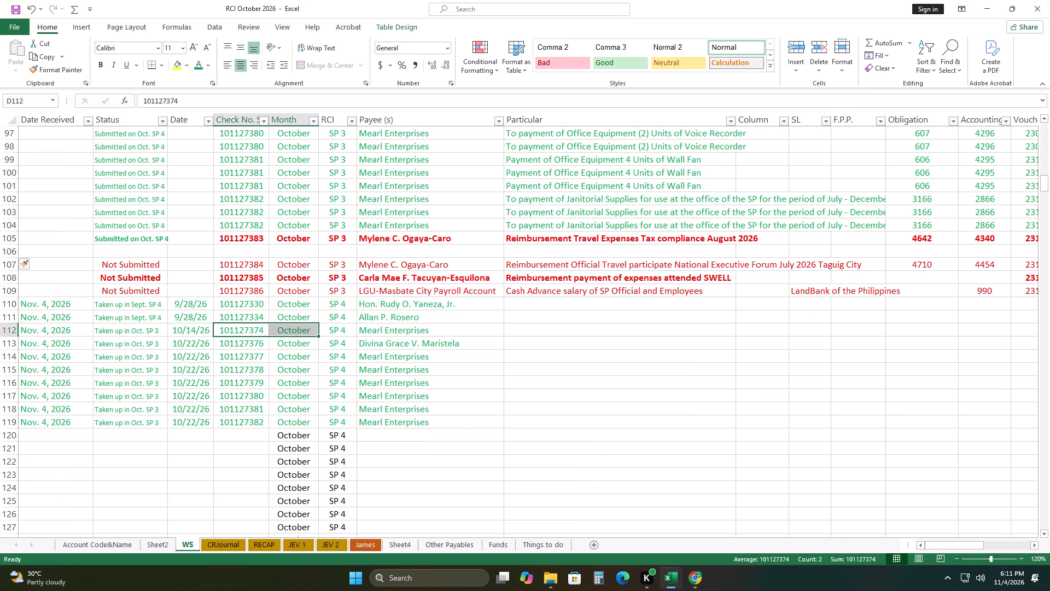
Fill the Status through Column cells of row 105 down into blank row 106 as exact copies, without incrementing the values.
{"action": "left_click_drag", "start_coordinate": [587, 347], "coordinate": [594, 345]}
{"action": "left_click_drag", "start_coordinate": [954, 545], "coordinate": [975, 542]}
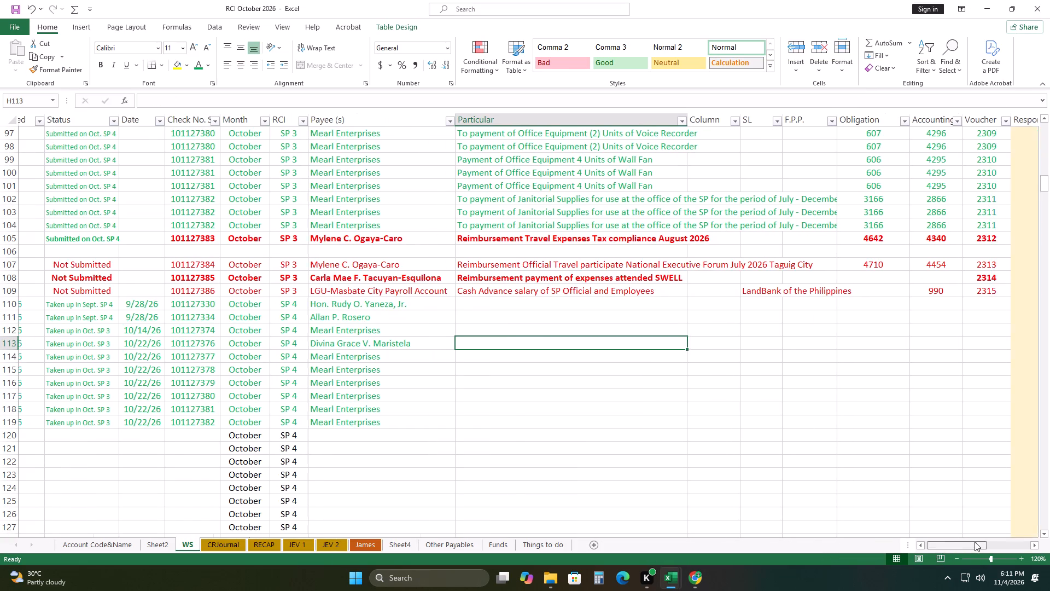
{"action": "left_click_drag", "start_coordinate": [975, 542], "coordinate": [748, 542]}
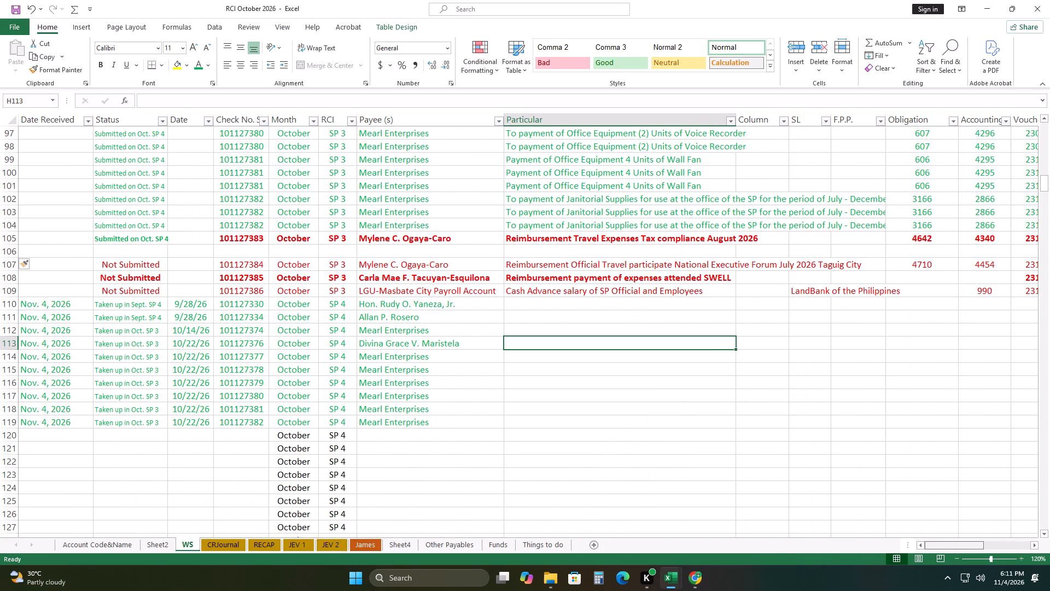
{"action": "left_click_drag", "start_coordinate": [152, 239], "coordinate": [775, 239]}
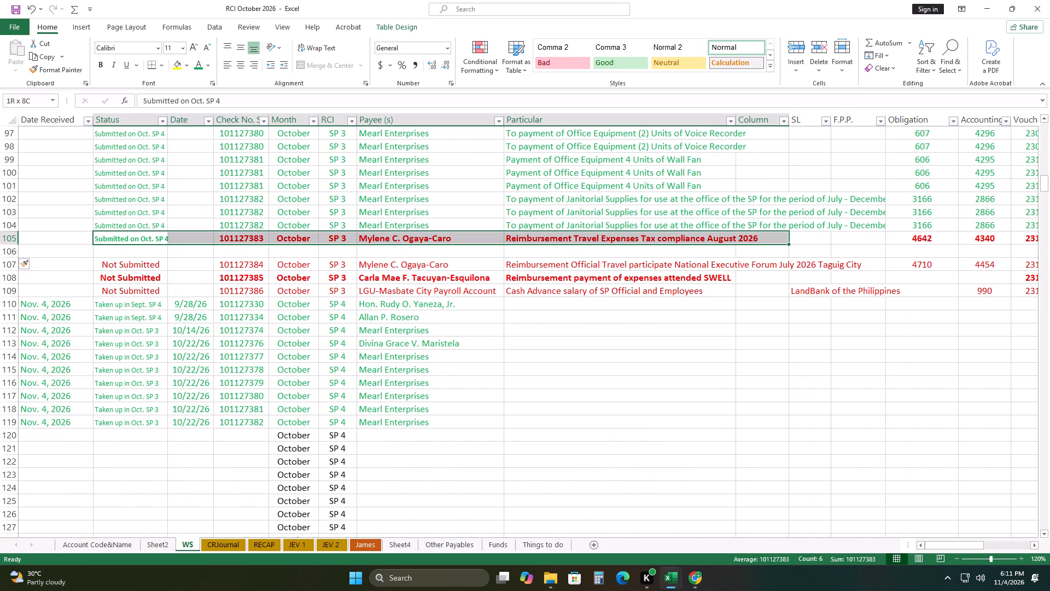
{"action": "left_click_drag", "start_coordinate": [789, 243], "coordinate": [790, 259]}
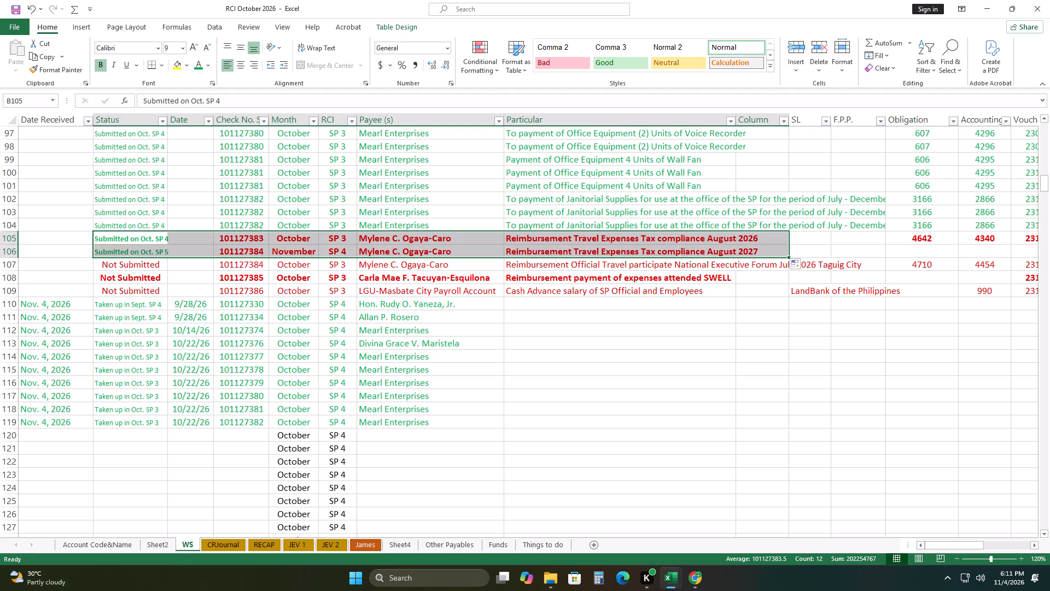
{"action": "left_click", "coordinate": [798, 264]}
{"action": "left_click", "coordinate": [815, 277]}
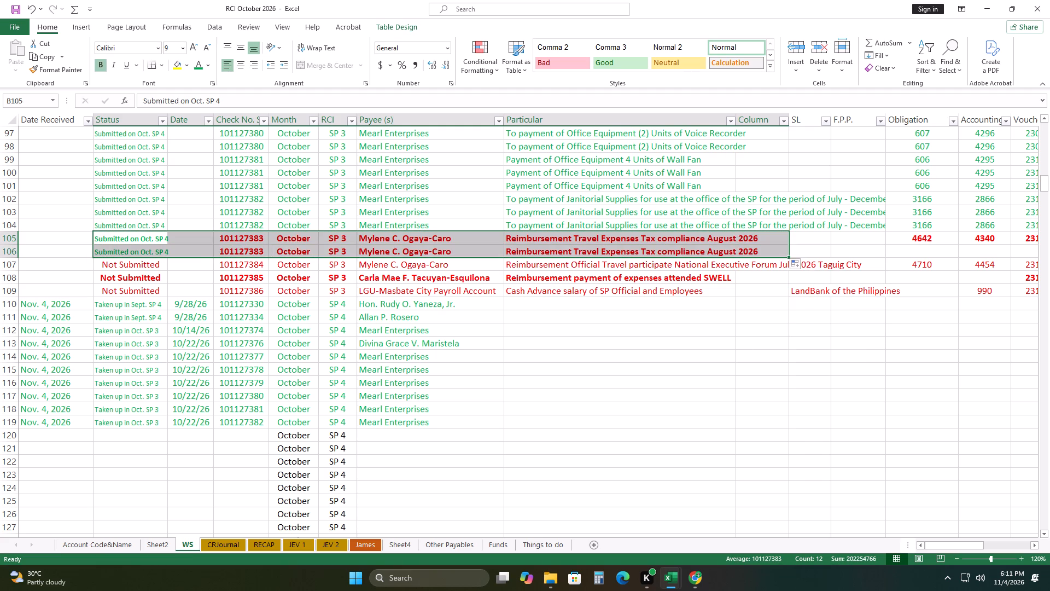
Fill the Obligation, Accounting and Voucher cells of row 105 down into row 106 as exact copies.
{"action": "left_click_drag", "start_coordinate": [964, 549], "coordinate": [996, 549]}
{"action": "left_click_drag", "start_coordinate": [975, 543], "coordinate": [1004, 536]}
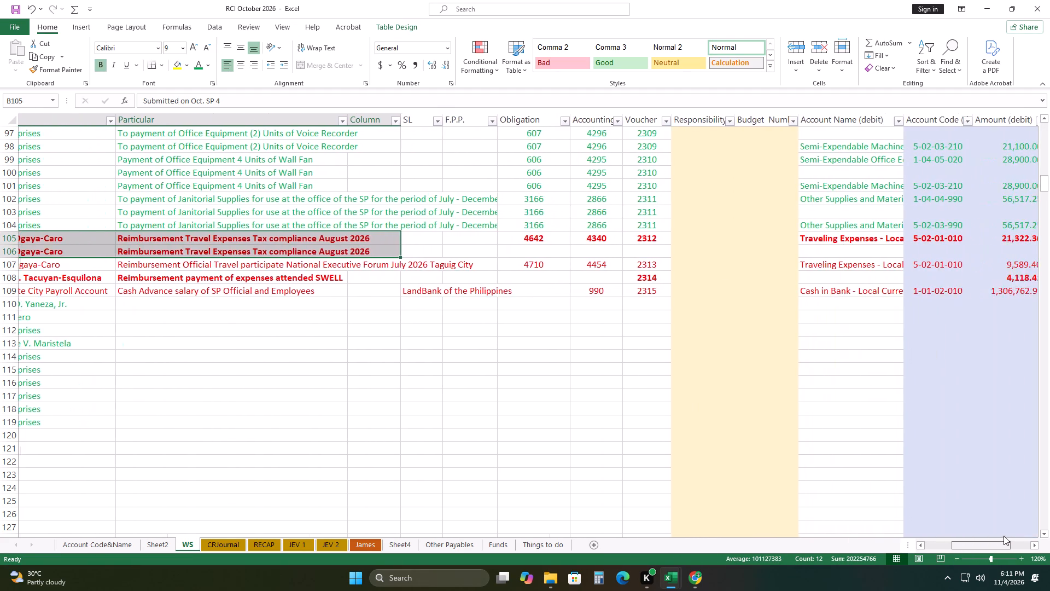
{"action": "left_click_drag", "start_coordinate": [1004, 536], "coordinate": [1008, 534]}
{"action": "left_click_drag", "start_coordinate": [215, 241], "coordinate": [259, 240]}
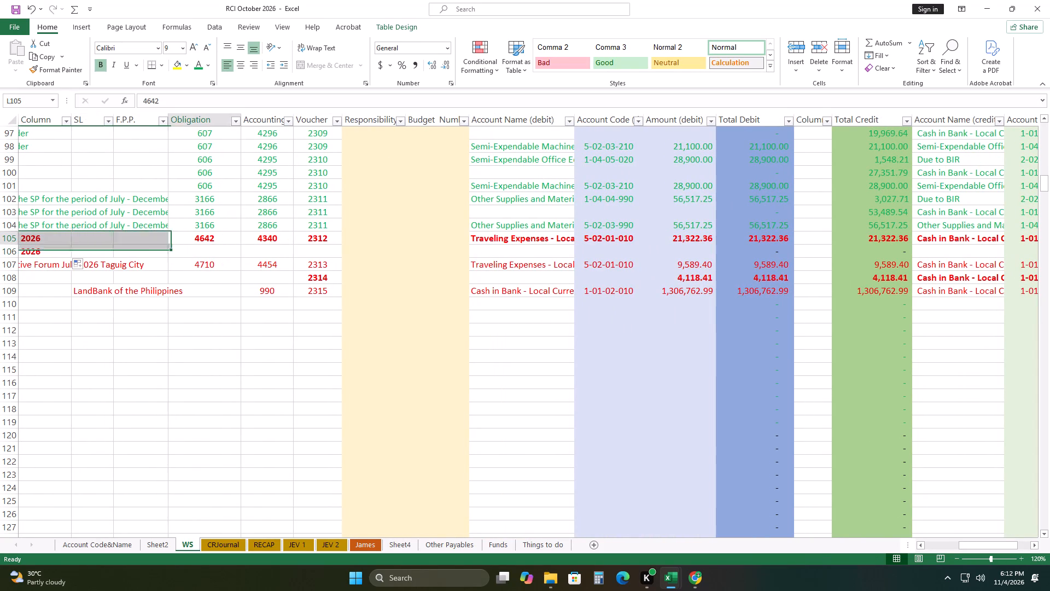
{"action": "left_click_drag", "start_coordinate": [259, 240], "coordinate": [313, 237]}
{"action": "left_click_drag", "start_coordinate": [343, 244], "coordinate": [343, 258]}
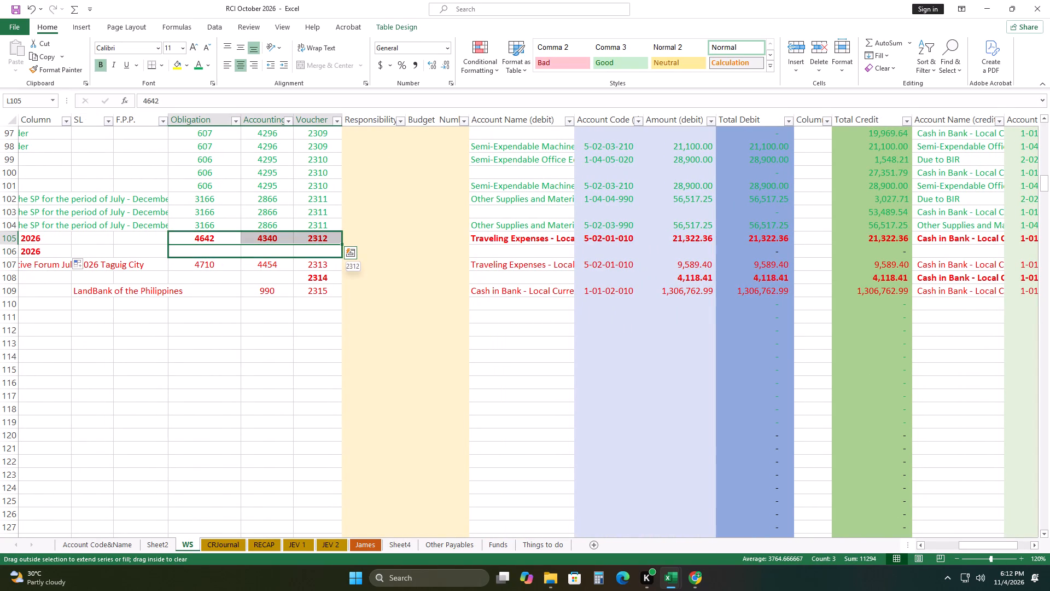
{"action": "left_click_drag", "start_coordinate": [343, 258], "coordinate": [341, 258]}
{"action": "left_click", "coordinate": [353, 264]}
{"action": "left_click", "coordinate": [383, 281]}
{"action": "left_click_drag", "start_coordinate": [337, 349], "coordinate": [342, 357]}
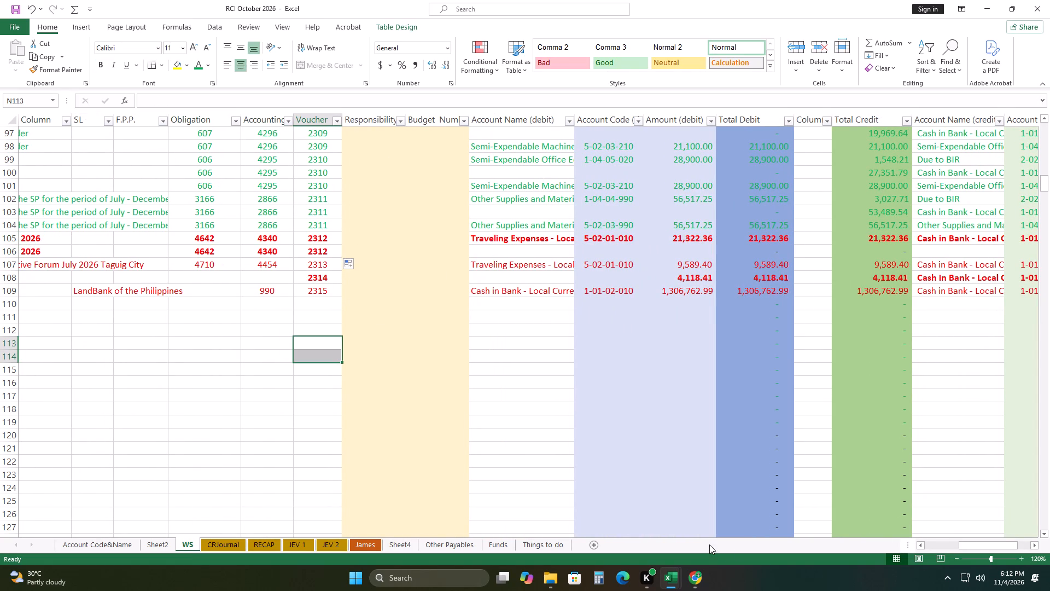
Examine the F.P.P. and Obligation columns of the other October SP 3 entries above row 105.
{"action": "left_click_drag", "start_coordinate": [979, 547], "coordinate": [961, 554]}
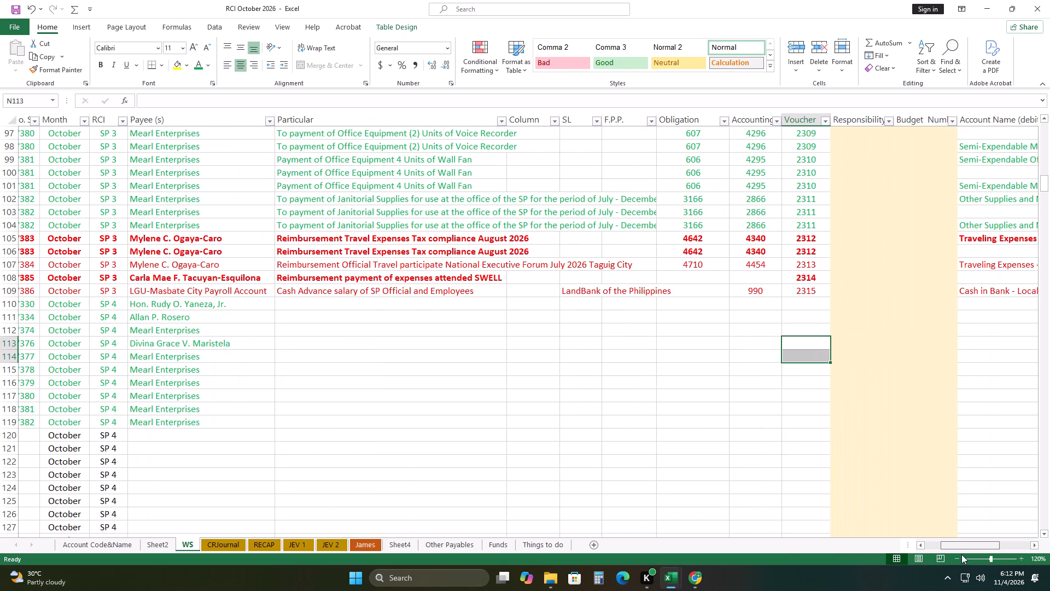
{"action": "left_click_drag", "start_coordinate": [961, 554], "coordinate": [965, 560]}
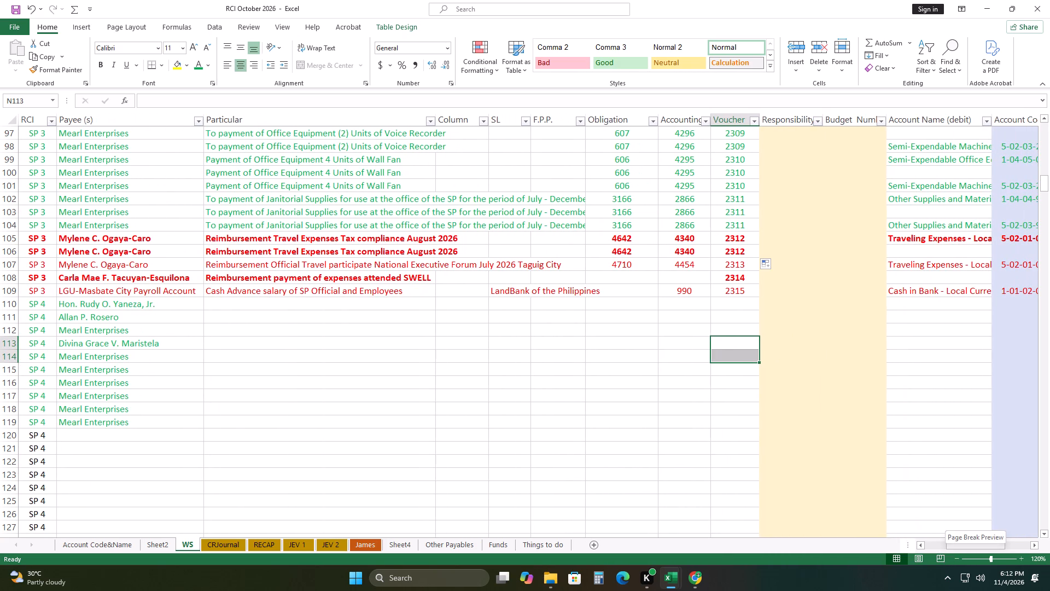
{"action": "left_click_drag", "start_coordinate": [1002, 544], "coordinate": [979, 549]}
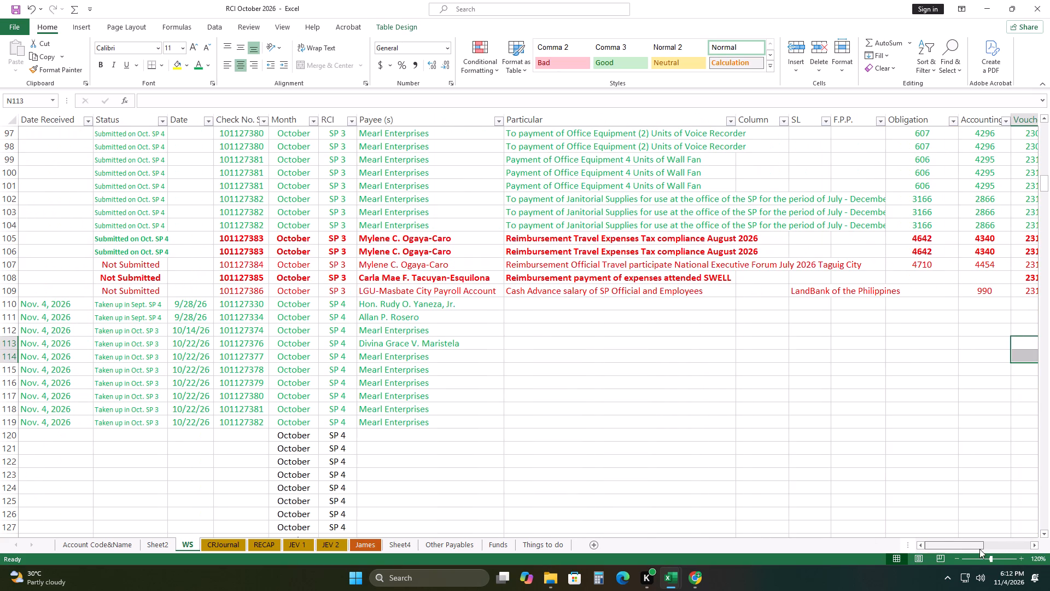
{"action": "left_click_drag", "start_coordinate": [979, 549], "coordinate": [990, 547]}
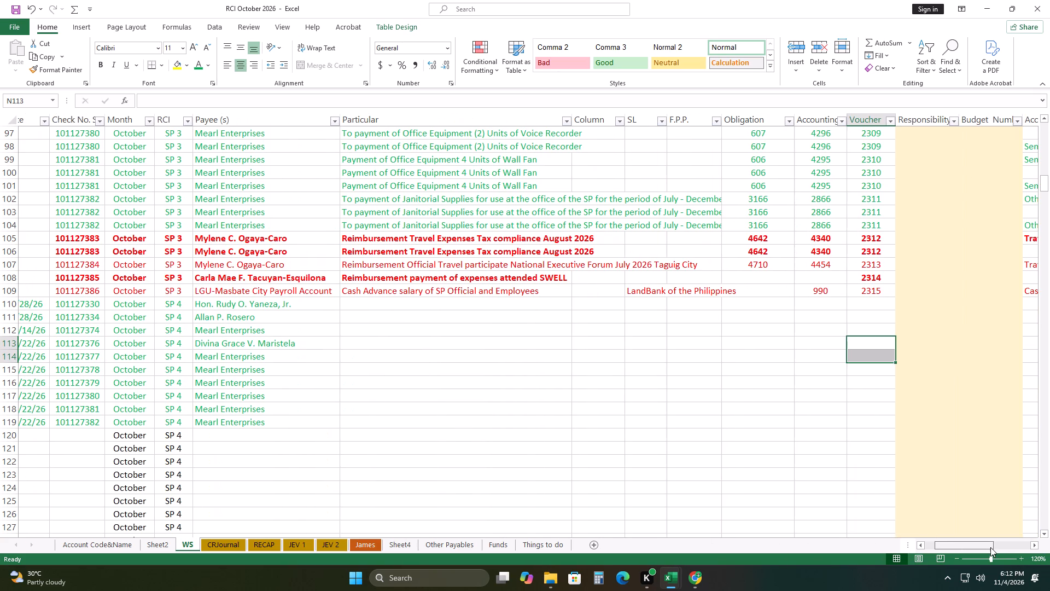
{"action": "left_click_drag", "start_coordinate": [990, 547], "coordinate": [991, 547]}
{"action": "scroll", "coordinate": [679, 485], "scroll_direction": "up", "scroll_amount": 9}
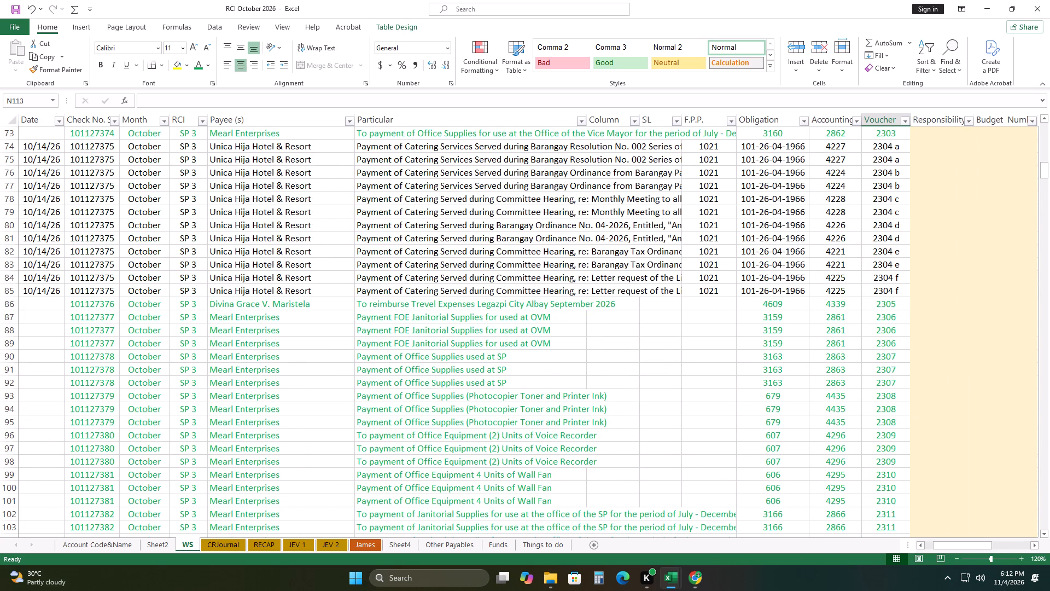
{"action": "scroll", "coordinate": [752, 471], "scroll_direction": "up", "scroll_amount": 8}
{"action": "scroll", "coordinate": [744, 473], "scroll_direction": "down", "scroll_amount": 12}
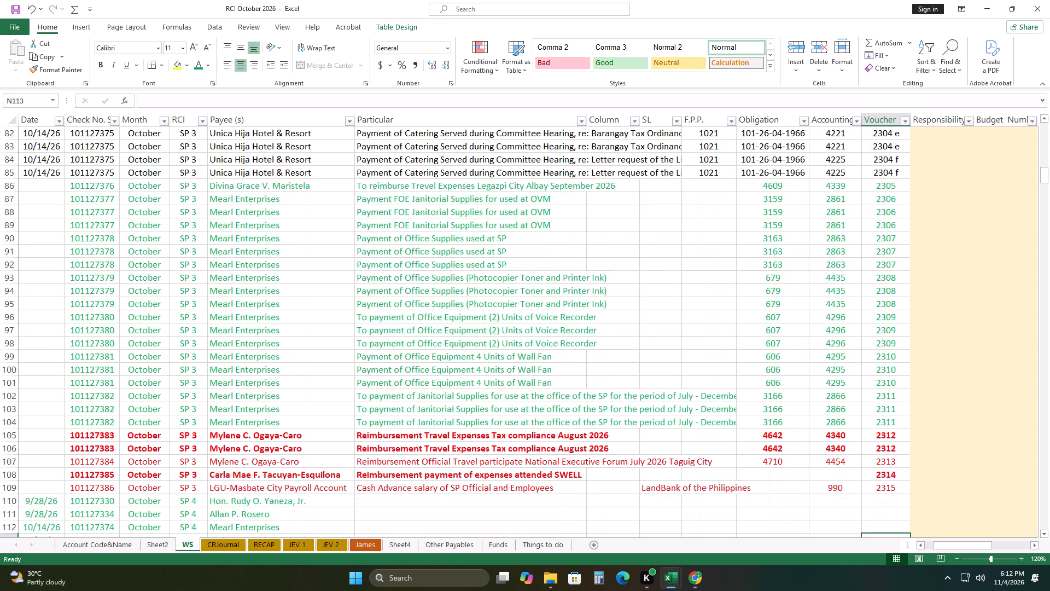
{"action": "scroll", "coordinate": [743, 474], "scroll_direction": "down", "scroll_amount": 2}
{"action": "scroll", "coordinate": [778, 442], "scroll_direction": "down", "scroll_amount": 1}
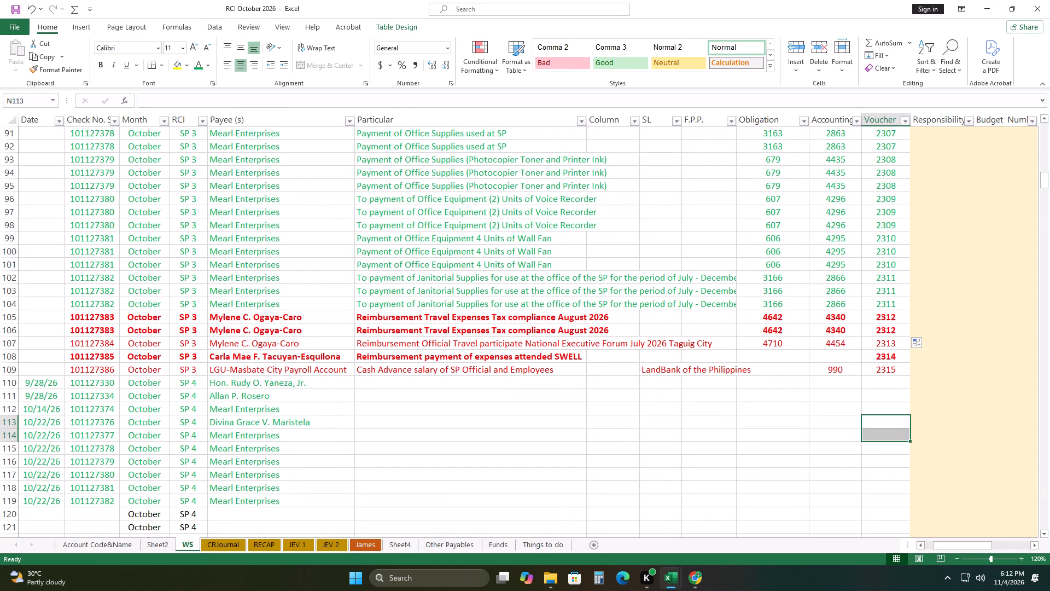
Copy the F.P.P. and Obligation cells of the Unica Hija entry in row 85 into row 105.
{"action": "scroll", "coordinate": [808, 343], "scroll_direction": "up", "scroll_amount": 5}
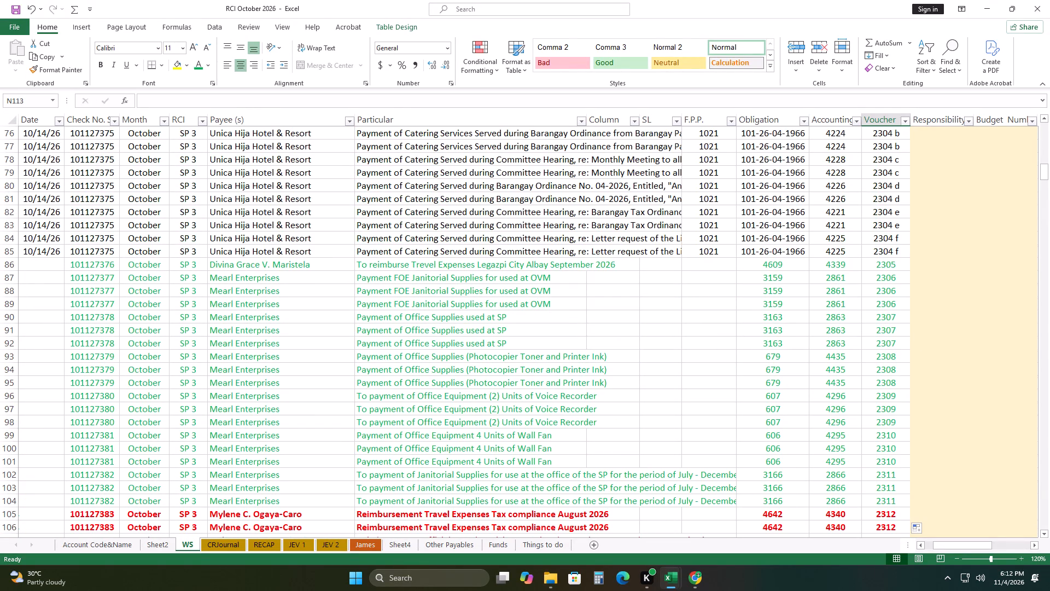
{"action": "left_click_drag", "start_coordinate": [718, 250], "coordinate": [770, 250]}
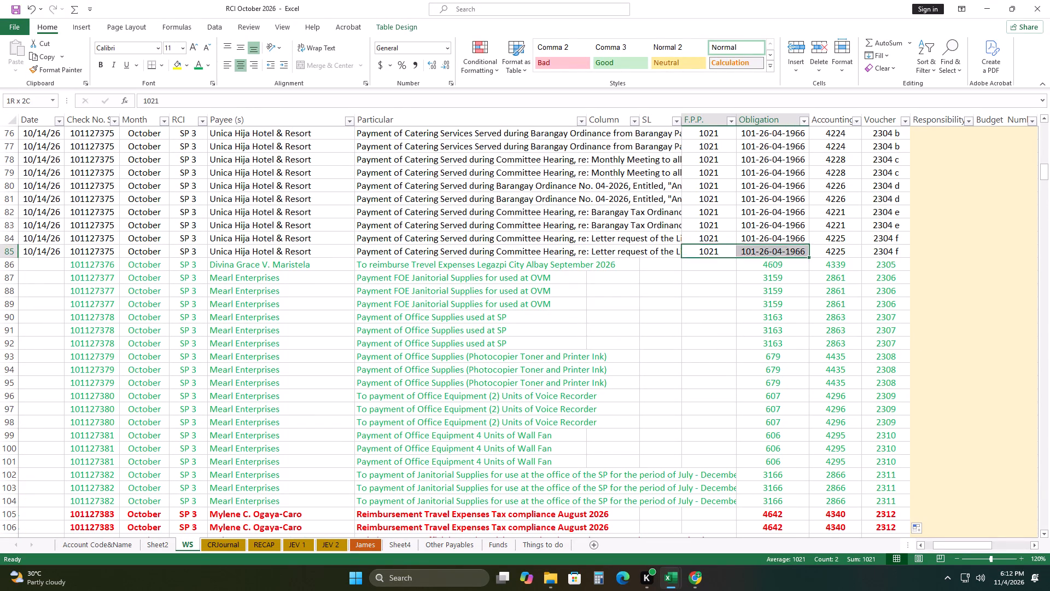
{"action": "right_click", "coordinate": [770, 250]}
{"action": "left_click", "coordinate": [821, 263]}
{"action": "scroll", "coordinate": [821, 386], "scroll_direction": "down", "scroll_amount": 5}
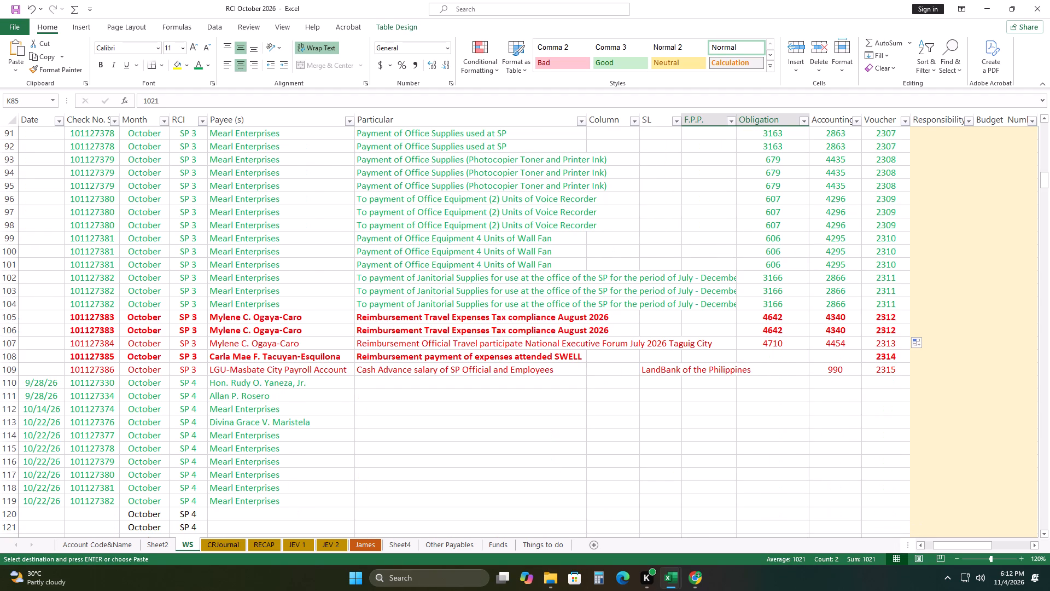
{"action": "left_click", "coordinate": [715, 316]}
{"action": "right_click", "coordinate": [715, 316]}
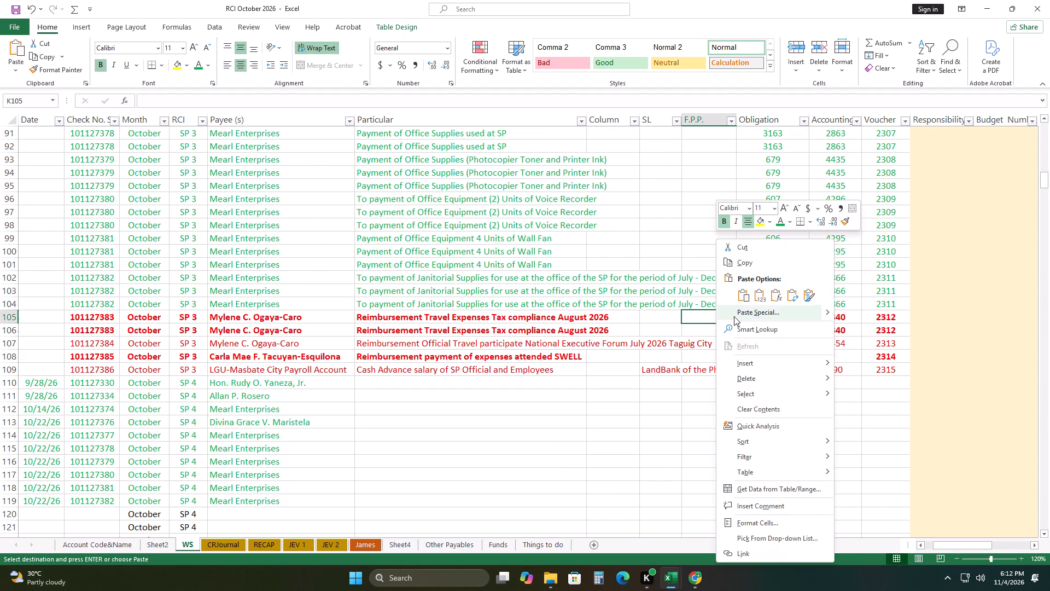
{"action": "left_click", "coordinate": [746, 301]}
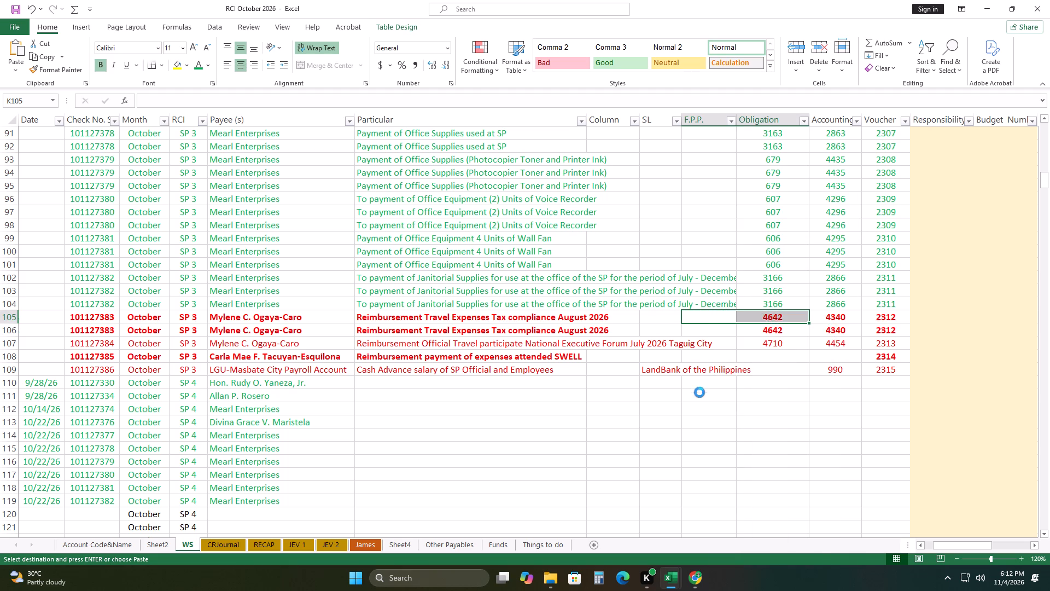
{"action": "left_click", "coordinate": [719, 391]}
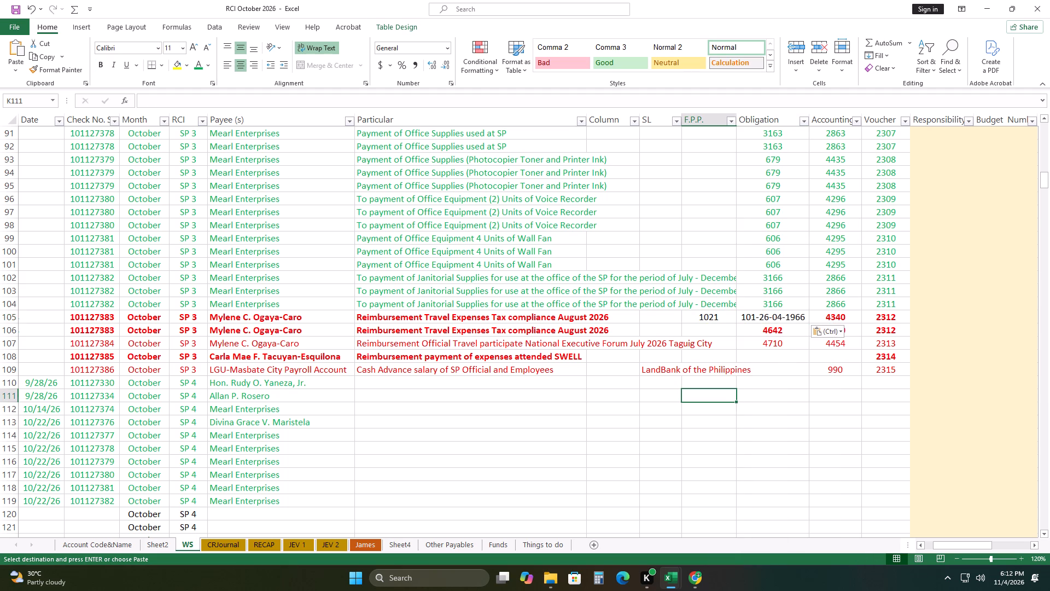
Set the F.P.P. code in row 105 to 1022.
{"action": "left_click", "coordinate": [724, 316]}
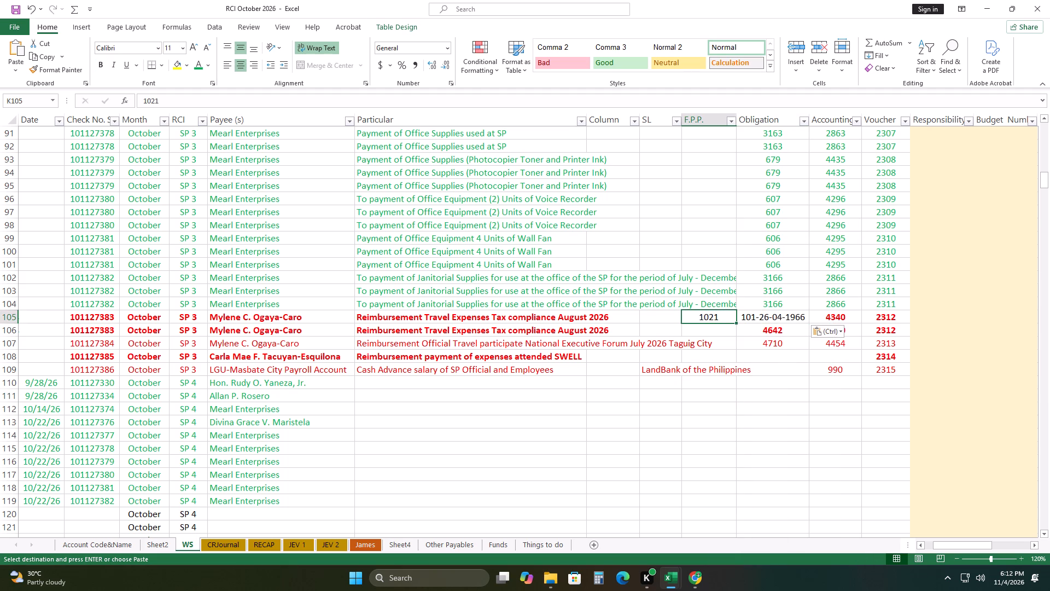
{"action": "type", "text": "1022"}
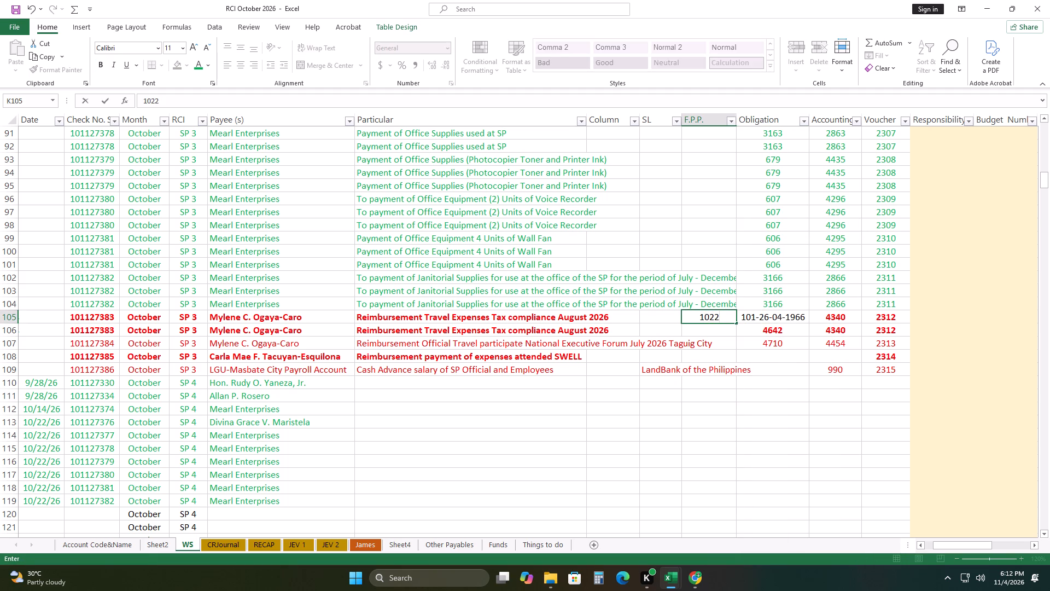
{"action": "double_click", "coordinate": [781, 315]}
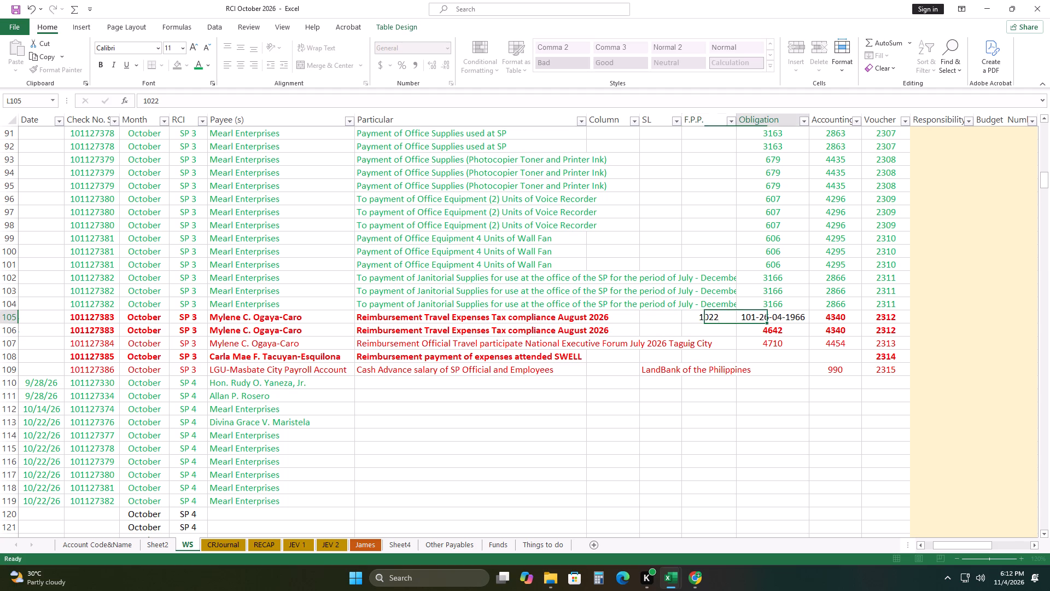
{"action": "key", "text": "BackSpace"}
{"action": "key", "text": "BackSpace"}
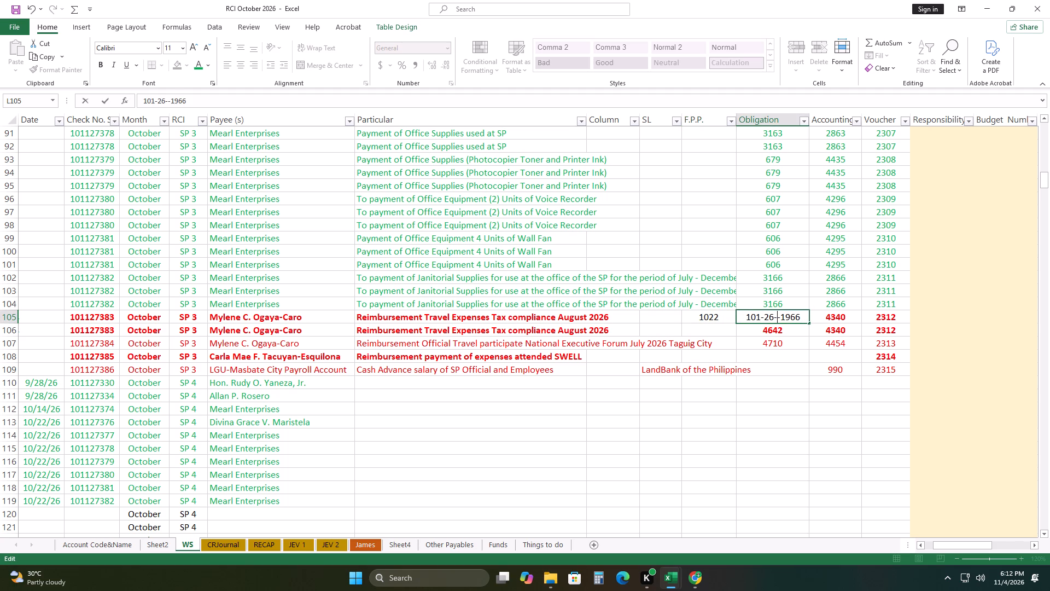
{"action": "type", "text": "10"}
{"action": "key", "text": "Right"}
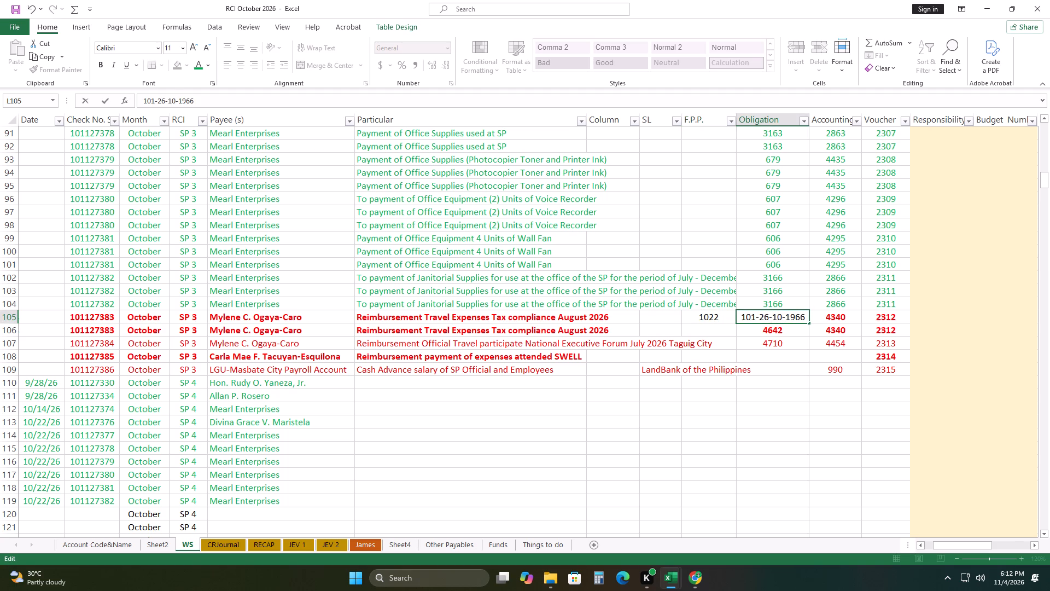
{"action": "key", "text": "Right"}
{"action": "key", "text": "Right"}
{"action": "key", "text": "Right"}
{"action": "key", "text": "Right"}
{"action": "key", "text": "BackSpace"}
{"action": "key", "text": "BackSpace"}
{"action": "key", "text": "BackSpace"}
{"action": "key", "text": "BackSpace"}
{"action": "type", "text": "4642"}
{"action": "left_click", "coordinate": [744, 417]}
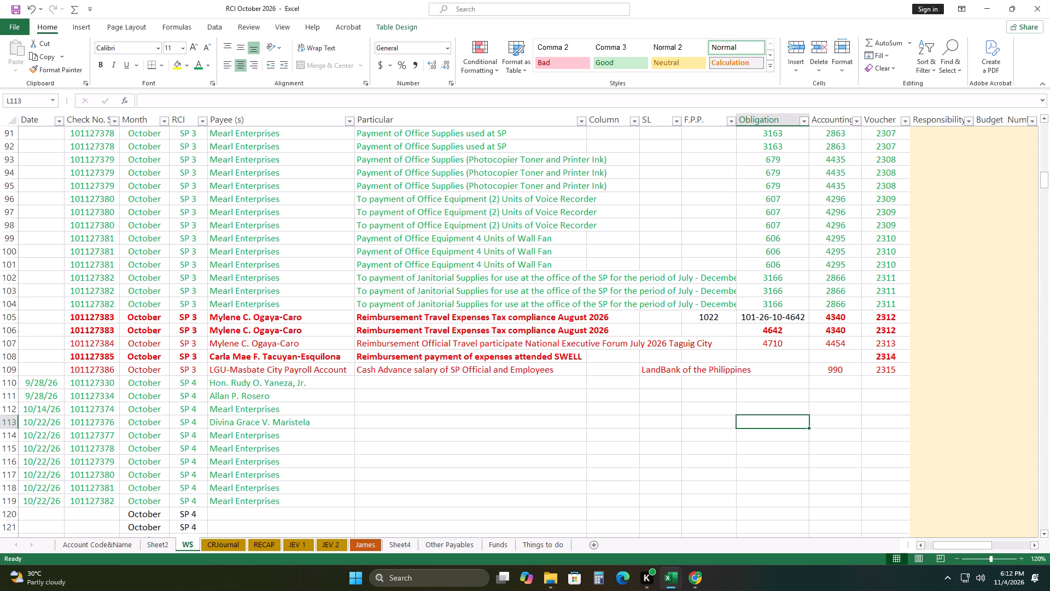
Fill the F.P.P. and Obligation cells of row 105 down into row 106 as exact copies, without incrementing the numbers.
{"action": "left_click_drag", "start_coordinate": [714, 318], "coordinate": [771, 317]}
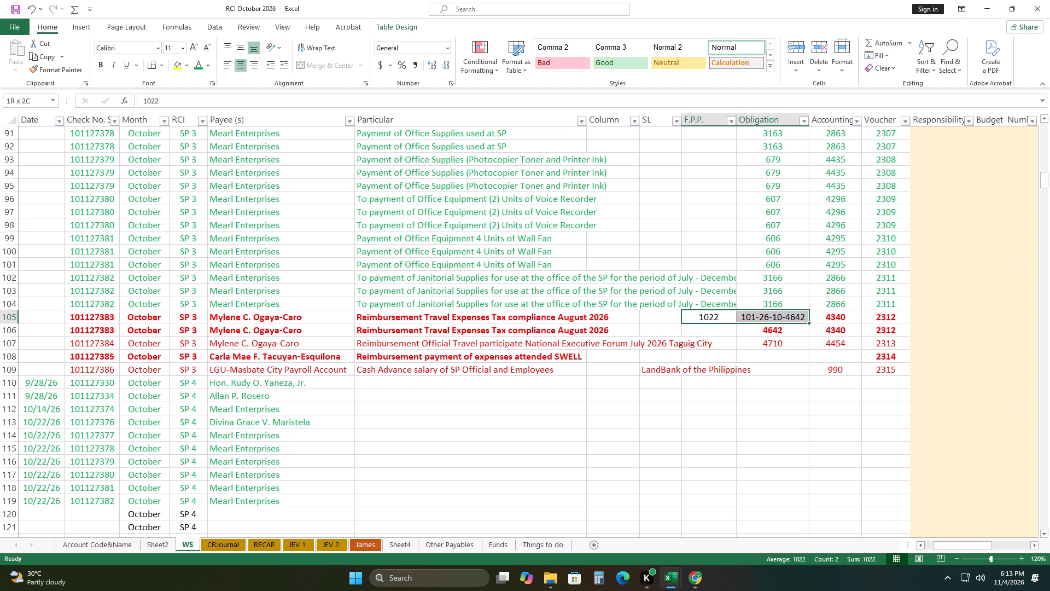
{"action": "left_click_drag", "start_coordinate": [771, 317], "coordinate": [772, 317]}
{"action": "left_click_drag", "start_coordinate": [810, 322], "coordinate": [808, 333]}
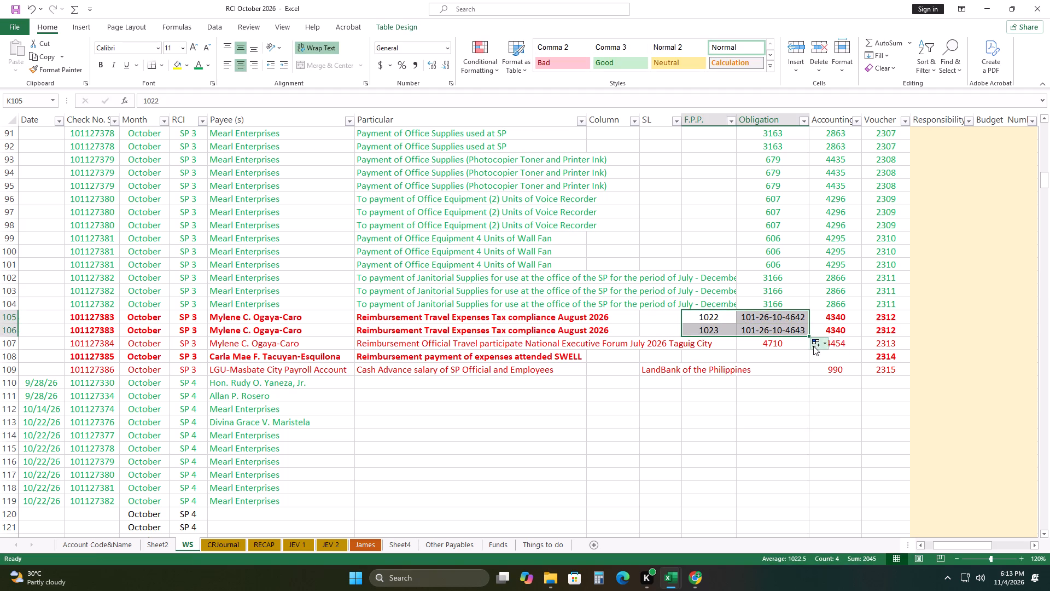
{"action": "left_click", "coordinate": [821, 344]}
{"action": "left_click", "coordinate": [832, 359]}
{"action": "left_click_drag", "start_coordinate": [785, 407], "coordinate": [787, 412]}
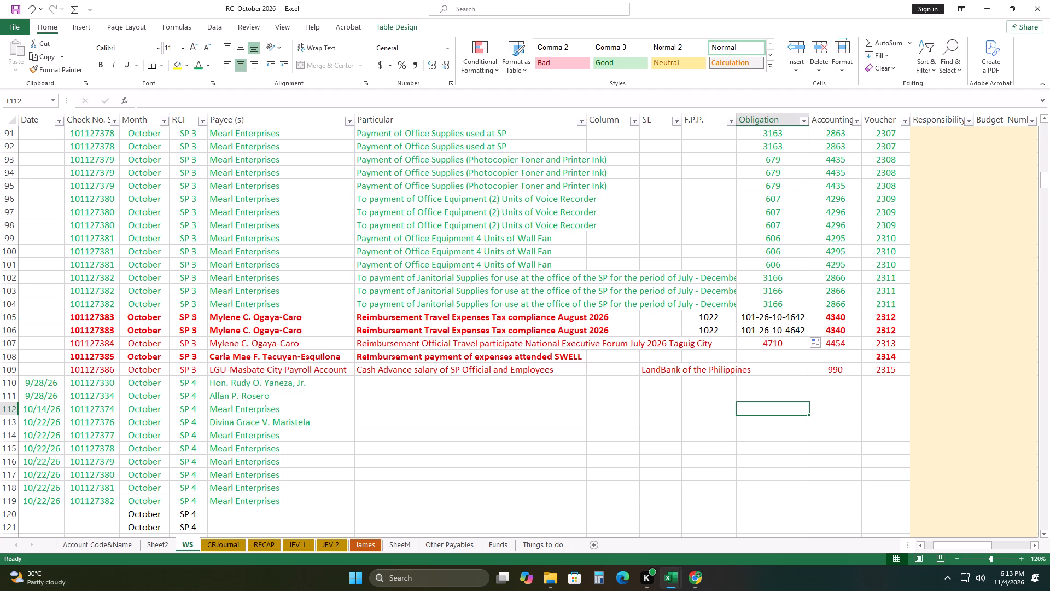
Copy the Training Expenses account name and code 5-02-02-010 from row 42 into the debit account cells of row 106.
{"action": "left_click_drag", "start_coordinate": [966, 543], "coordinate": [1028, 525]}
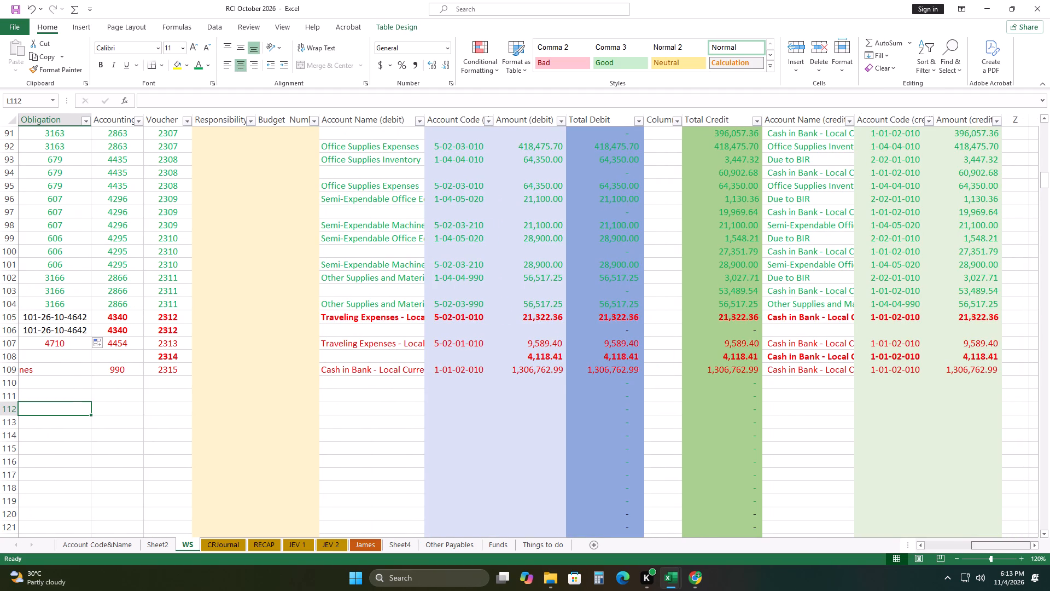
{"action": "scroll", "coordinate": [428, 370], "scroll_direction": "up", "scroll_amount": 18}
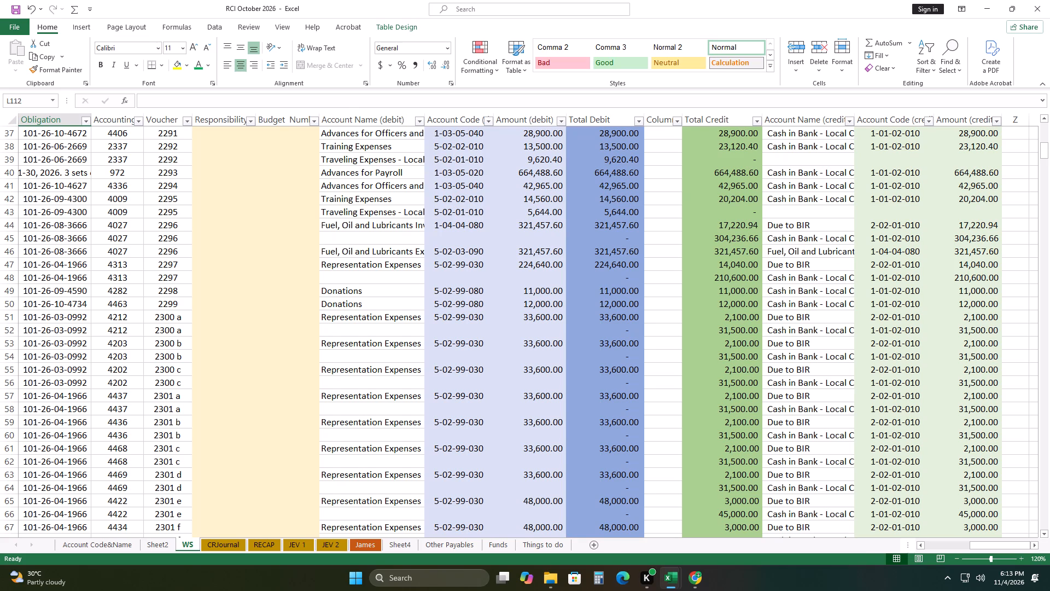
{"action": "left_click_drag", "start_coordinate": [377, 200], "coordinate": [473, 200]}
{"action": "right_click", "coordinate": [474, 200]}
{"action": "left_click", "coordinate": [517, 224]}
{"action": "scroll", "coordinate": [510, 349], "scroll_direction": "down", "scroll_amount": 9}
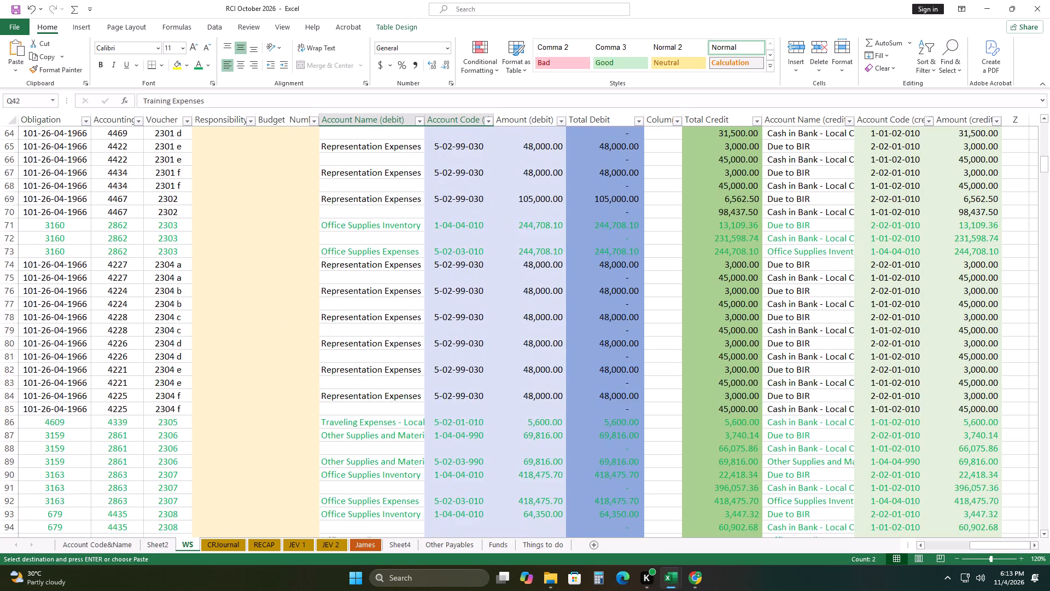
{"action": "scroll", "coordinate": [499, 344], "scroll_direction": "down", "scroll_amount": 13}
{"action": "scroll", "coordinate": [497, 348], "scroll_direction": "up", "scroll_amount": 2}
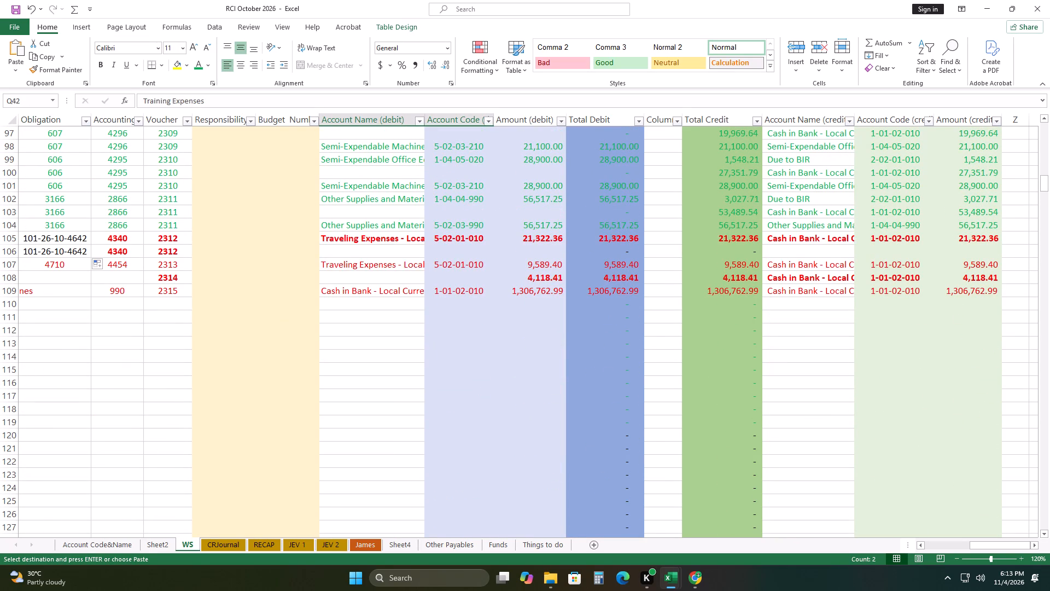
{"action": "left_click", "coordinate": [359, 250]}
{"action": "right_click", "coordinate": [359, 251]}
{"action": "left_click", "coordinate": [405, 296]}
{"action": "left_click_drag", "start_coordinate": [362, 340], "coordinate": [383, 340]}
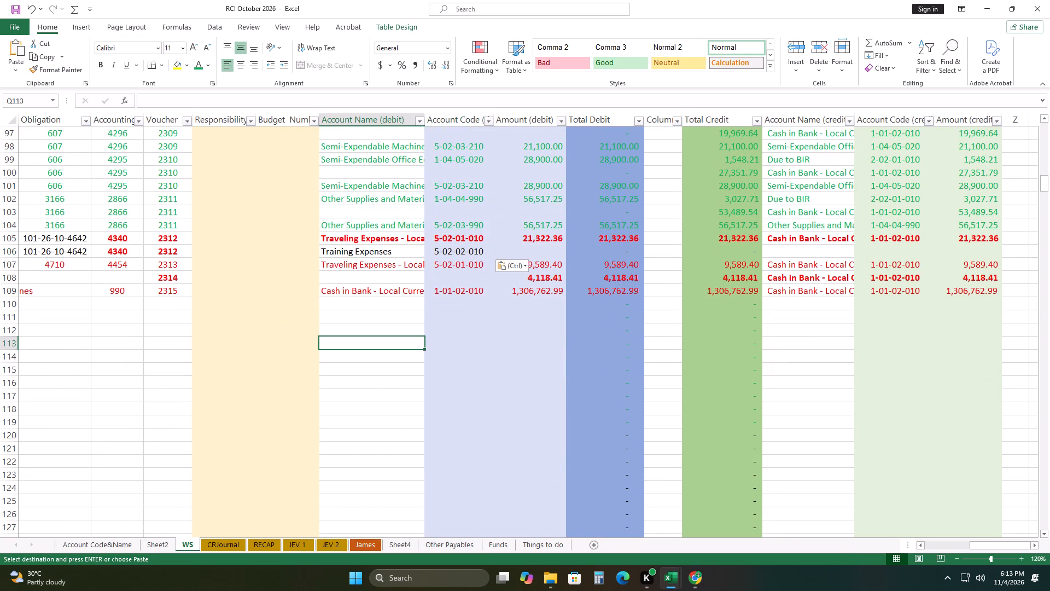
Split the debit amount of voucher 2312: 7000 for Training Expenses in row 106 and 14322.36 for Traveling Expenses in row 105.
{"action": "left_click", "coordinate": [549, 253]}
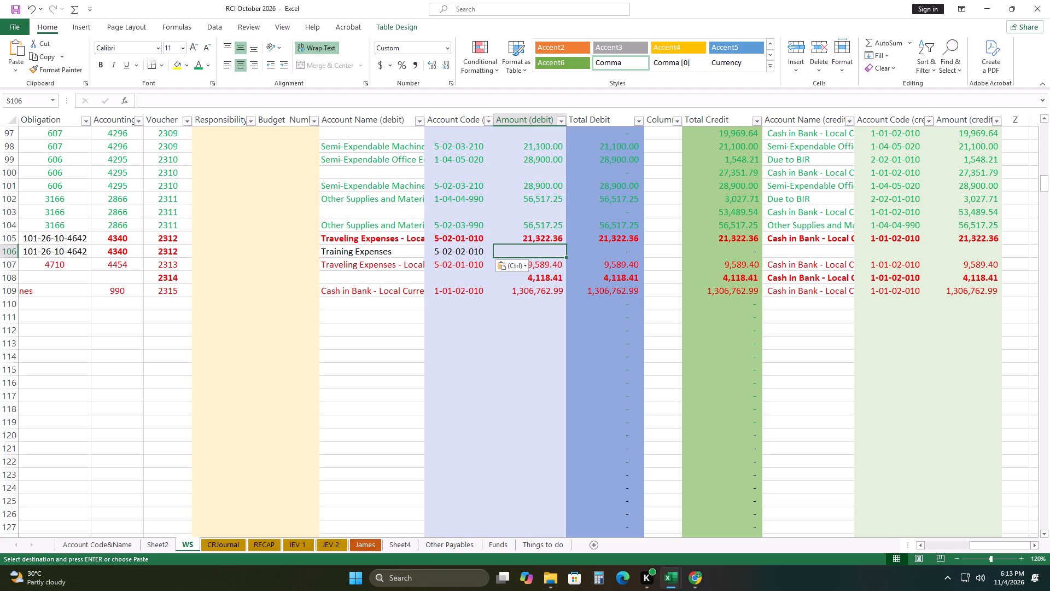
{"action": "key", "text": "7"}
{"action": "type", "text": "00"}
{"action": "key", "text": "0"}
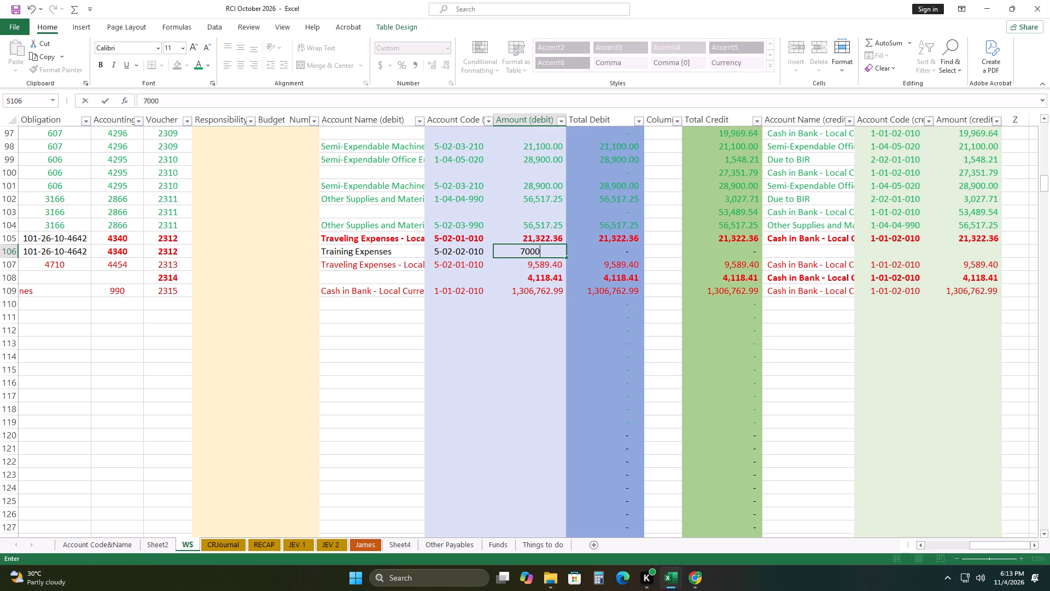
{"action": "key", "text": "Down"}
{"action": "left_click", "coordinate": [547, 236]}
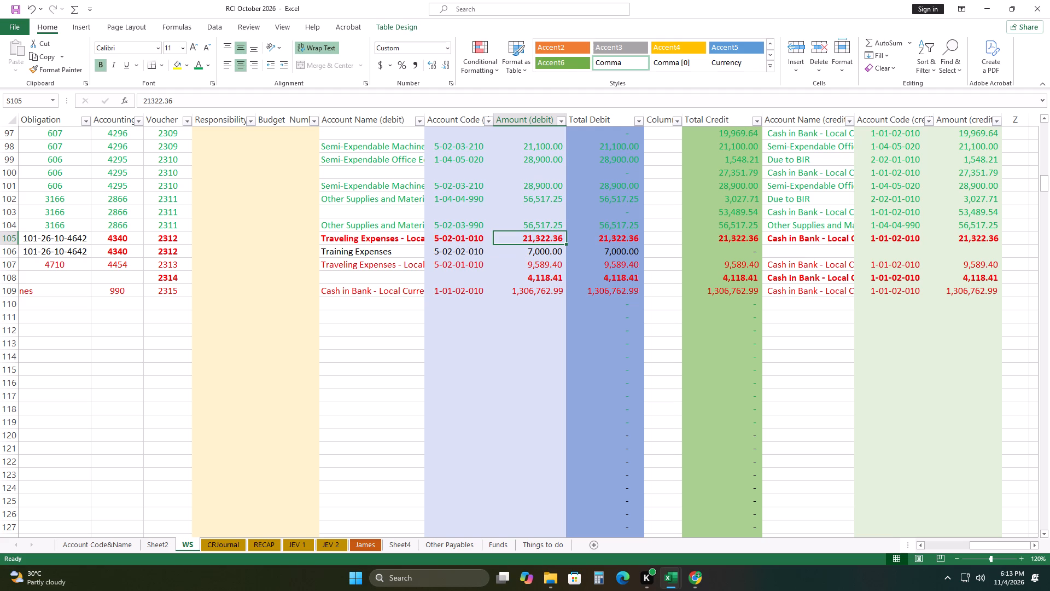
{"action": "type", "text": "14322"}
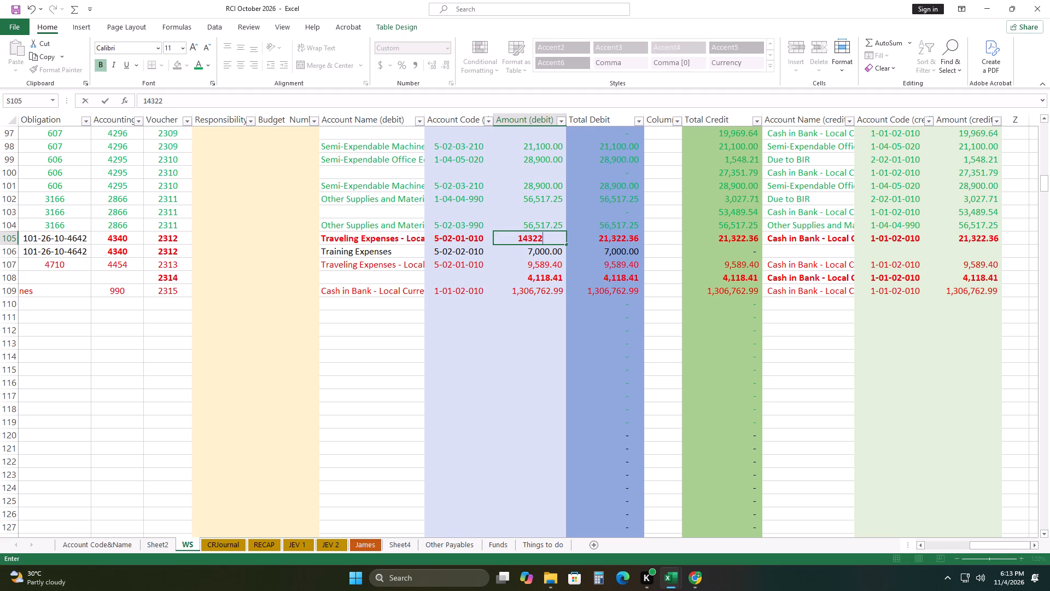
{"action": "type", "text": ".36"}
{"action": "left_click", "coordinate": [645, 349]}
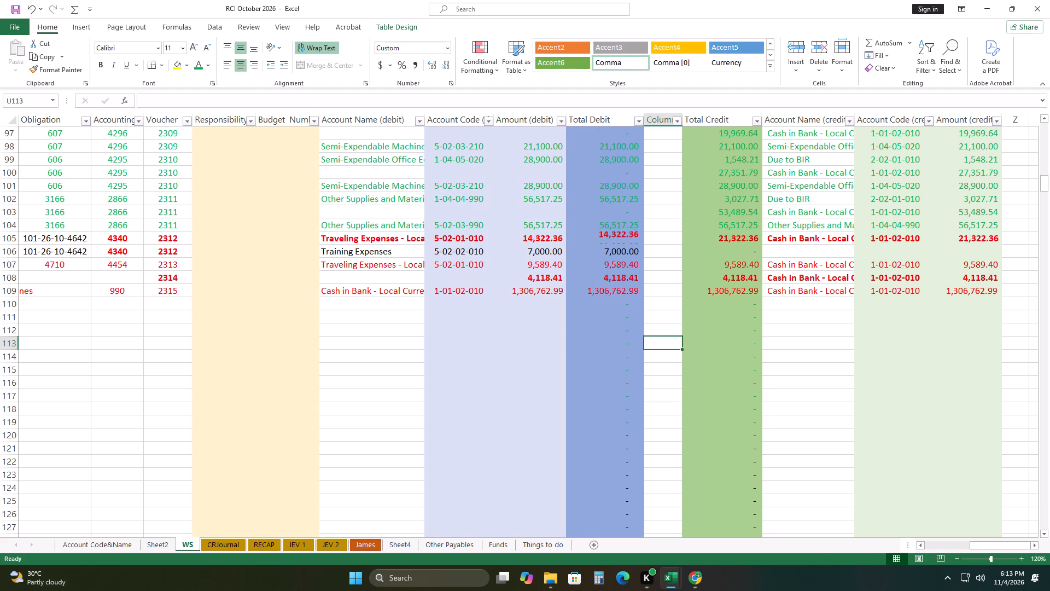
Copy the debit amounts of rows 105 and 106 into Sheet2, pasting them as values from cell J5 down.
{"action": "left_click_drag", "start_coordinate": [548, 238], "coordinate": [552, 248]}
{"action": "right_click", "coordinate": [548, 246]}
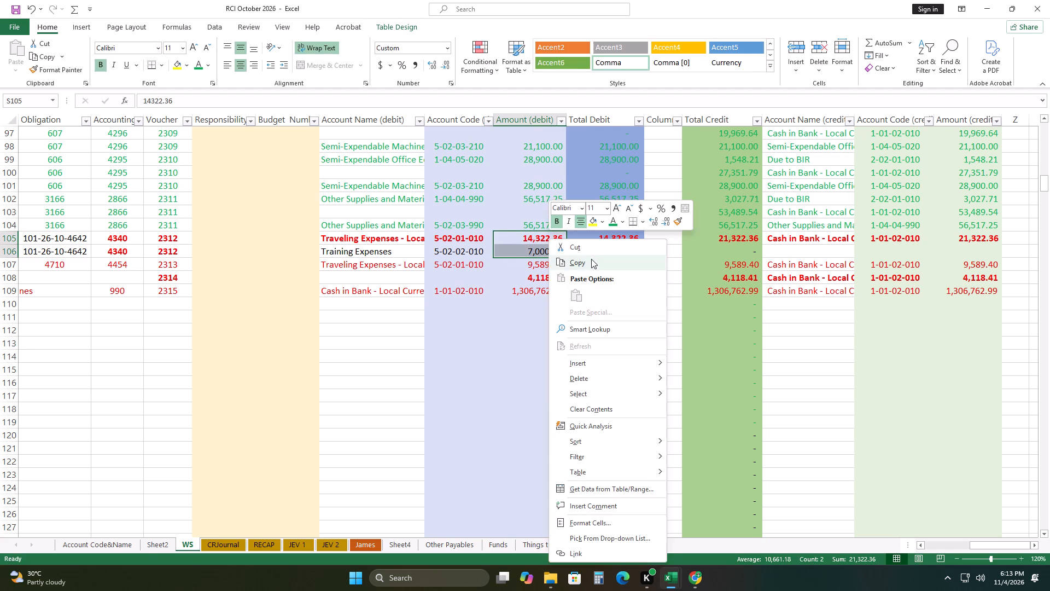
{"action": "left_click", "coordinate": [591, 259]}
{"action": "left_click", "coordinate": [161, 545]}
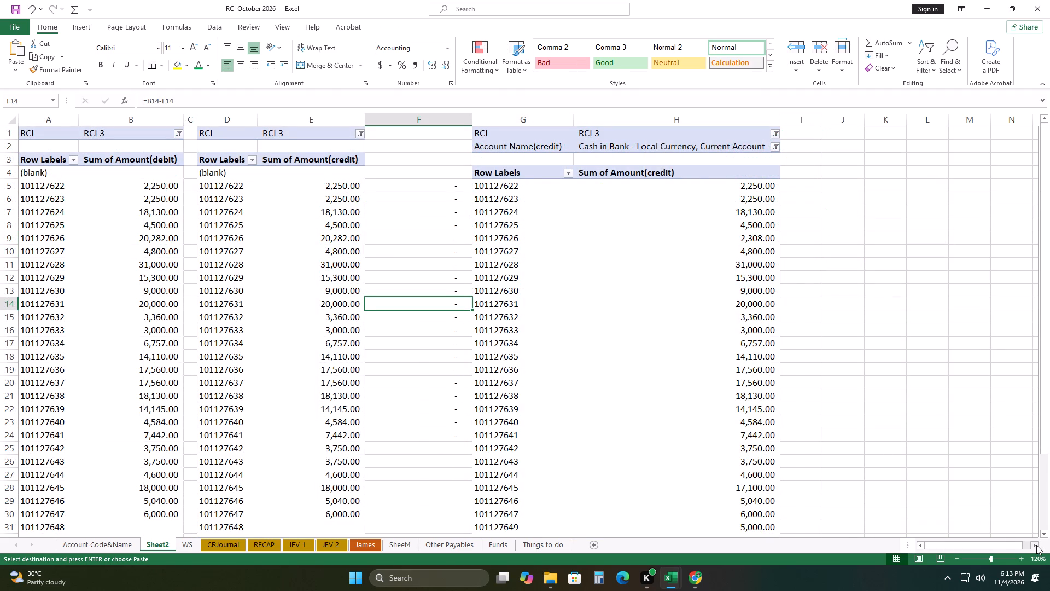
{"action": "triple_click", "coordinate": [1036, 545]}
{"action": "triple_click", "coordinate": [1035, 545]}
{"action": "left_click", "coordinate": [1034, 545]}
{"action": "left_click", "coordinate": [1034, 544]}
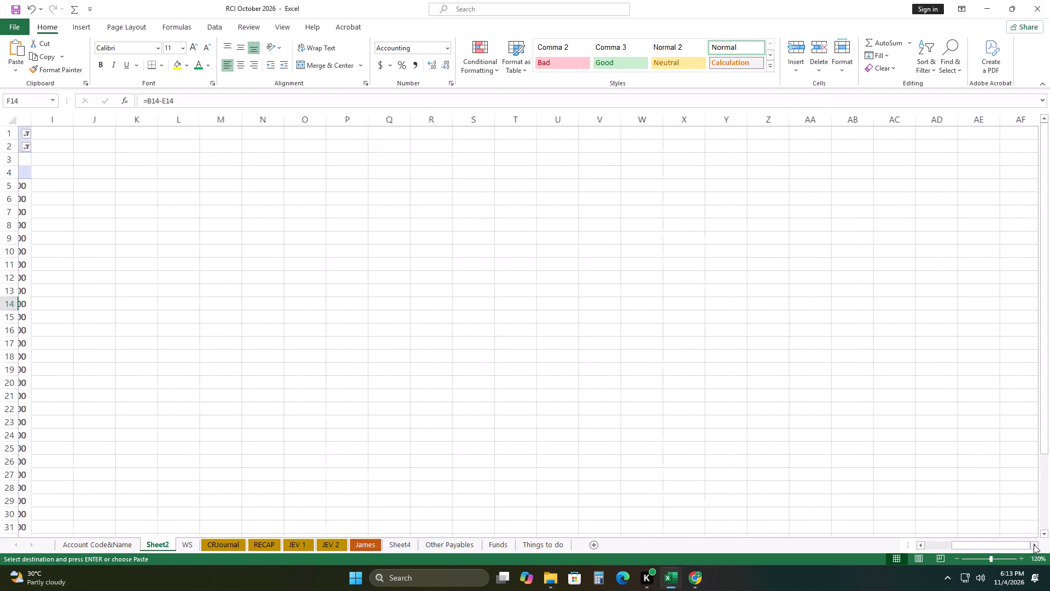
{"action": "left_click", "coordinate": [79, 187]}
{"action": "right_click", "coordinate": [79, 187]}
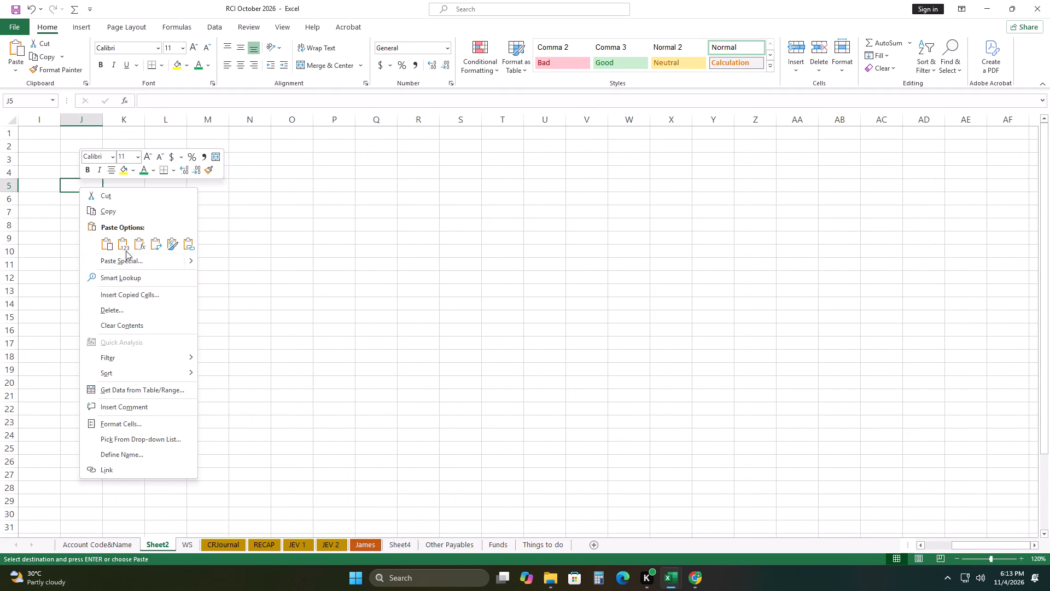
{"action": "left_click", "coordinate": [126, 246]}
Widen columns J and K of Sheet2 and format both with the comma number style.
{"action": "left_click_drag", "start_coordinate": [79, 293], "coordinate": [92, 288]}
{"action": "left_click_drag", "start_coordinate": [103, 121], "coordinate": [128, 149]}
{"action": "left_click_drag", "start_coordinate": [172, 120], "coordinate": [199, 150]}
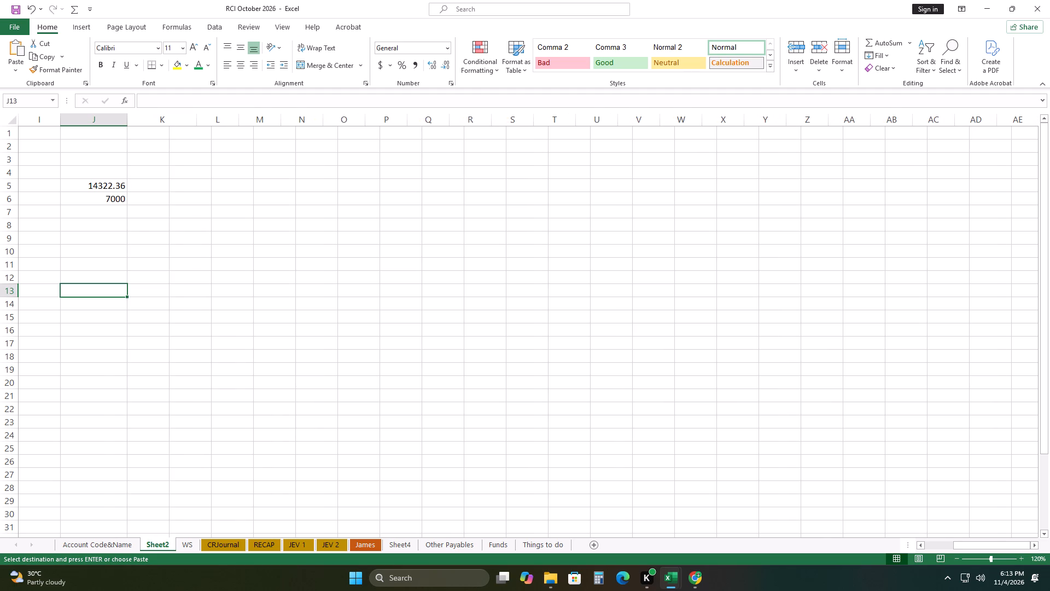
{"action": "left_click_drag", "start_coordinate": [118, 120], "coordinate": [178, 125]}
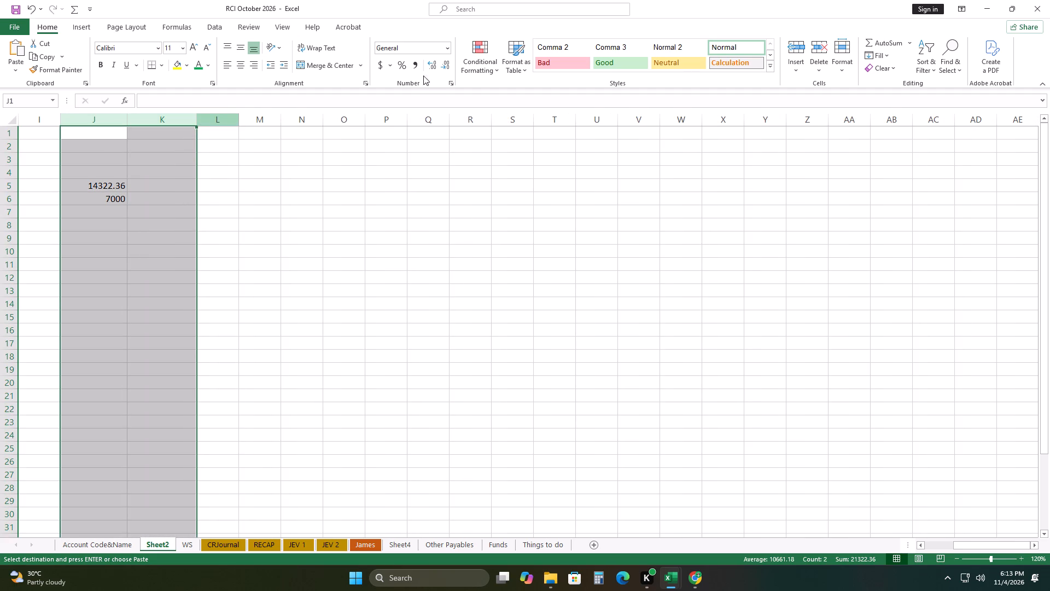
{"action": "left_click", "coordinate": [416, 65]}
Total the two pasted amounts with AutoSum in cell J9 of Sheet2.
{"action": "left_click_drag", "start_coordinate": [337, 241], "coordinate": [329, 249]}
{"action": "left_click_drag", "start_coordinate": [110, 186], "coordinate": [116, 231]}
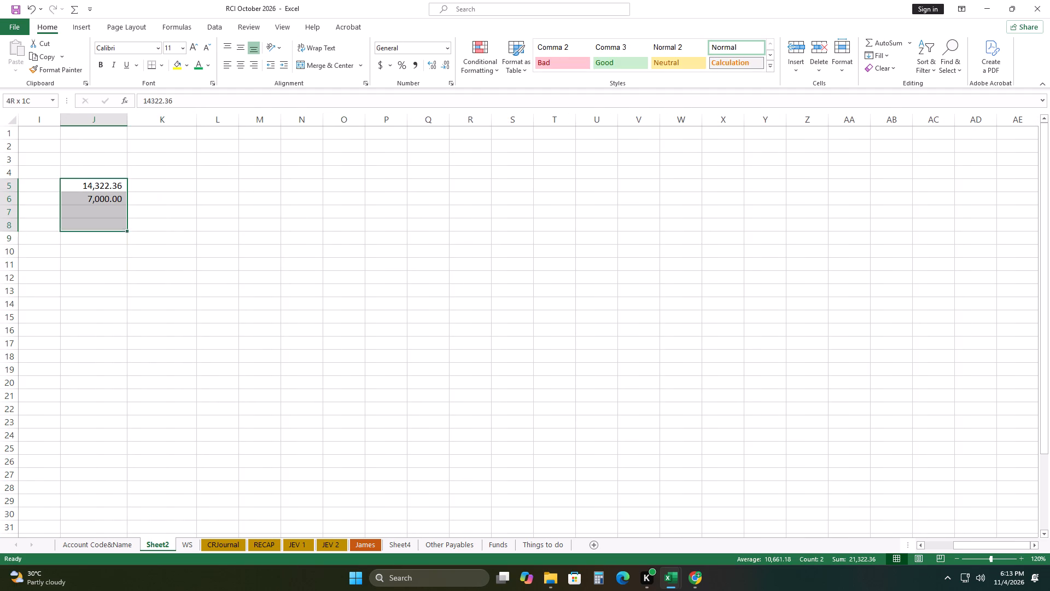
{"action": "left_click_drag", "start_coordinate": [116, 231], "coordinate": [118, 240]}
{"action": "left_click", "coordinate": [73, 11]}
{"action": "left_click_drag", "start_coordinate": [254, 273], "coordinate": [260, 276]}
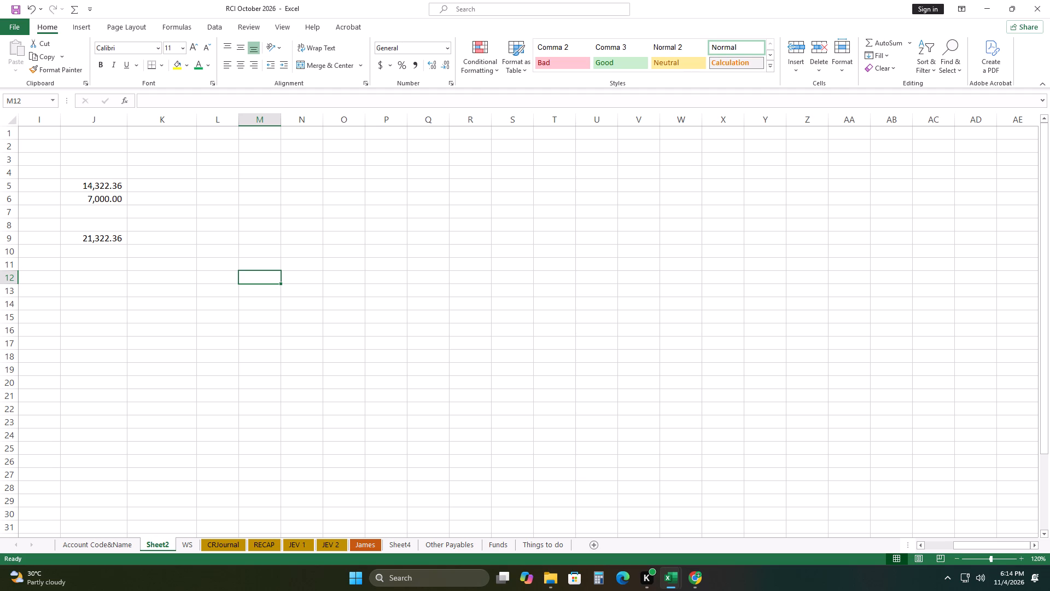
On the WS sheet, remove the bold from rows 105 and 106 and make their font green.
{"action": "left_click", "coordinate": [189, 544]}
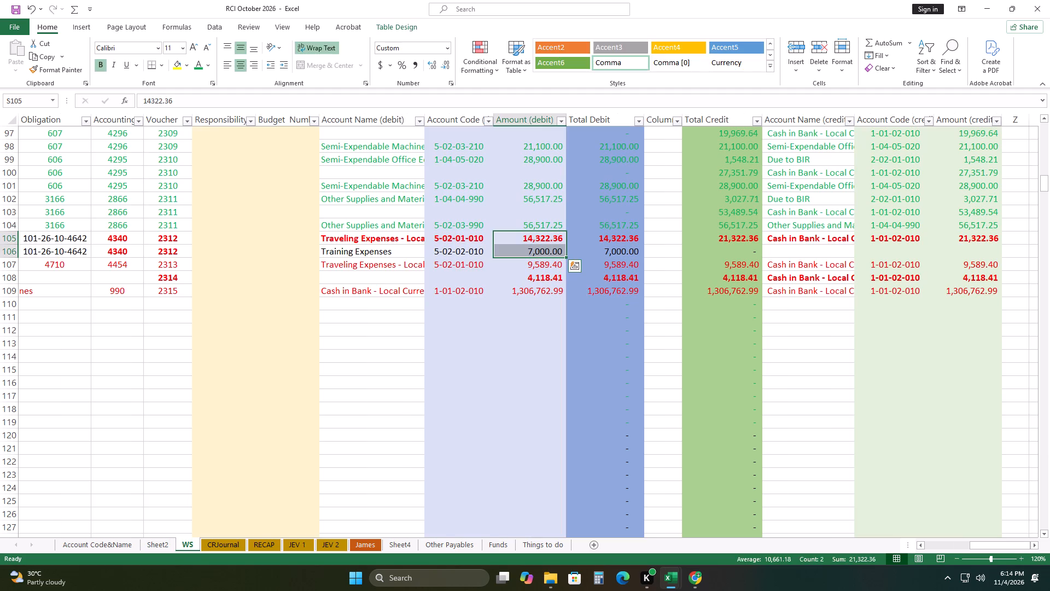
{"action": "left_click", "coordinate": [255, 432]}
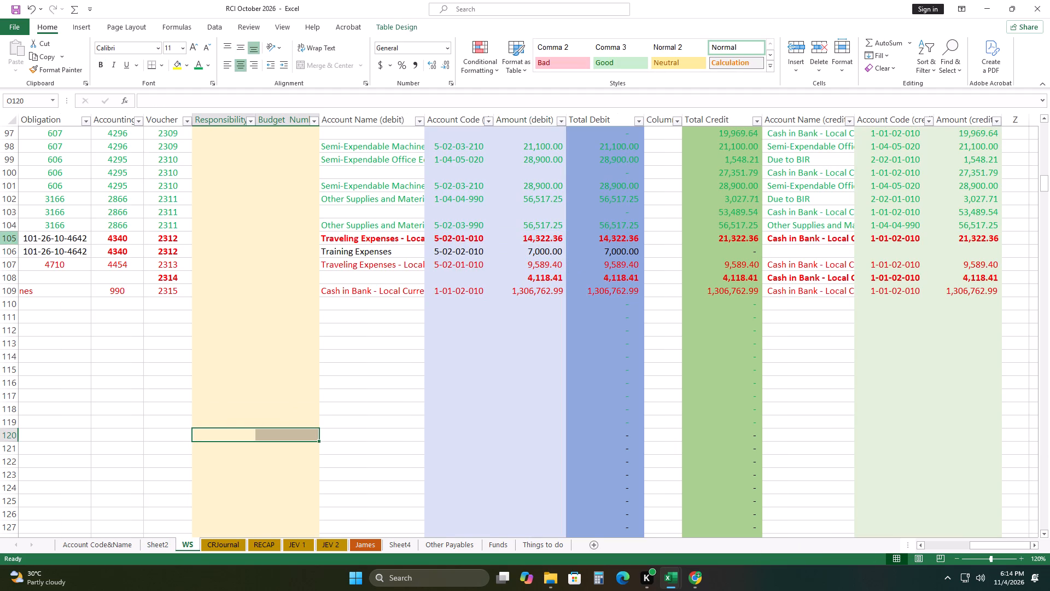
{"action": "left_click_drag", "start_coordinate": [12, 237], "coordinate": [9, 249]}
{"action": "right_click", "coordinate": [7, 250]}
{"action": "left_click", "coordinate": [16, 234]}
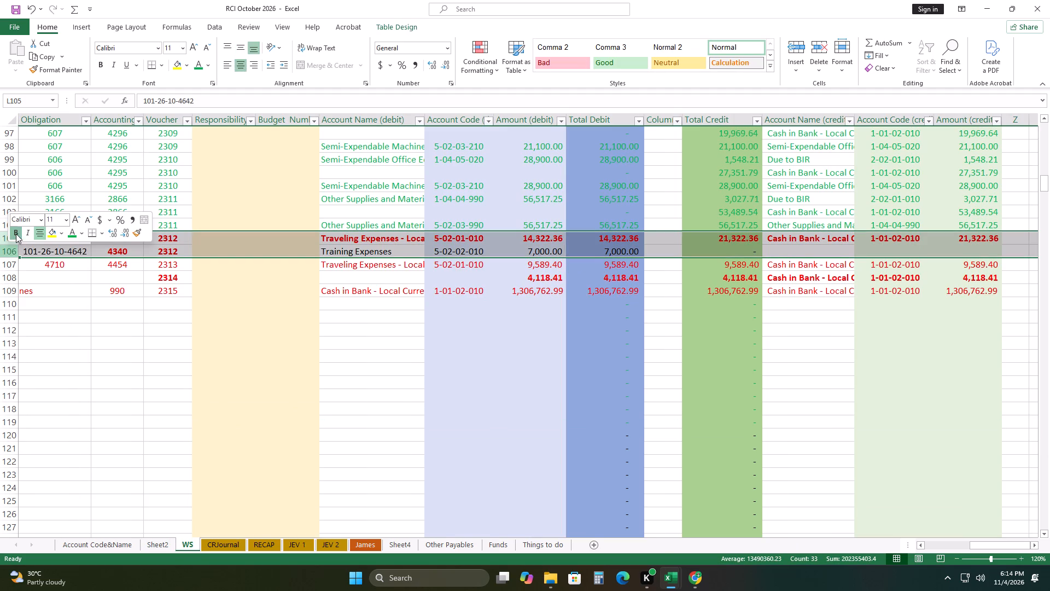
{"action": "left_click", "coordinate": [15, 231]}
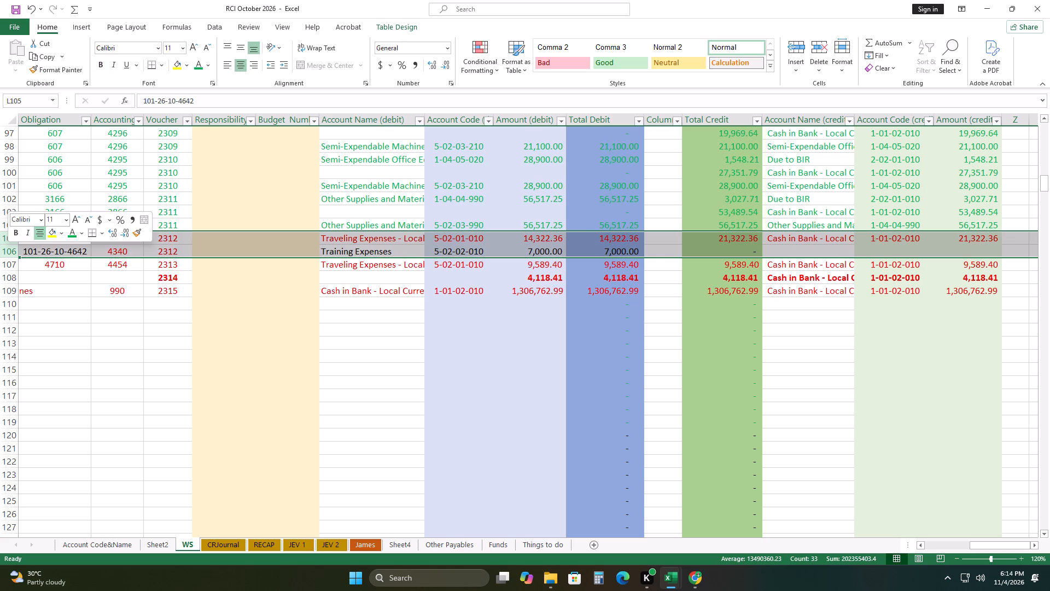
{"action": "left_click", "coordinate": [74, 237]}
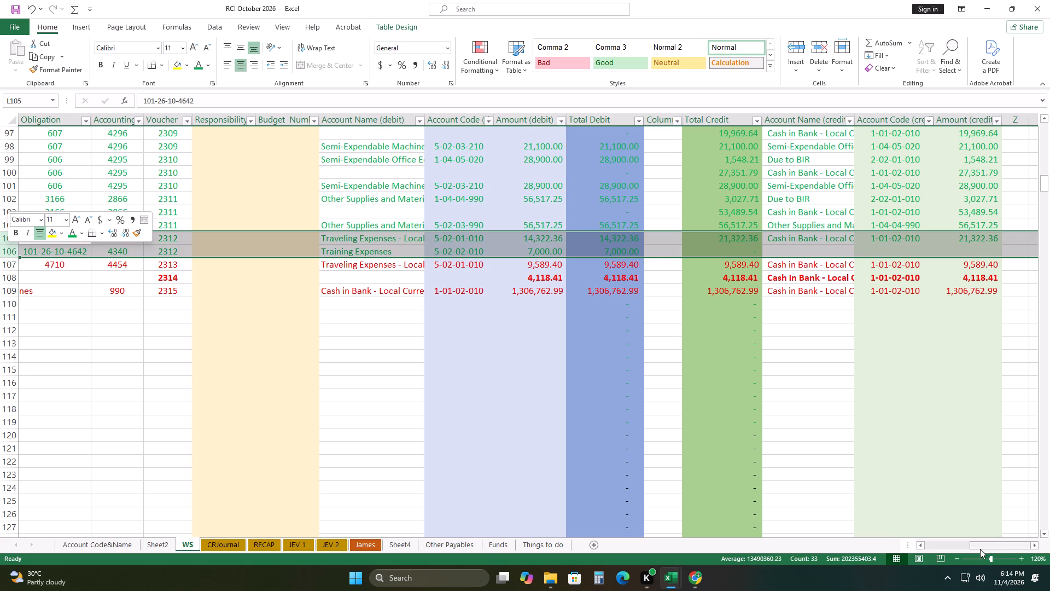
Extend the Check No. series from row 119 into row 120 so it holds 101127383.
{"action": "left_click_drag", "start_coordinate": [988, 549], "coordinate": [963, 551]}
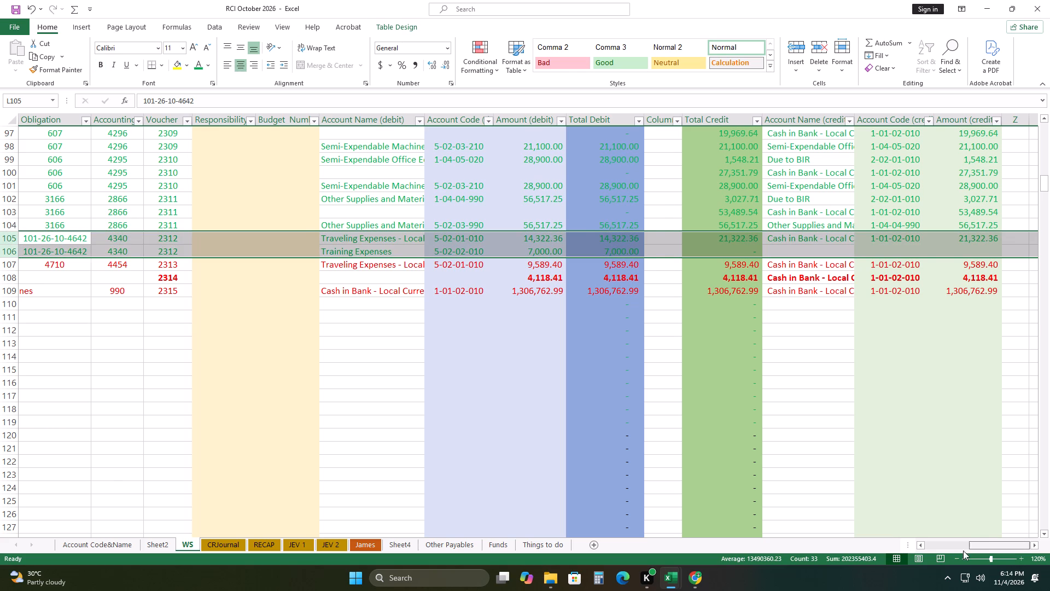
{"action": "left_click_drag", "start_coordinate": [963, 551], "coordinate": [858, 554]}
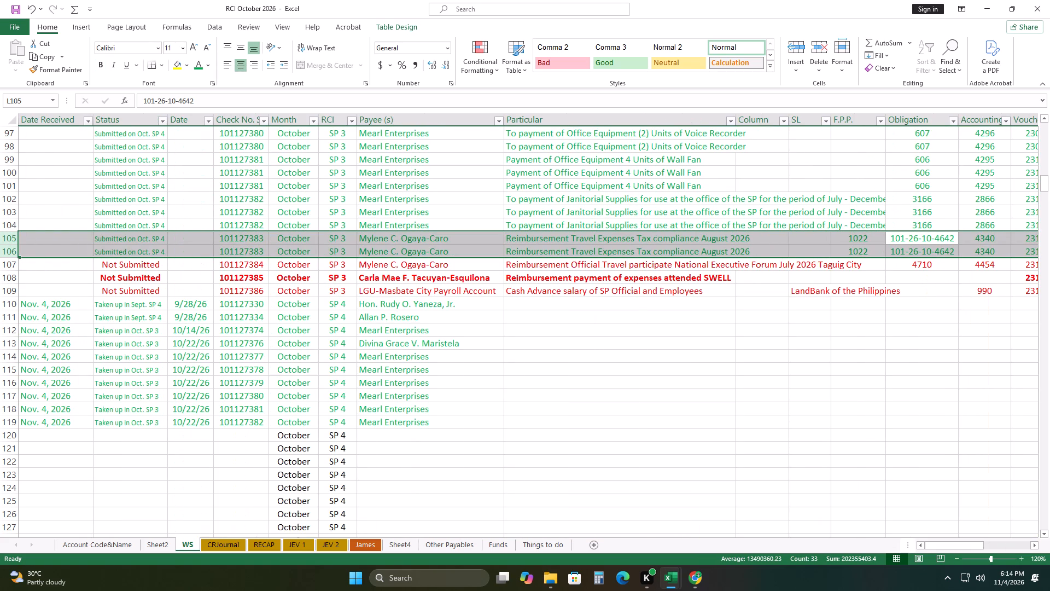
{"action": "scroll", "coordinate": [331, 414], "scroll_direction": "down", "scroll_amount": 9}
{"action": "scroll", "coordinate": [331, 417], "scroll_direction": "up", "scroll_amount": 4}
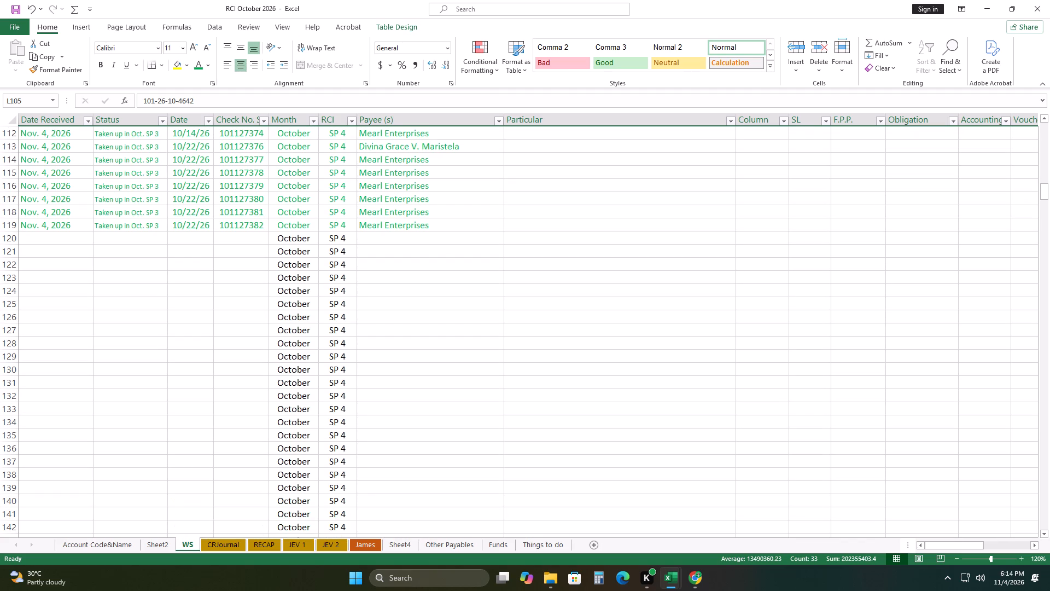
{"action": "scroll", "coordinate": [326, 416], "scroll_direction": "up", "scroll_amount": 2}
{"action": "left_click", "coordinate": [254, 302]}
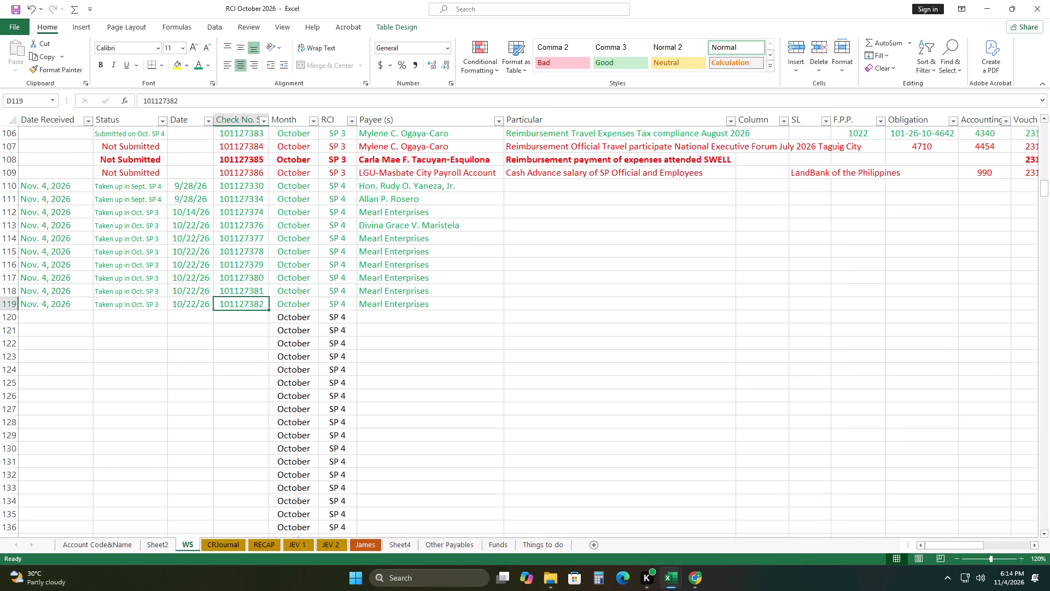
{"action": "left_click_drag", "start_coordinate": [270, 311], "coordinate": [269, 320]}
{"action": "left_click", "coordinate": [276, 327]}
{"action": "left_click", "coordinate": [304, 359]}
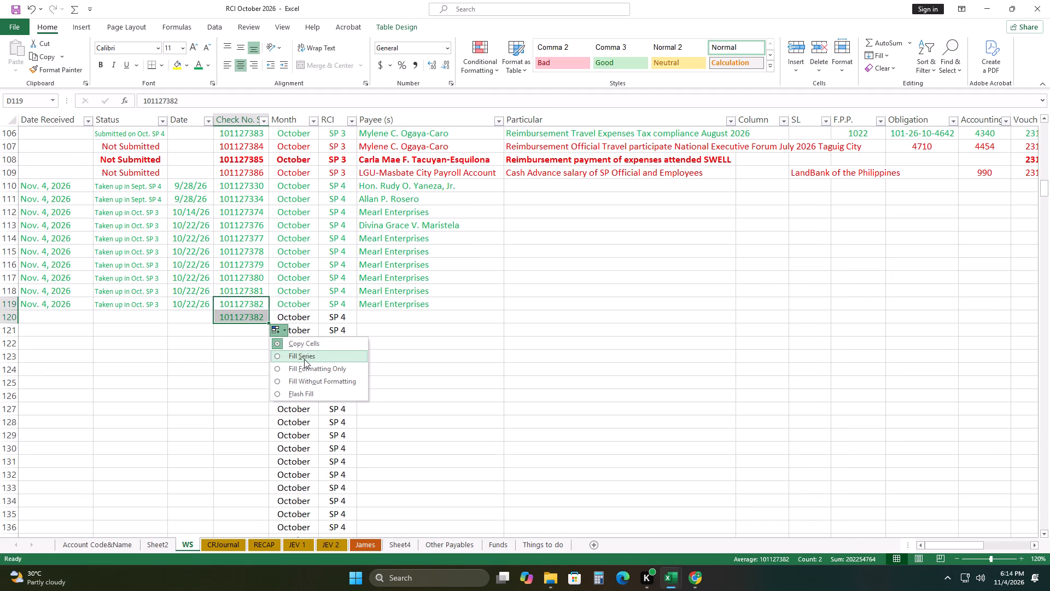
{"action": "left_click", "coordinate": [255, 369]}
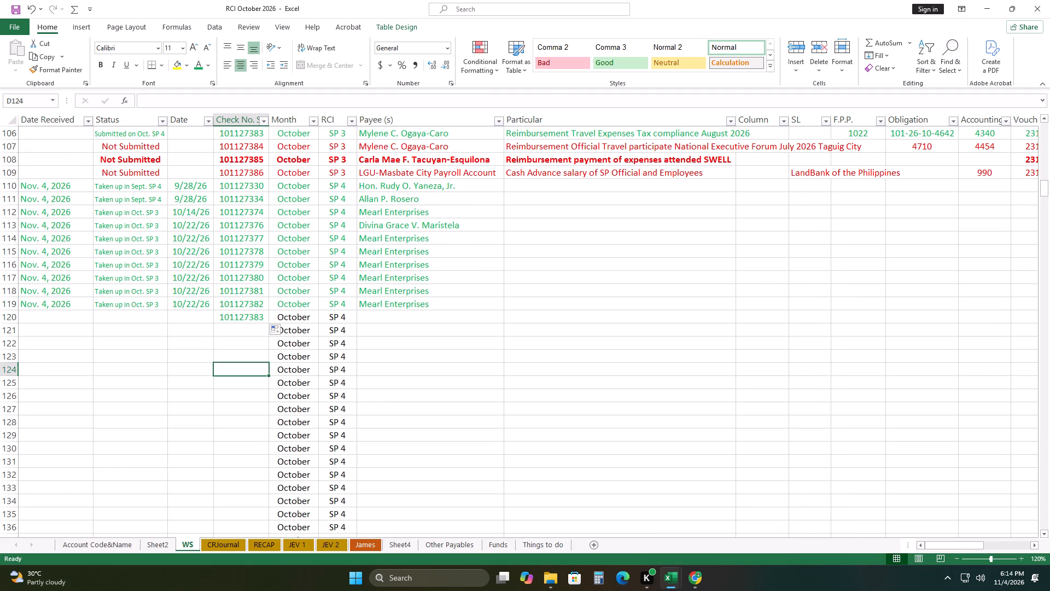
Copy the date received Nov. 4, 2026, status Taken up in Oct. SP 3 and date 10/22/26 from row 119 into row 120.
{"action": "scroll", "coordinate": [206, 357], "scroll_direction": "up", "scroll_amount": 4}
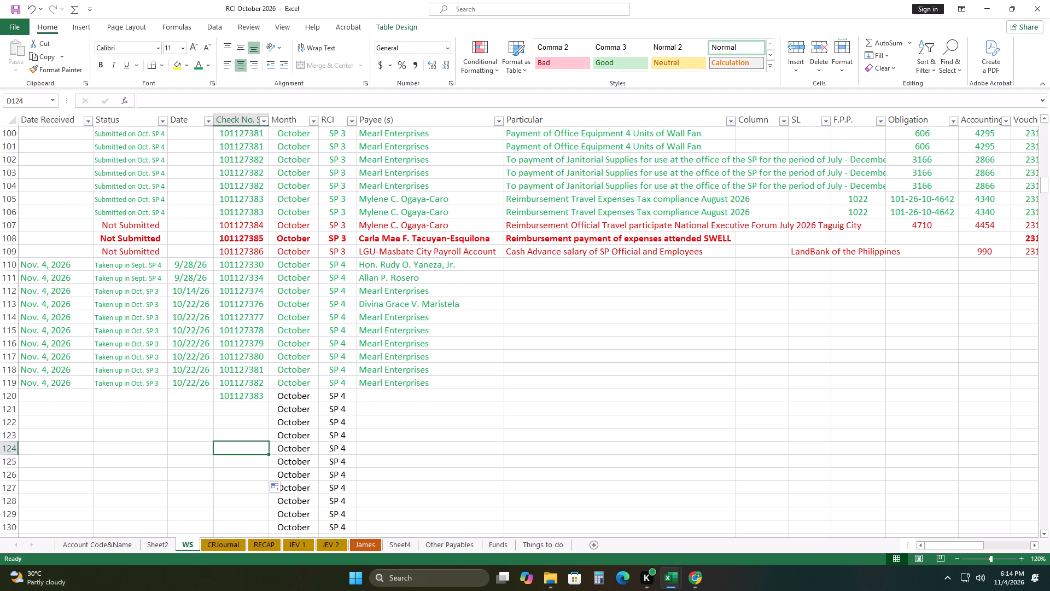
{"action": "scroll", "coordinate": [205, 362], "scroll_direction": "down", "scroll_amount": 4}
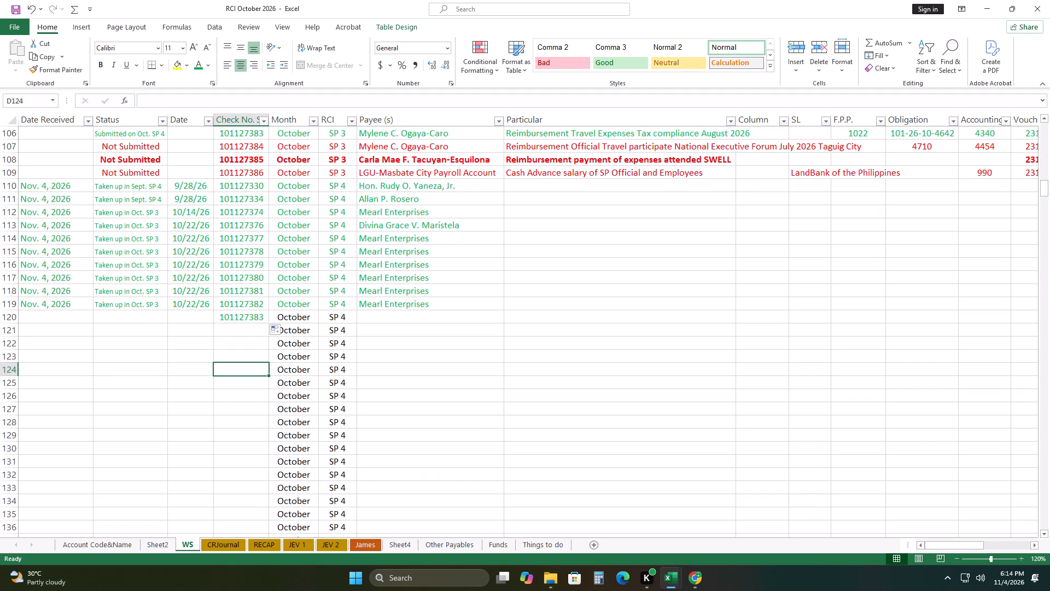
{"action": "left_click_drag", "start_coordinate": [56, 305], "coordinate": [197, 304]}
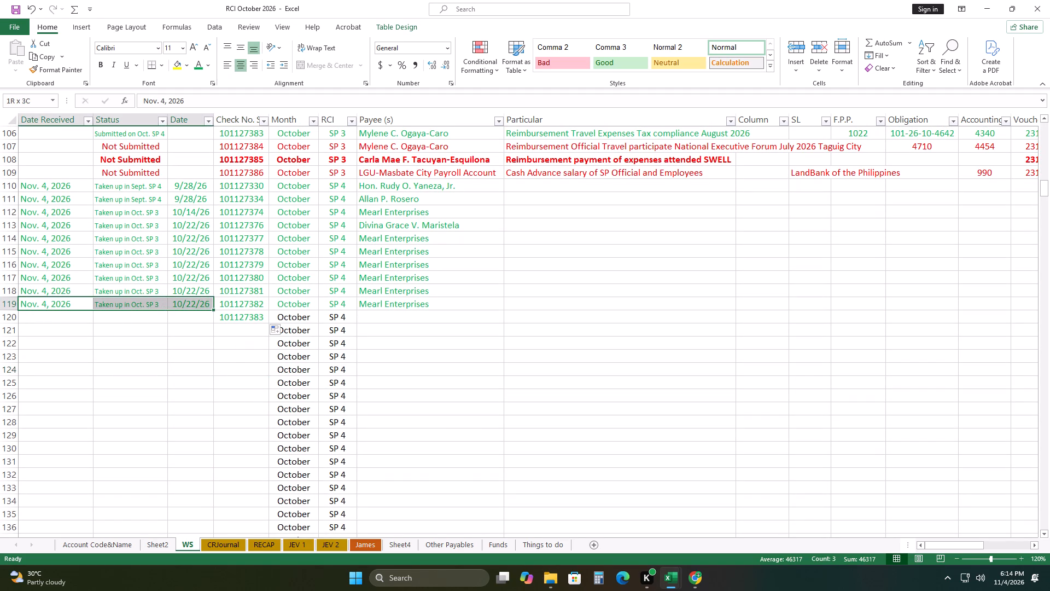
{"action": "left_click_drag", "start_coordinate": [197, 304], "coordinate": [200, 304]}
{"action": "right_click", "coordinate": [200, 304]}
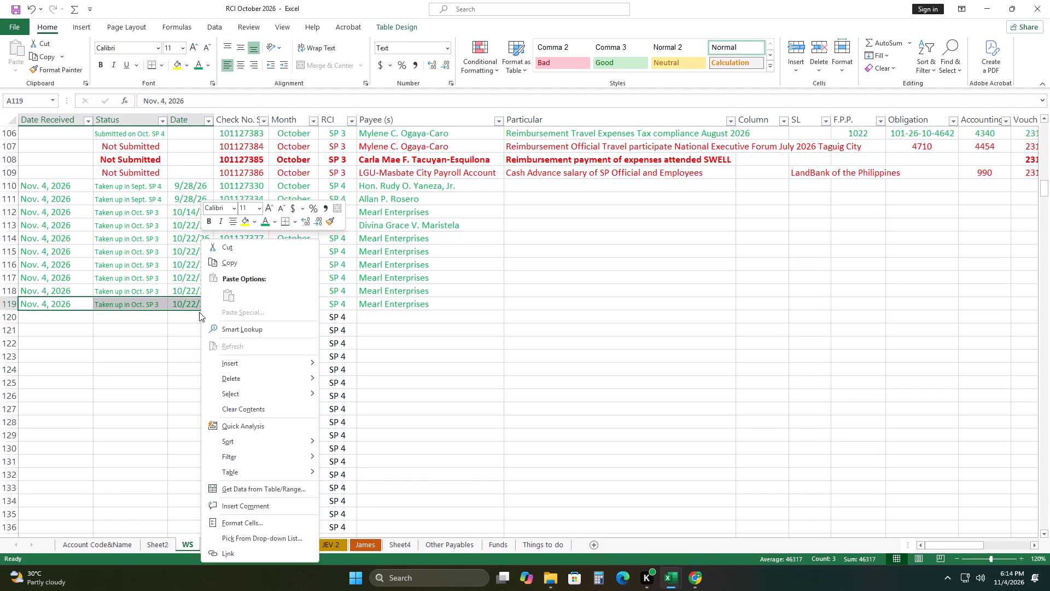
{"action": "left_click", "coordinate": [256, 261]}
{"action": "right_click", "coordinate": [85, 320]}
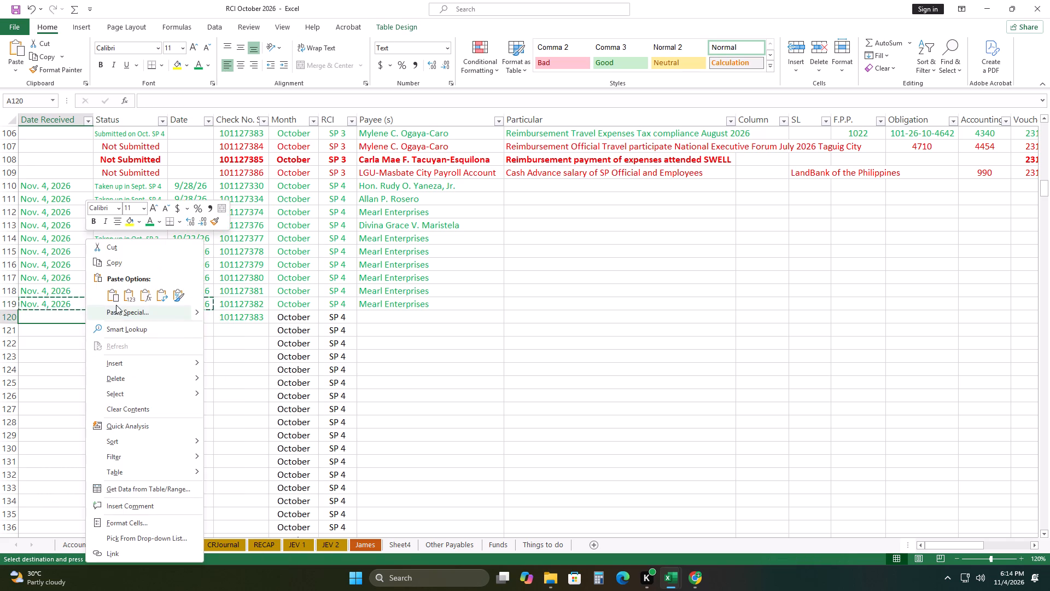
{"action": "left_click", "coordinate": [113, 296]}
{"action": "left_click_drag", "start_coordinate": [116, 356], "coordinate": [131, 360]}
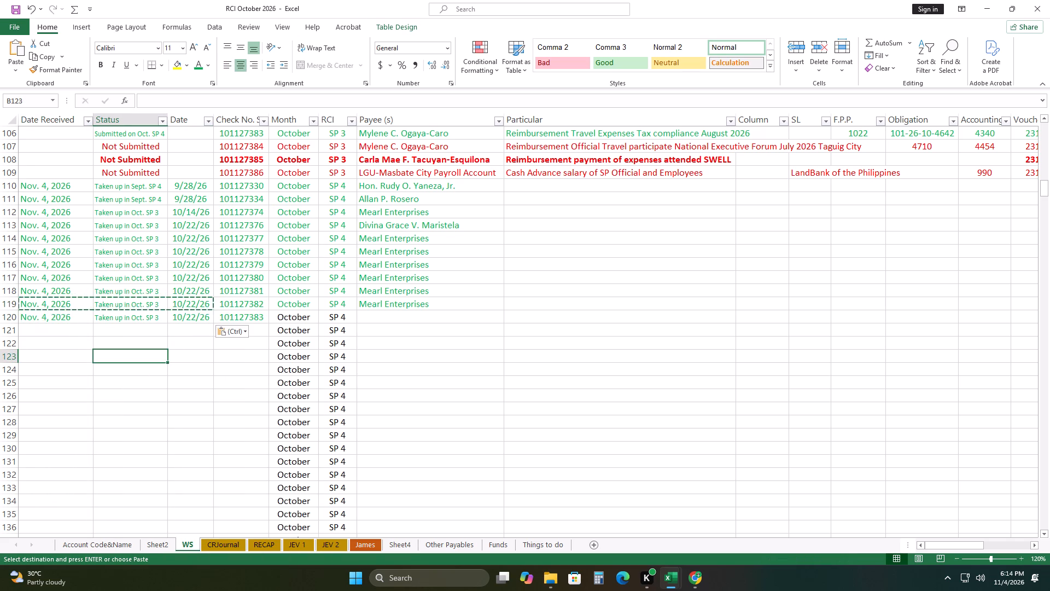
{"action": "left_click", "coordinate": [389, 318]}
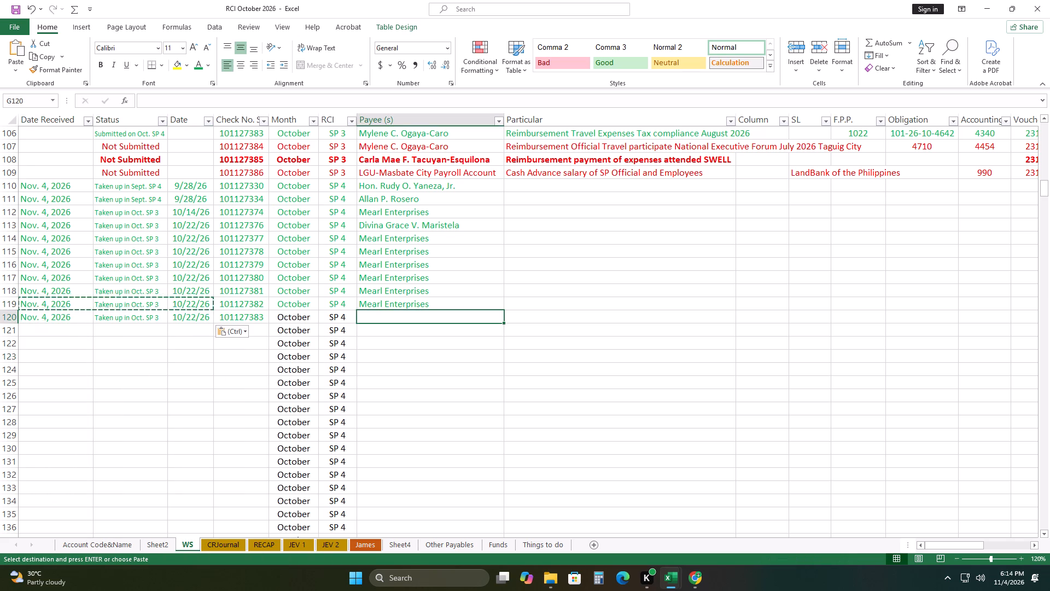
{"action": "type", "text": "My"}
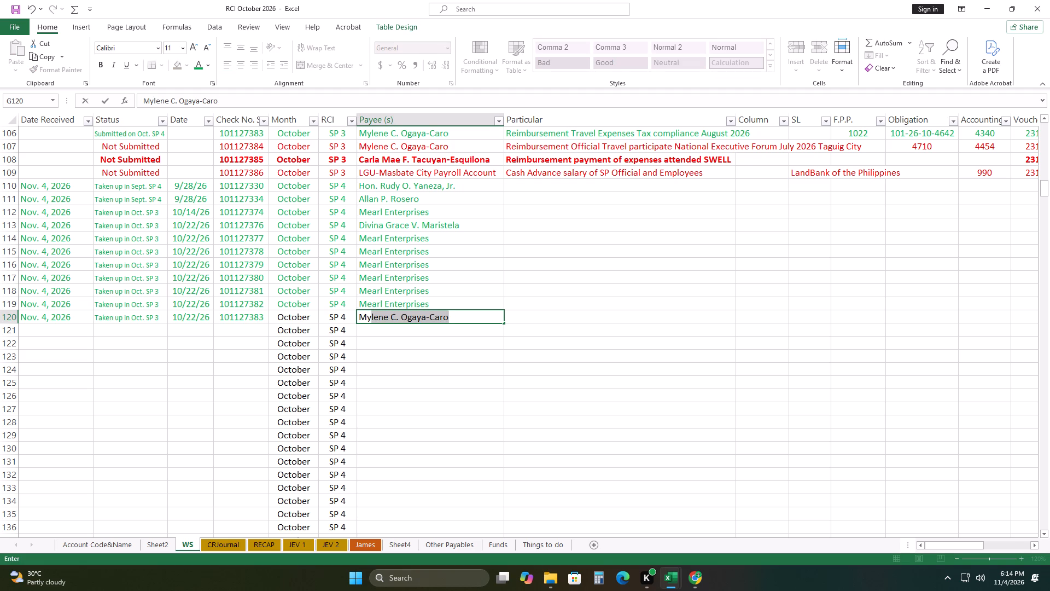
{"action": "key", "text": "Right"}
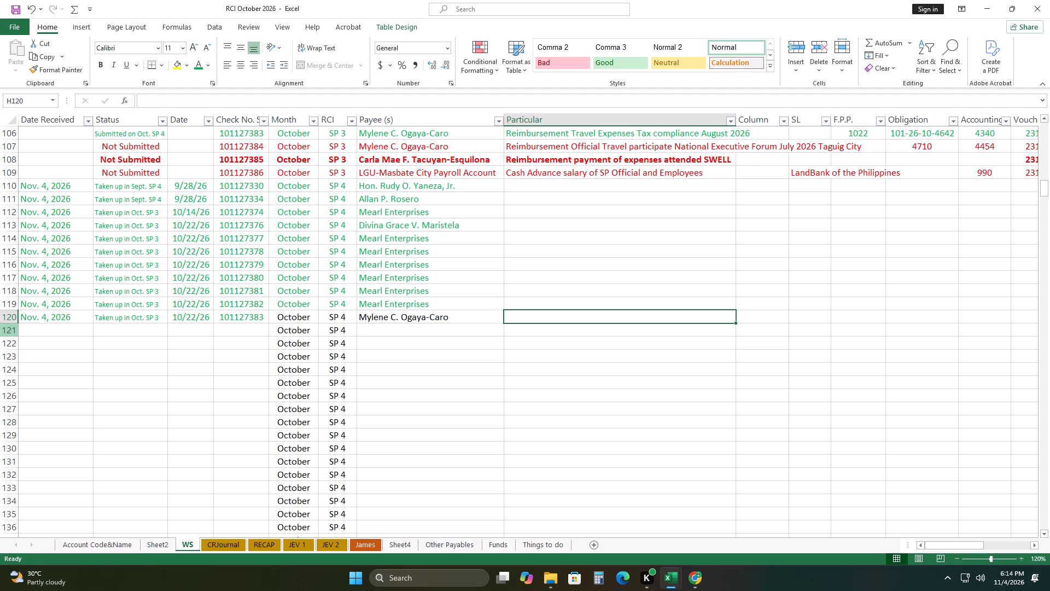
Make the font of the whole row 120 green.
{"action": "right_click", "coordinate": [9, 316]}
{"action": "left_click", "coordinate": [74, 299]}
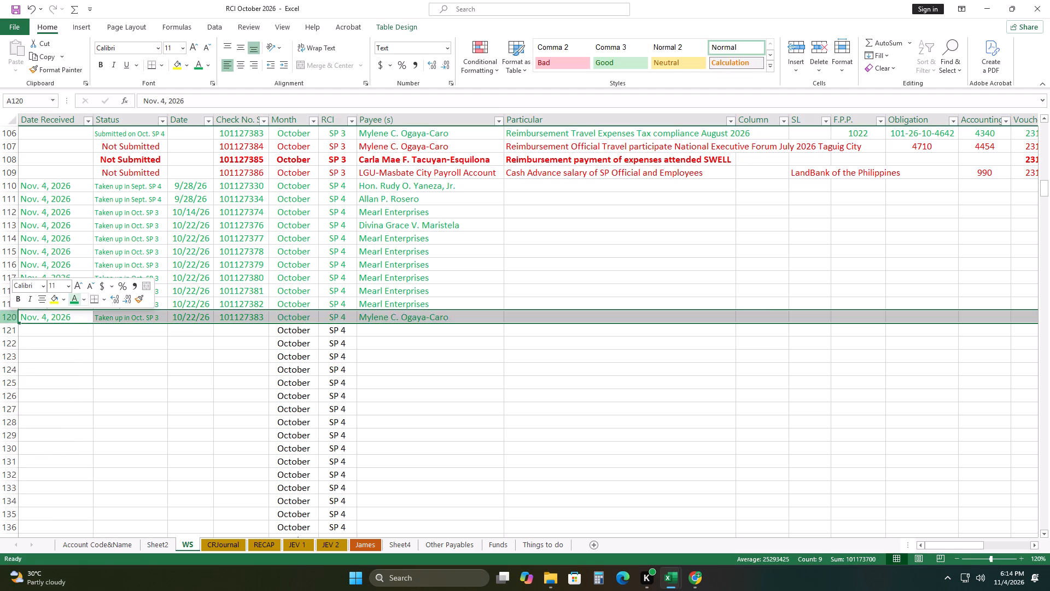
{"action": "left_click", "coordinate": [187, 383]}
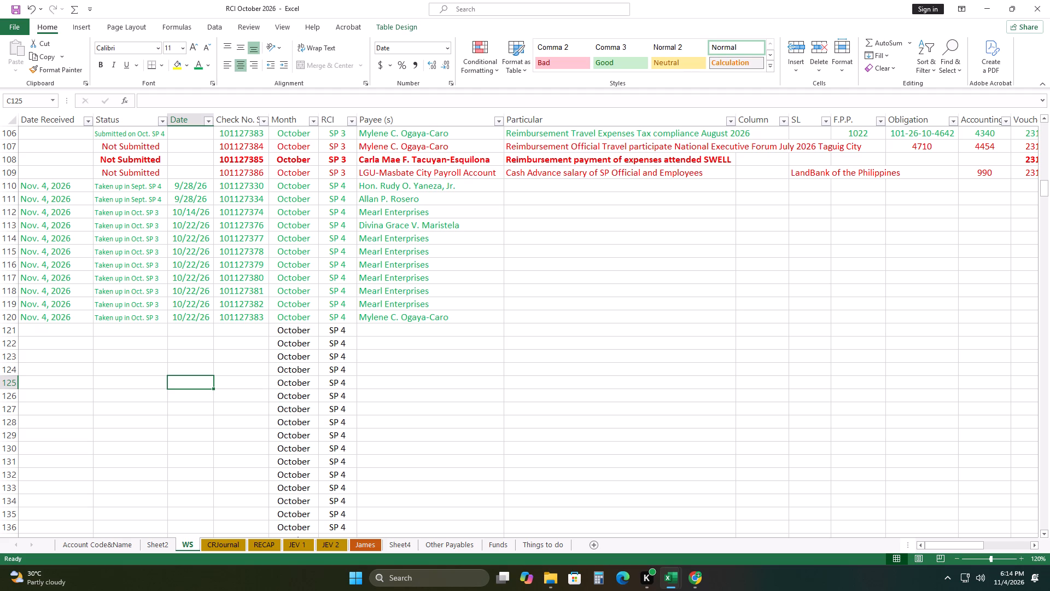
{"action": "scroll", "coordinate": [461, 359], "scroll_direction": "down", "scroll_amount": 2}
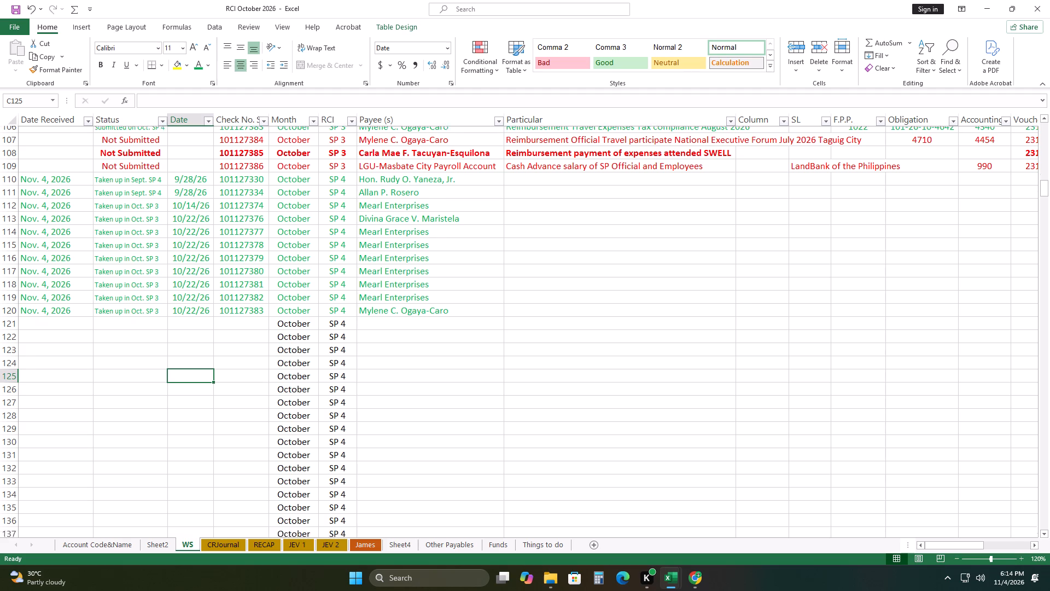
{"action": "scroll", "coordinate": [461, 362], "scroll_direction": "up", "scroll_amount": 3}
{"action": "scroll", "coordinate": [461, 362], "scroll_direction": "down", "scroll_amount": 1}
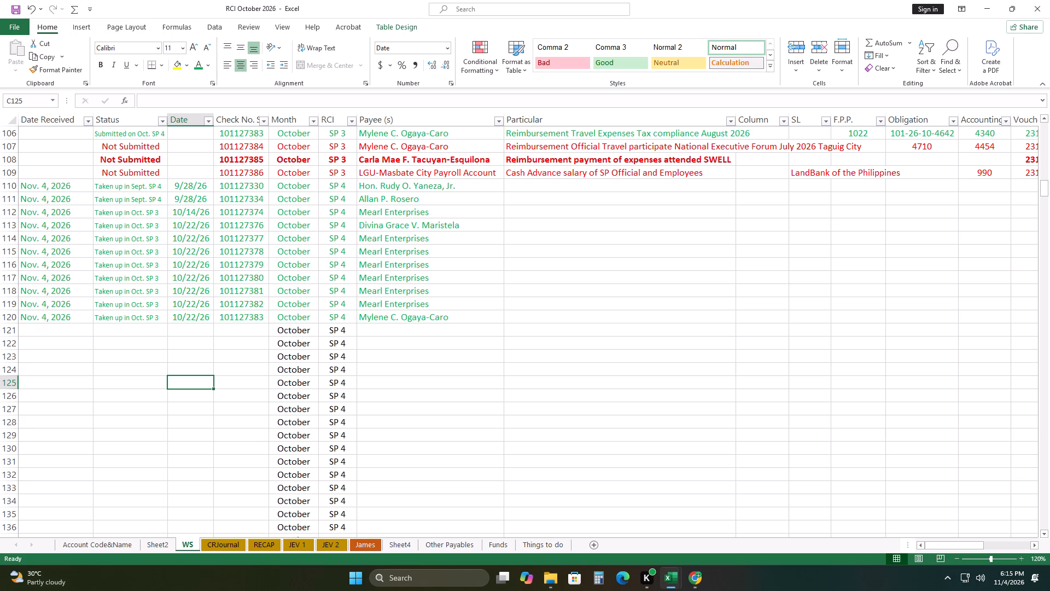
{"action": "scroll", "coordinate": [300, 374], "scroll_direction": "down", "scroll_amount": 1}
{"action": "scroll", "coordinate": [300, 370], "scroll_direction": "up", "scroll_amount": 1}
{"action": "left_click", "coordinate": [251, 318]}
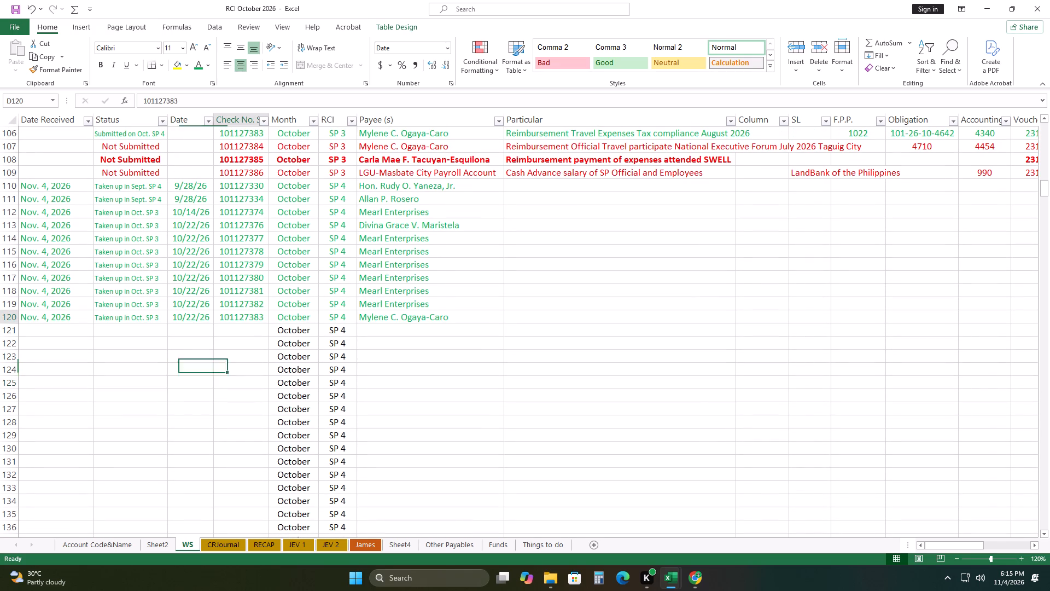
{"action": "left_click_drag", "start_coordinate": [268, 323], "coordinate": [270, 335]}
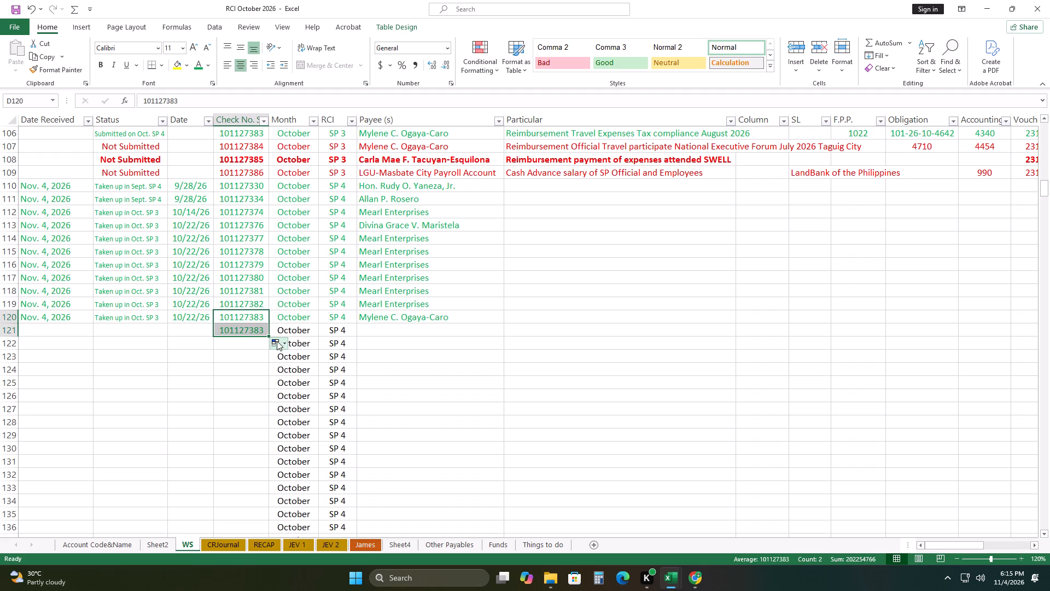
{"action": "left_click", "coordinate": [277, 341]}
{"action": "left_click", "coordinate": [314, 368]}
{"action": "left_click_drag", "start_coordinate": [257, 388], "coordinate": [267, 399]}
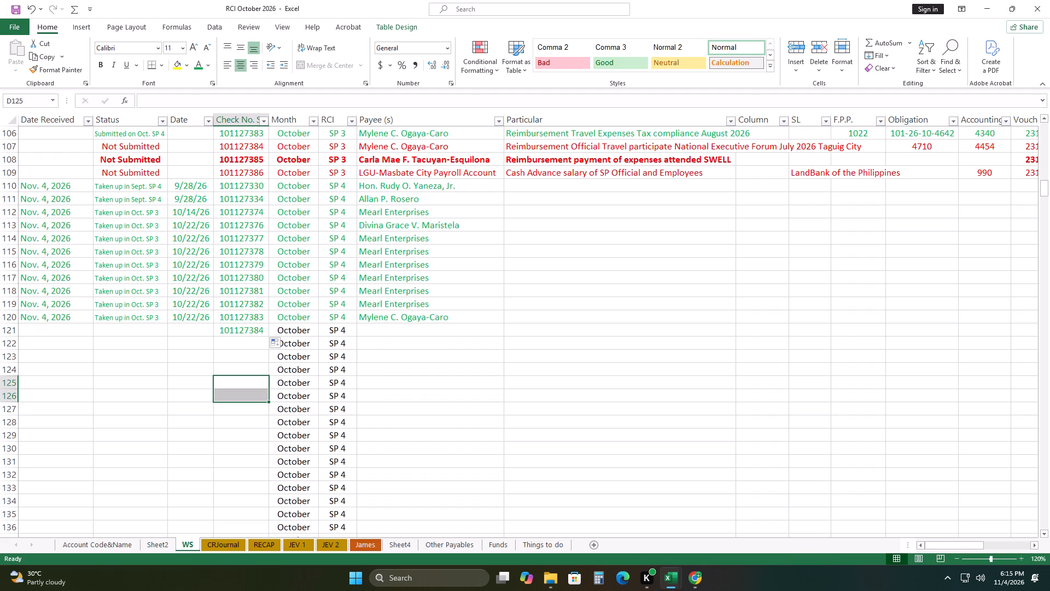
{"action": "scroll", "coordinate": [252, 398], "scroll_direction": "up", "scroll_amount": 5}
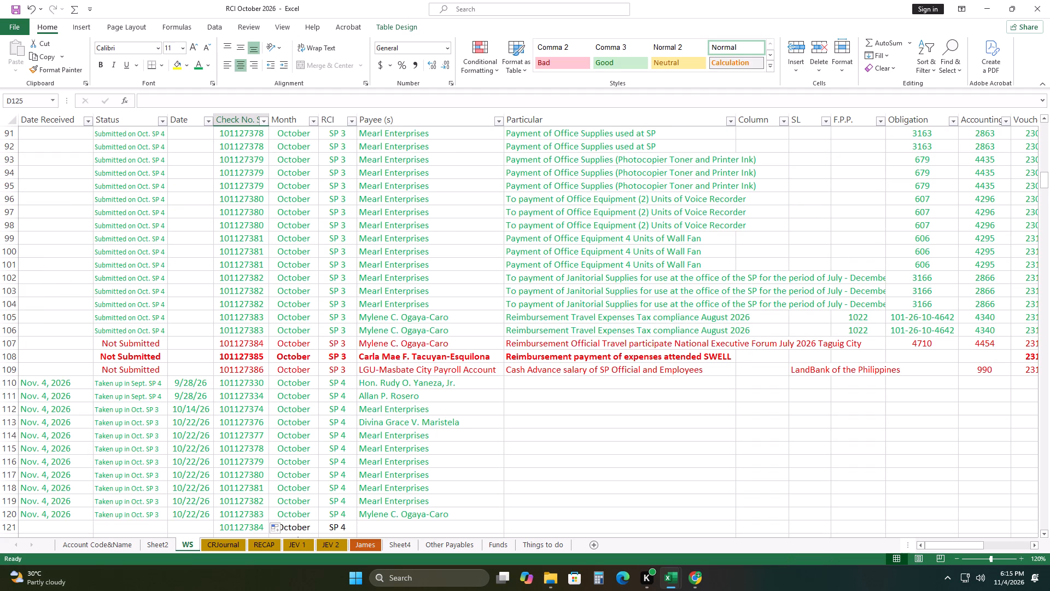
{"action": "scroll", "coordinate": [260, 398], "scroll_direction": "down", "scroll_amount": 2}
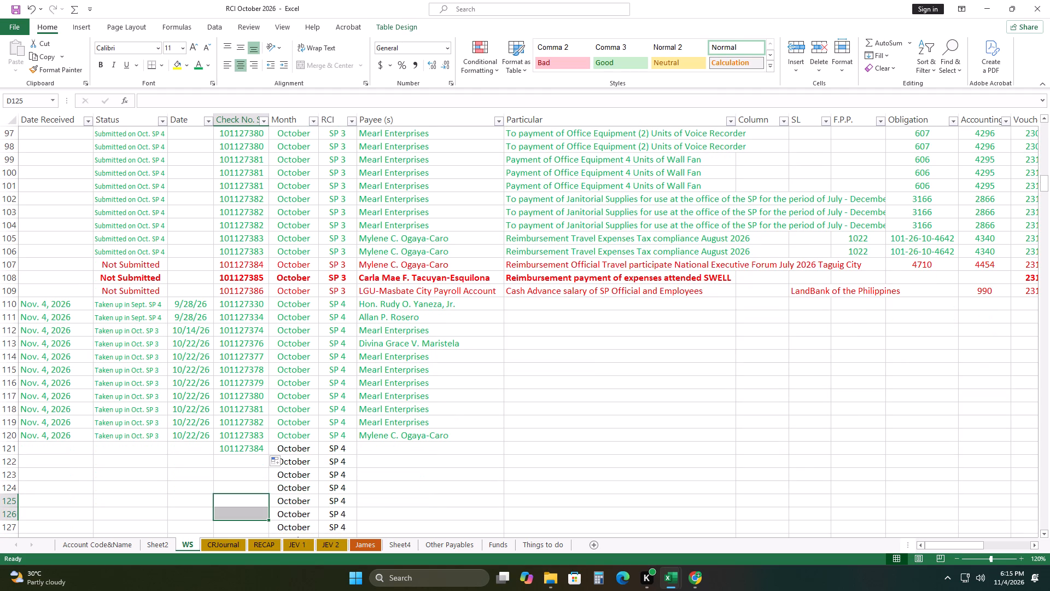
{"action": "scroll", "coordinate": [311, 318], "scroll_direction": "down", "scroll_amount": 1}
{"action": "scroll", "coordinate": [312, 323], "scroll_direction": "up", "scroll_amount": 2}
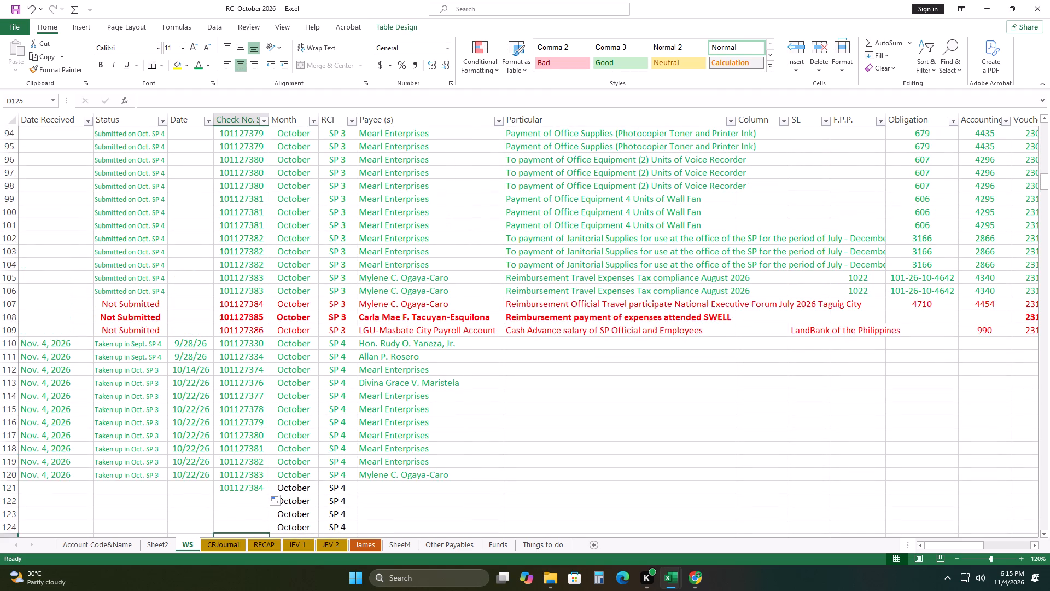
{"action": "scroll", "coordinate": [301, 325], "scroll_direction": "down", "scroll_amount": 1}
{"action": "scroll", "coordinate": [307, 346], "scroll_direction": "up", "scroll_amount": 5}
{"action": "scroll", "coordinate": [307, 346], "scroll_direction": "down", "scroll_amount": 5}
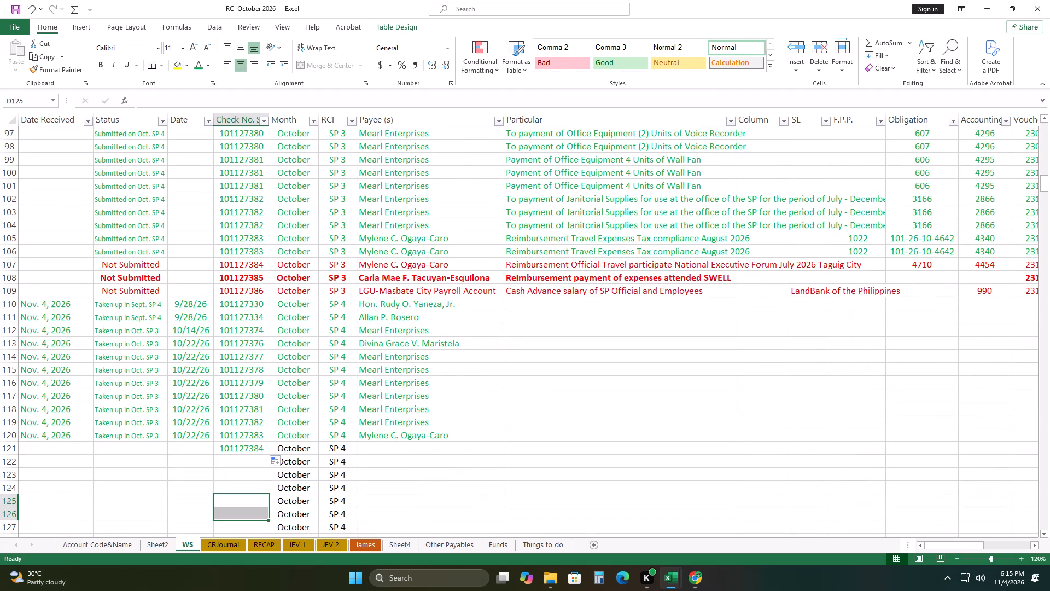
{"action": "left_click", "coordinate": [145, 252]}
{"action": "right_click", "coordinate": [145, 252]}
{"action": "left_click", "coordinate": [191, 265]}
{"action": "left_click", "coordinate": [138, 267]}
{"action": "right_click", "coordinate": [138, 266]}
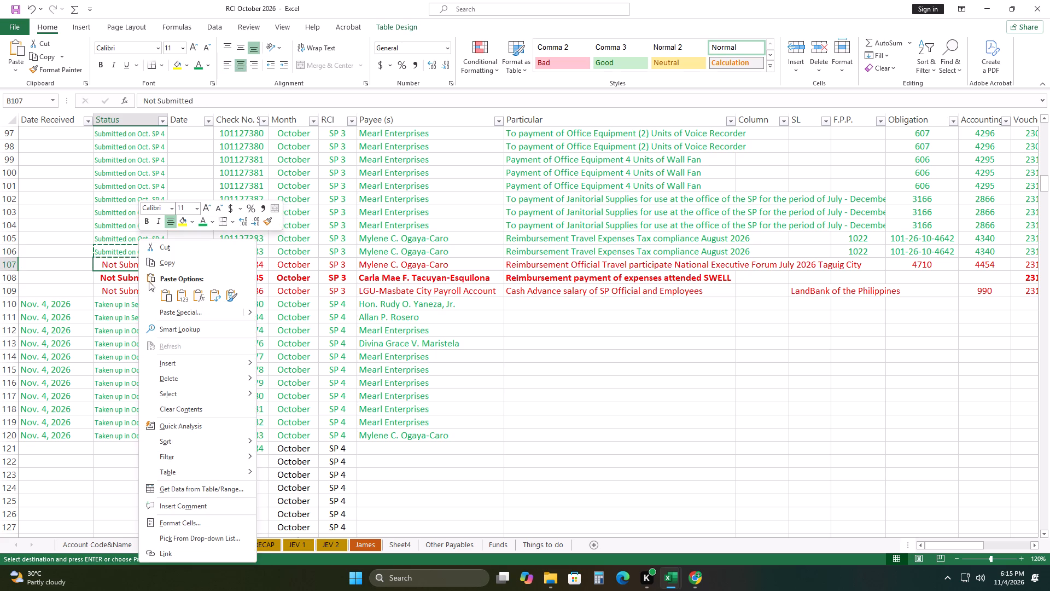
{"action": "left_click", "coordinate": [167, 299]}
{"action": "left_click_drag", "start_coordinate": [153, 329], "coordinate": [156, 335]}
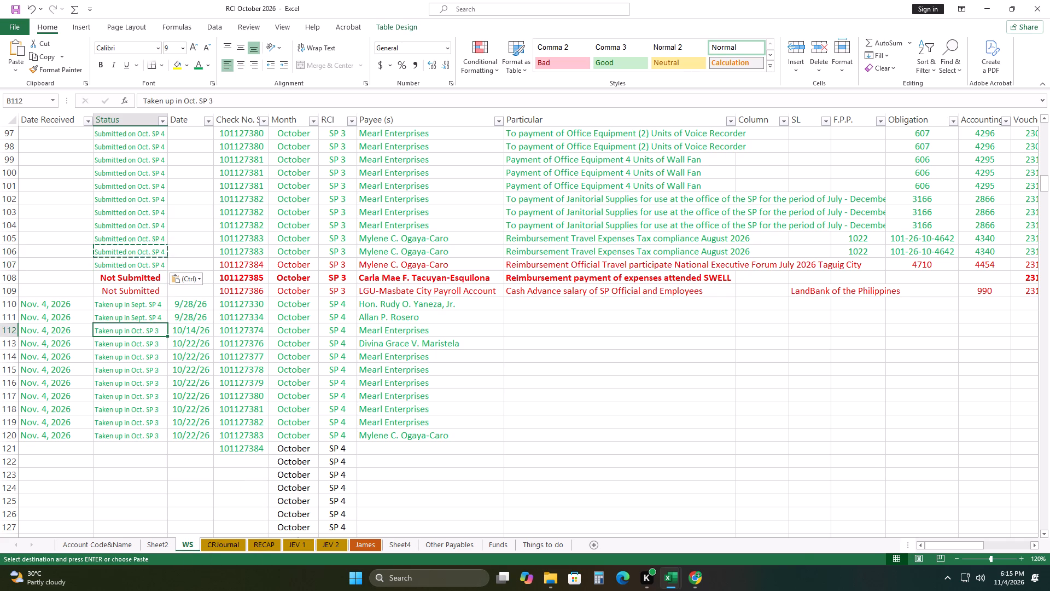
Check row 107's debit and credit entries and make the whole row's font green.
{"action": "left_click", "coordinate": [13, 262]}
{"action": "right_click", "coordinate": [13, 262]}
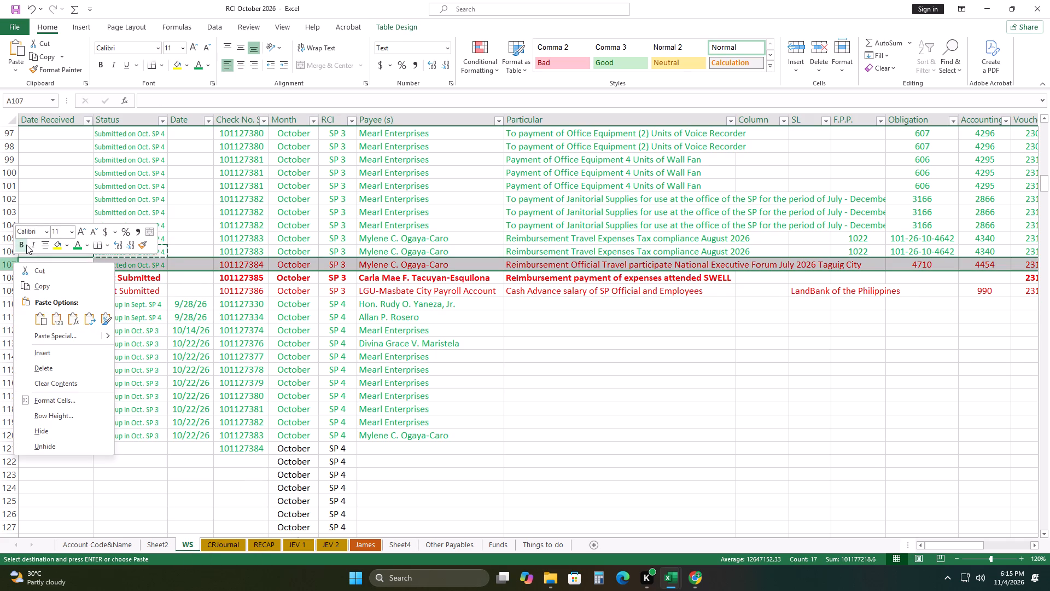
{"action": "left_click", "coordinate": [380, 408]}
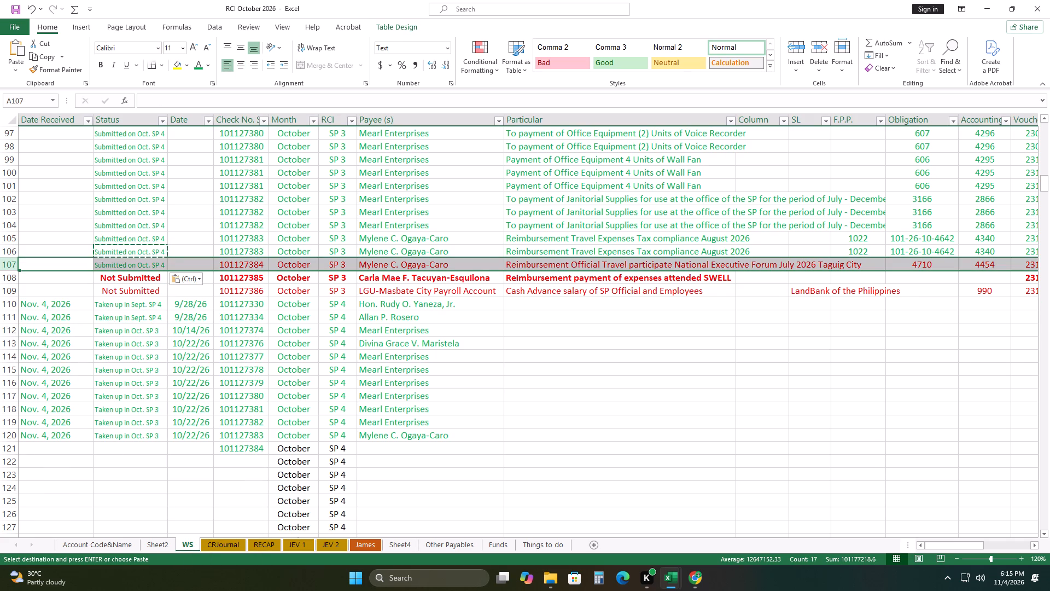
{"action": "left_click_drag", "start_coordinate": [936, 547], "coordinate": [942, 544]}
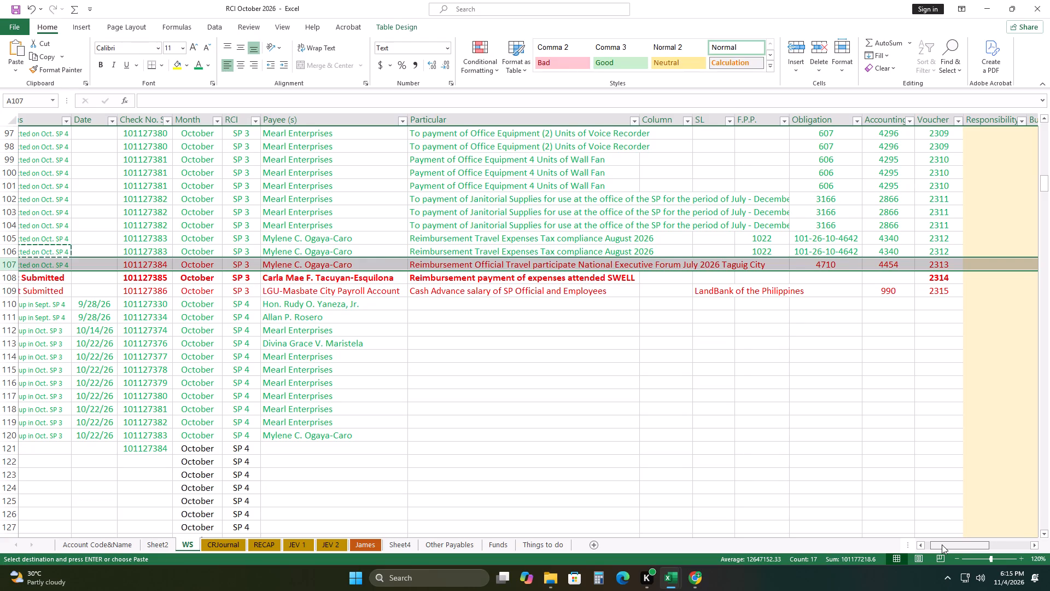
{"action": "left_click_drag", "start_coordinate": [942, 544], "coordinate": [991, 534]}
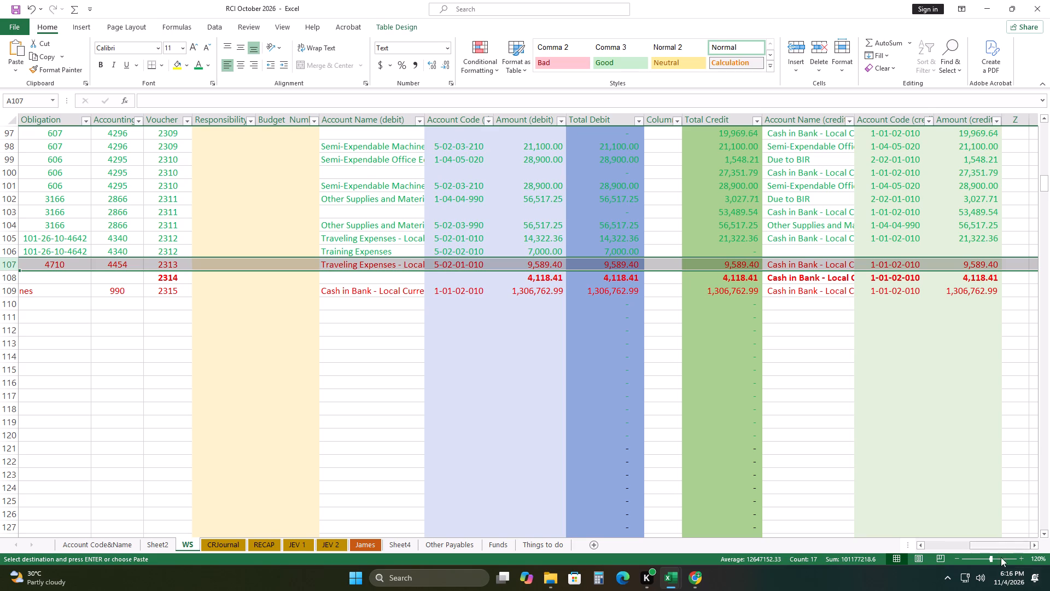
{"action": "left_click_drag", "start_coordinate": [994, 548], "coordinate": [715, 547]}
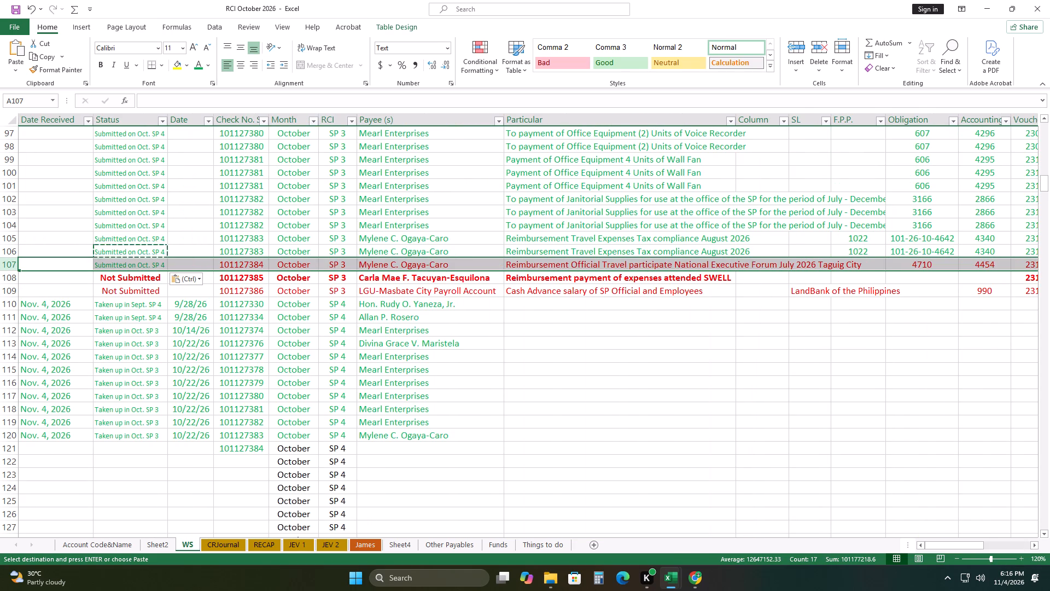
{"action": "left_click", "coordinate": [9, 264]}
{"action": "right_click", "coordinate": [9, 264]}
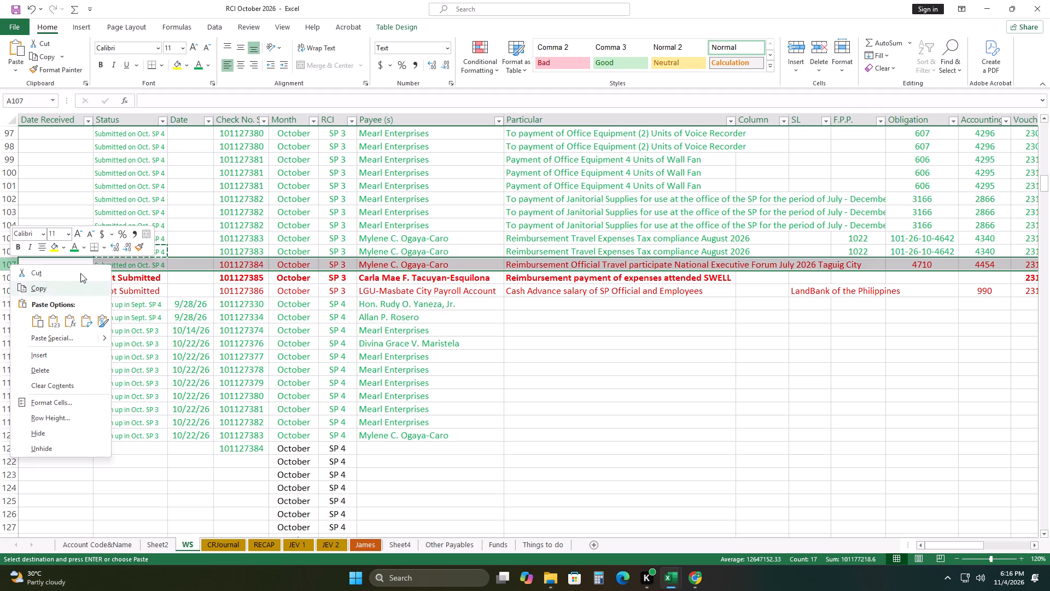
{"action": "left_click", "coordinate": [73, 247]}
{"action": "left_click", "coordinate": [276, 333]}
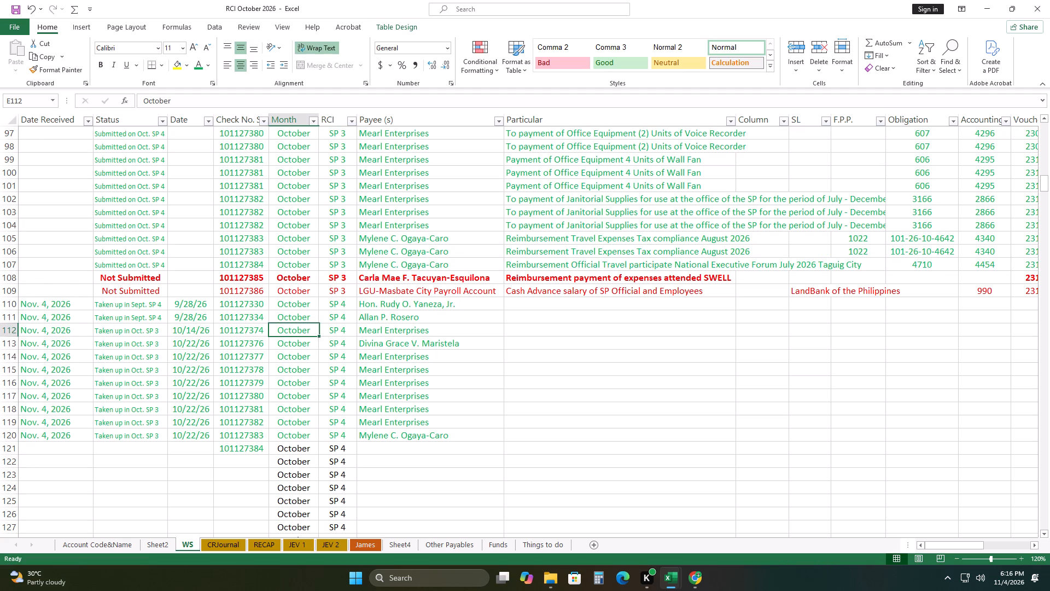
Copy the date received Nov. 4, 2026, status Taken up in Oct. SP 3 and date 10/22/26 from row 120 into row 121.
{"action": "scroll", "coordinate": [241, 372], "scroll_direction": "down", "scroll_amount": 5}
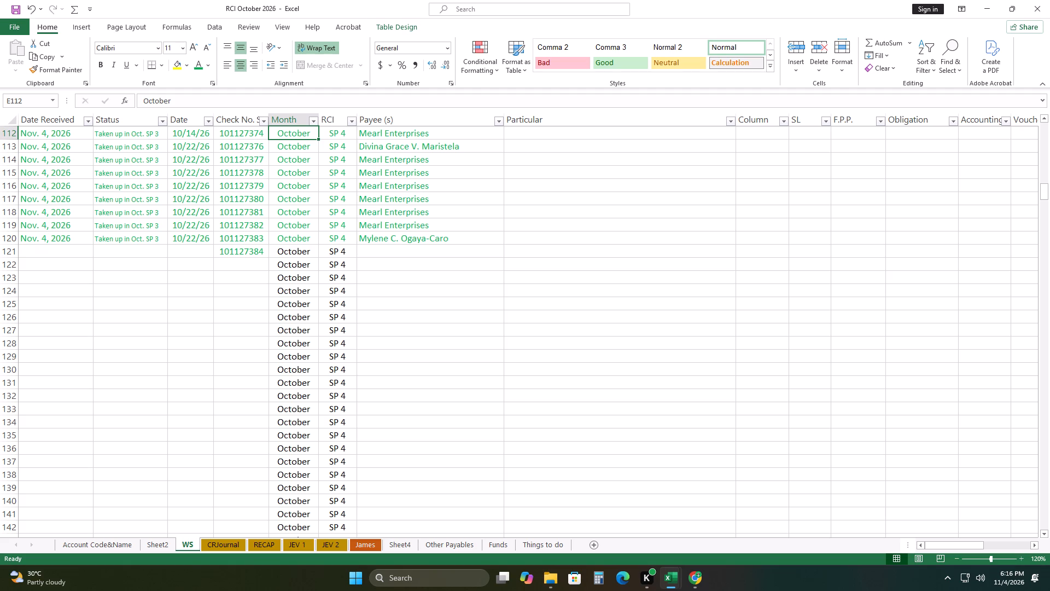
{"action": "left_click_drag", "start_coordinate": [73, 240], "coordinate": [198, 240]}
{"action": "right_click", "coordinate": [198, 240]}
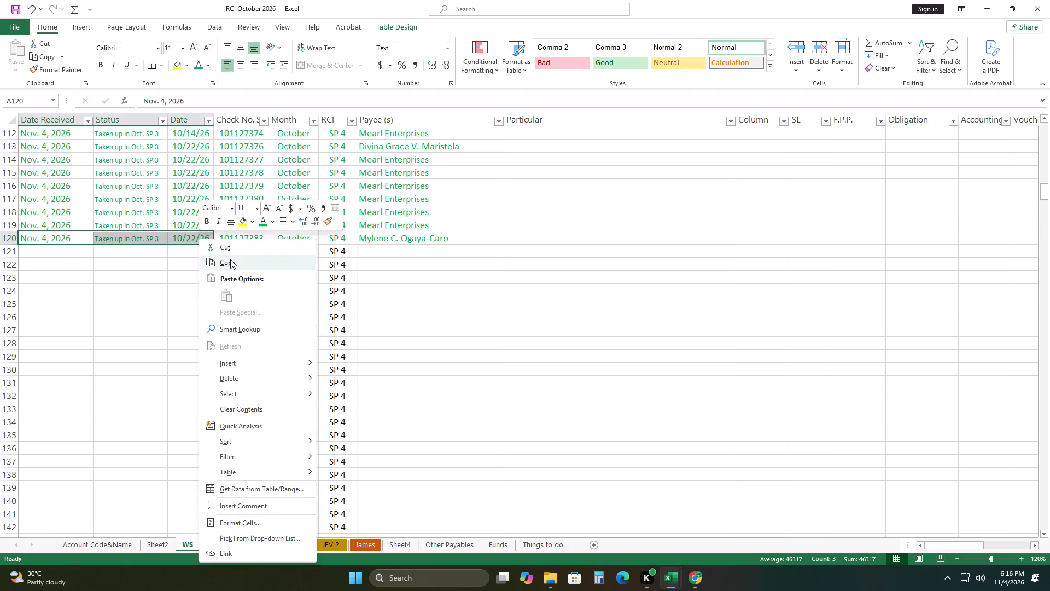
{"action": "left_click", "coordinate": [230, 259]}
{"action": "left_click", "coordinate": [83, 250]}
{"action": "right_click", "coordinate": [83, 250]}
{"action": "left_click", "coordinate": [112, 297]}
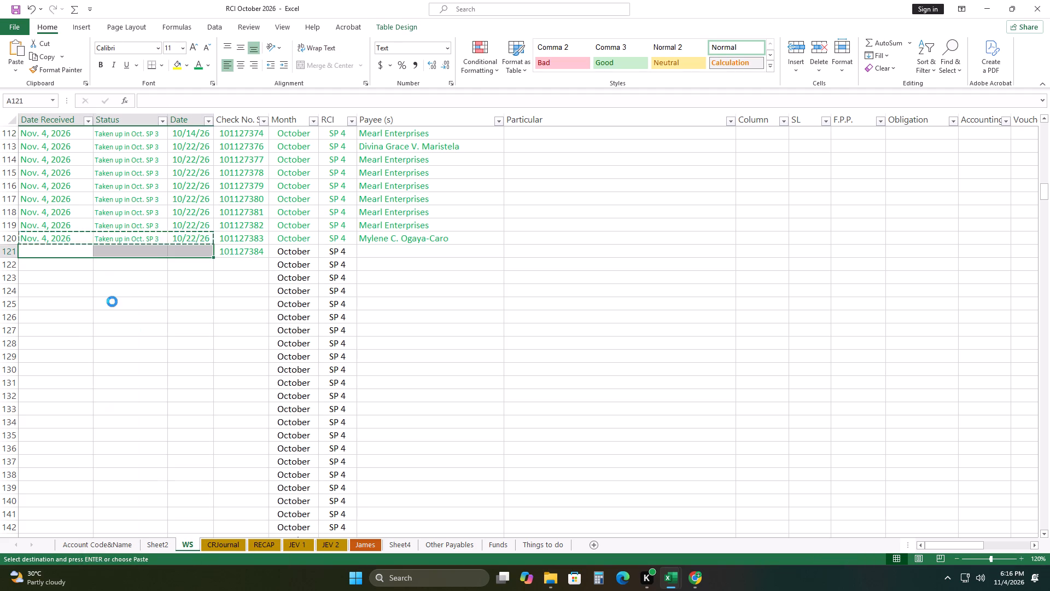
{"action": "left_click_drag", "start_coordinate": [115, 312], "coordinate": [127, 312]}
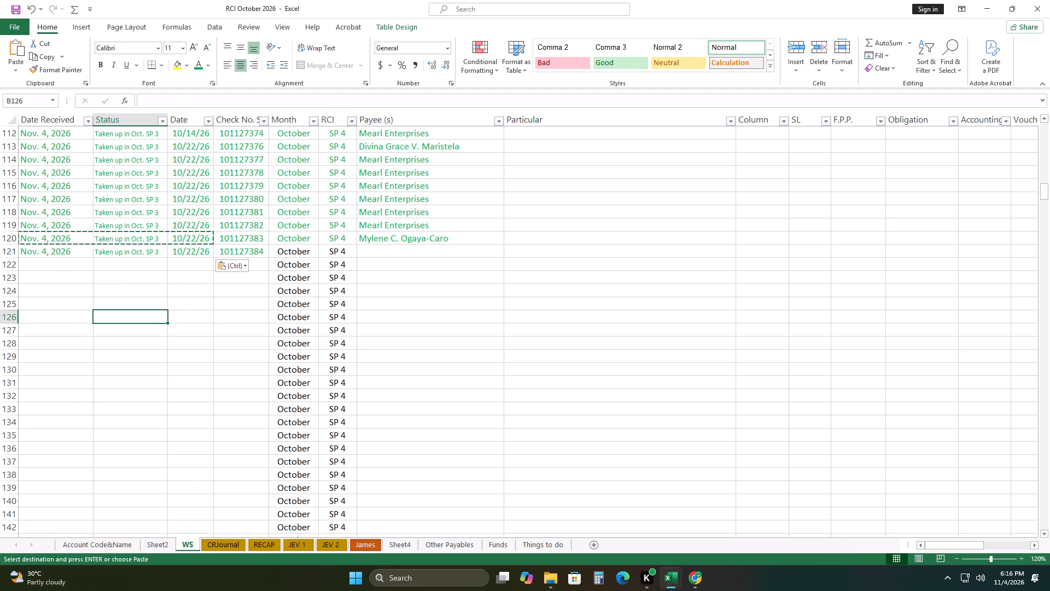
Fill the payee name from row 120 down into row 121.
{"action": "left_click", "coordinate": [436, 240]}
{"action": "left_click_drag", "start_coordinate": [504, 244], "coordinate": [506, 254]}
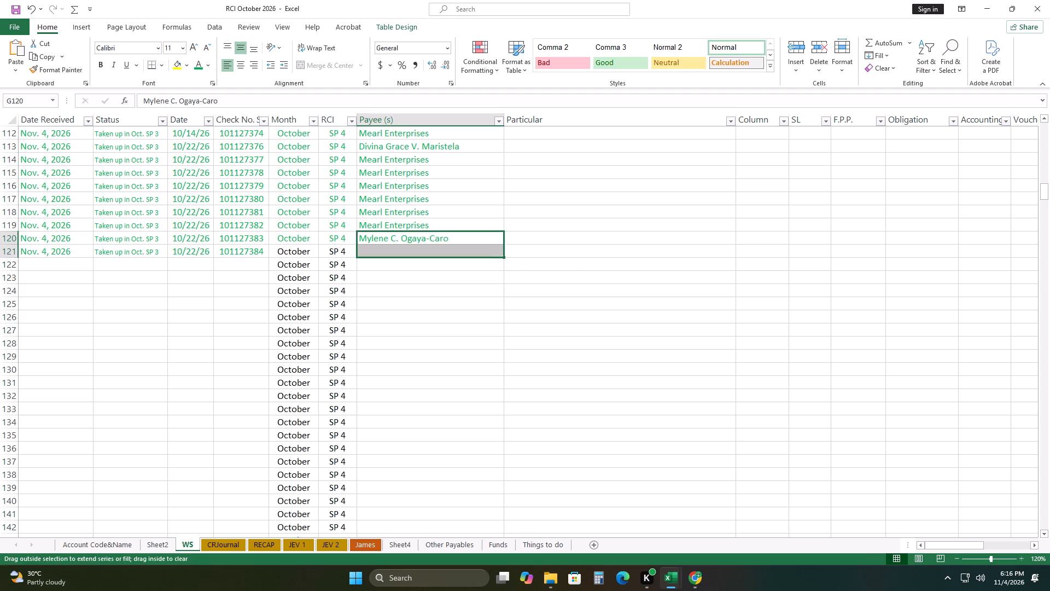
{"action": "left_click", "coordinate": [511, 264]}
{"action": "left_click", "coordinate": [533, 276]}
{"action": "left_click_drag", "start_coordinate": [475, 299], "coordinate": [475, 305]}
{"action": "scroll", "coordinate": [440, 369], "scroll_direction": "up", "scroll_amount": 5}
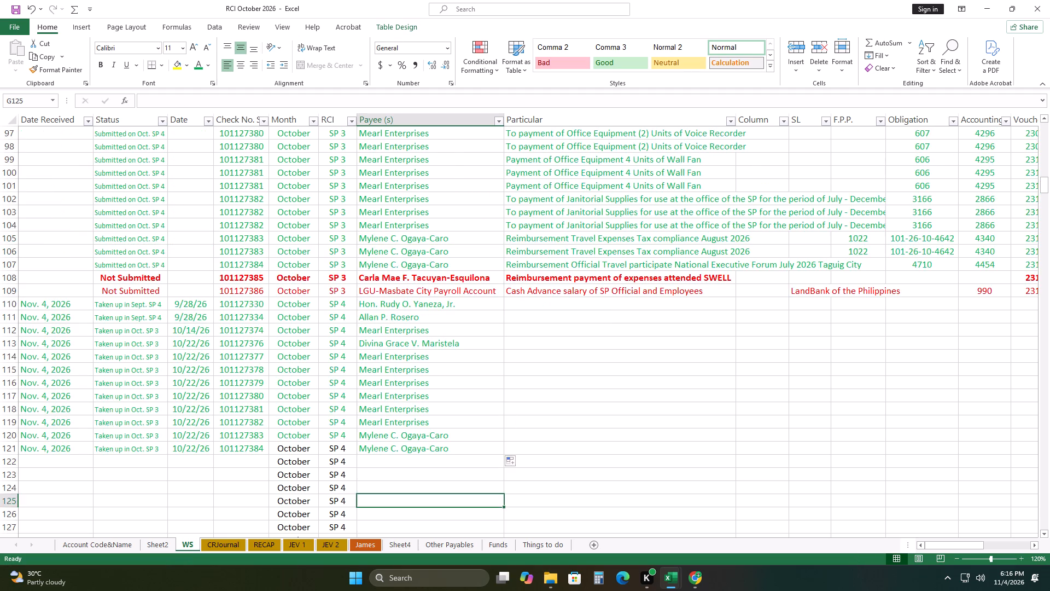
Make the whole of row 121's font green.
{"action": "scroll", "coordinate": [453, 402], "scroll_direction": "down", "scroll_amount": 2}
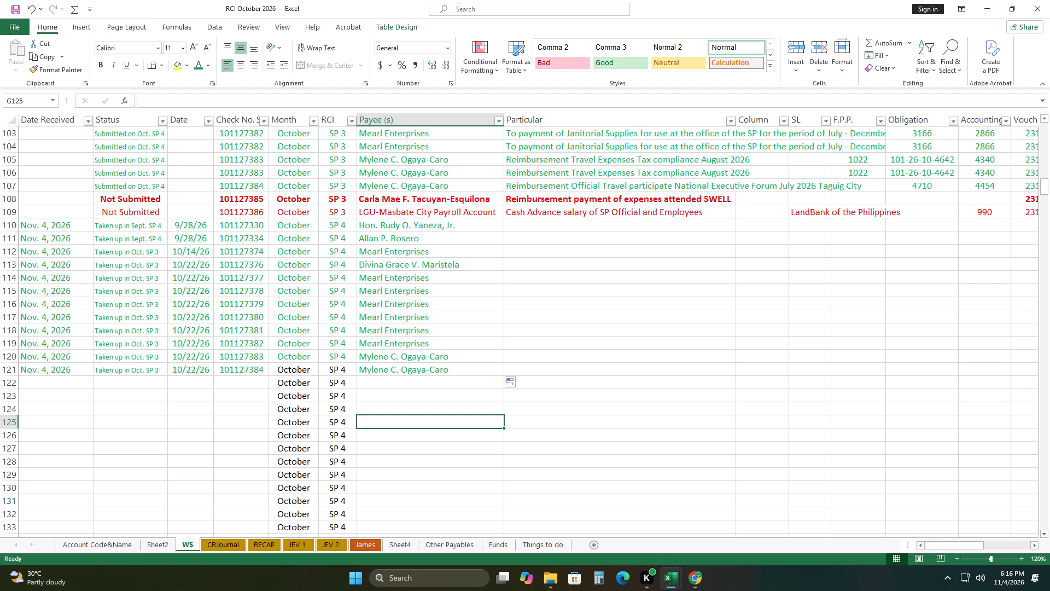
{"action": "scroll", "coordinate": [352, 393], "scroll_direction": "down", "scroll_amount": 2}
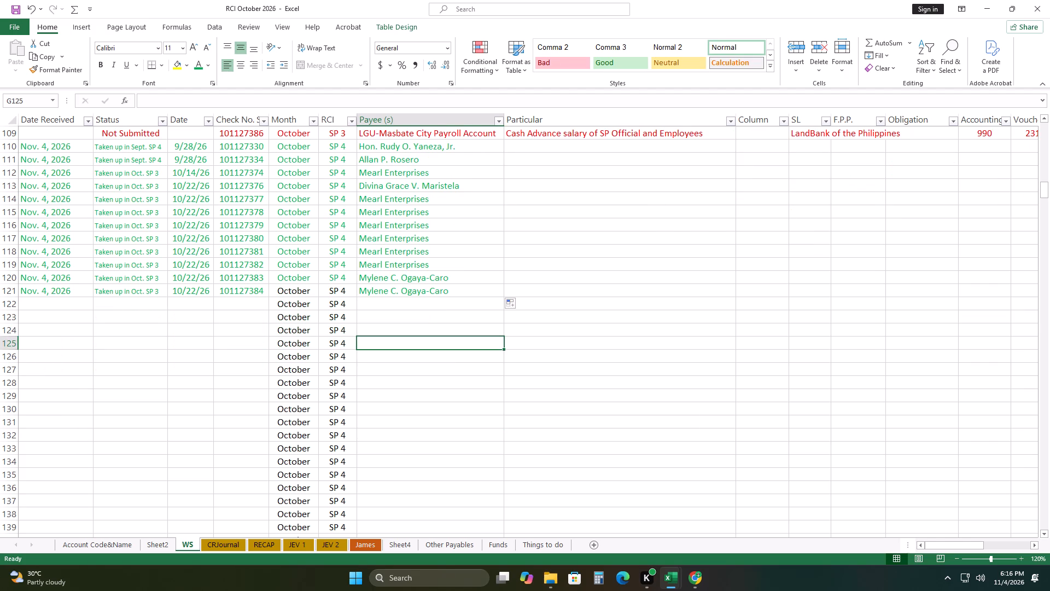
{"action": "left_click", "coordinate": [11, 292]}
{"action": "right_click", "coordinate": [11, 292]}
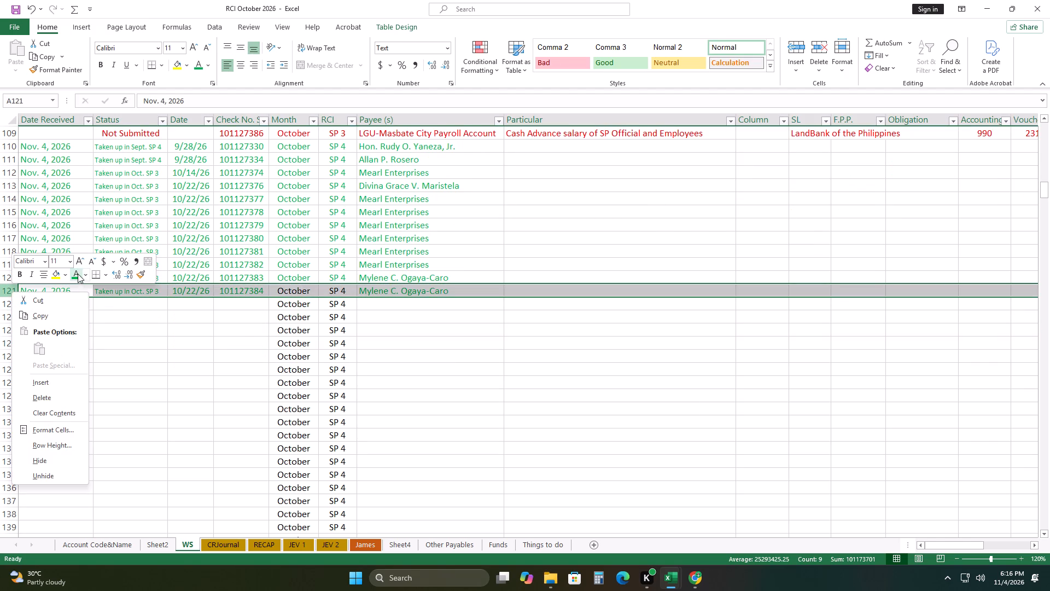
{"action": "left_click", "coordinate": [78, 274]}
{"action": "left_click", "coordinate": [250, 396]}
Extend the check number series from row 121 into row 122, producing 101127385.
{"action": "left_click", "coordinate": [258, 294]}
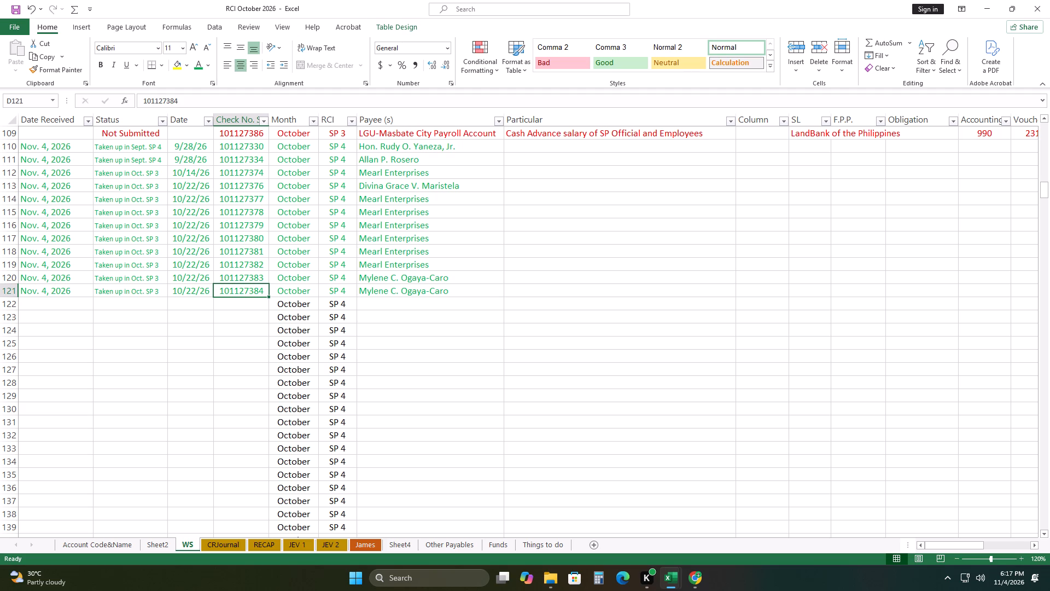
{"action": "left_click_drag", "start_coordinate": [267, 297], "coordinate": [273, 314]}
{"action": "left_click", "coordinate": [277, 319]}
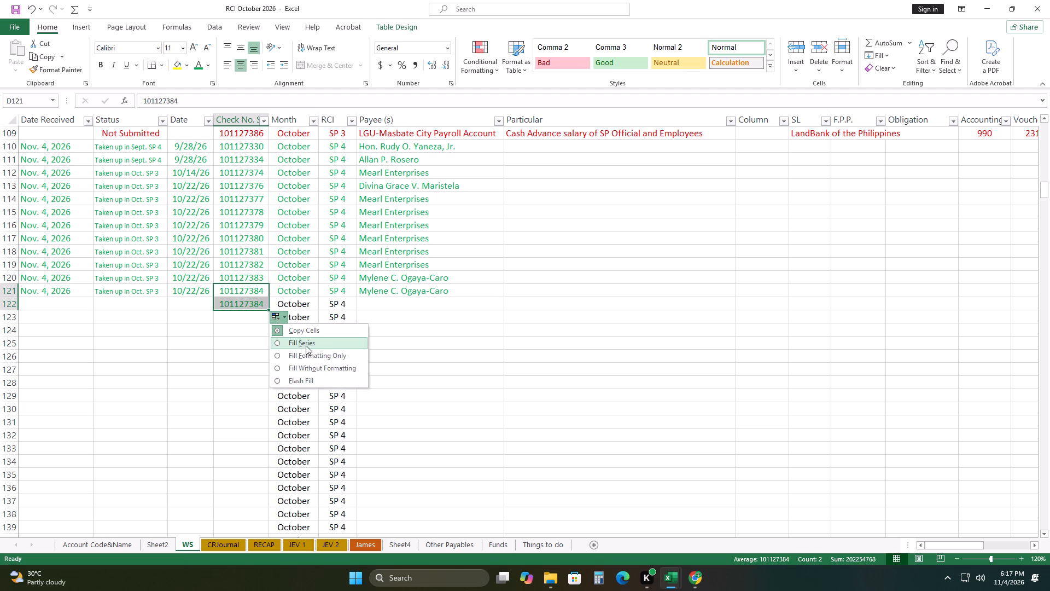
{"action": "left_click", "coordinate": [306, 345]}
{"action": "left_click", "coordinate": [258, 362]}
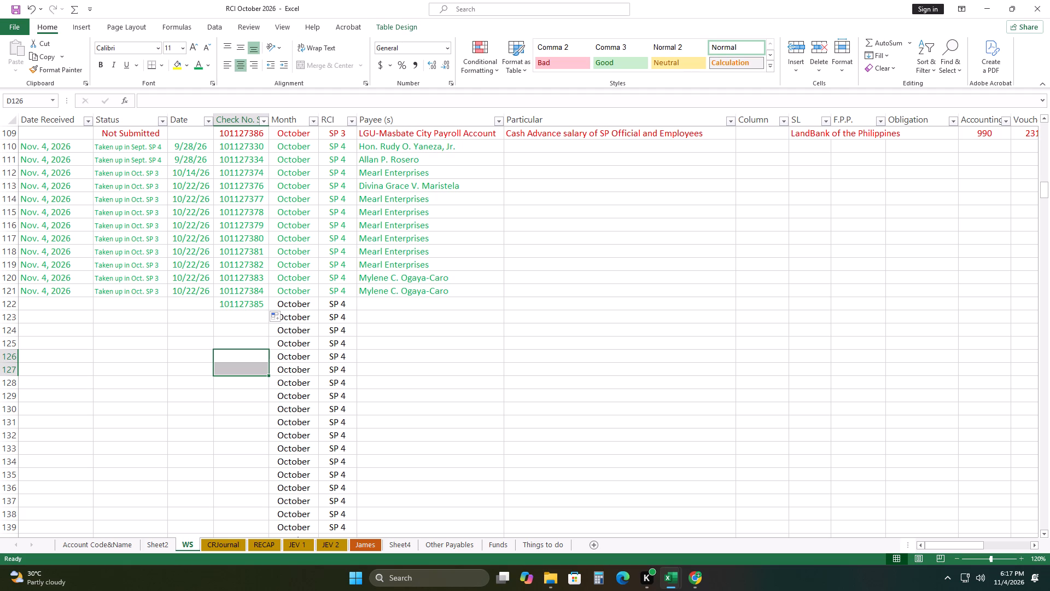
Enter accounting number 3990 in row 108 for the SP 3 check 101127385.
{"action": "scroll", "coordinate": [248, 354], "scroll_direction": "up", "scroll_amount": 5}
{"action": "scroll", "coordinate": [249, 355], "scroll_direction": "down", "scroll_amount": 1}
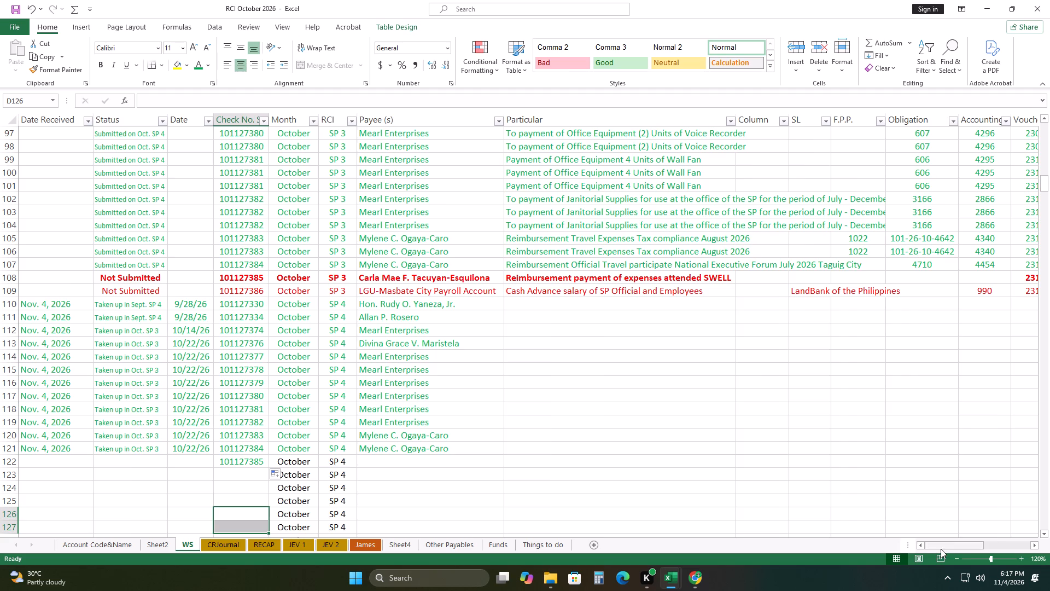
{"action": "left_click_drag", "start_coordinate": [941, 548], "coordinate": [932, 552]}
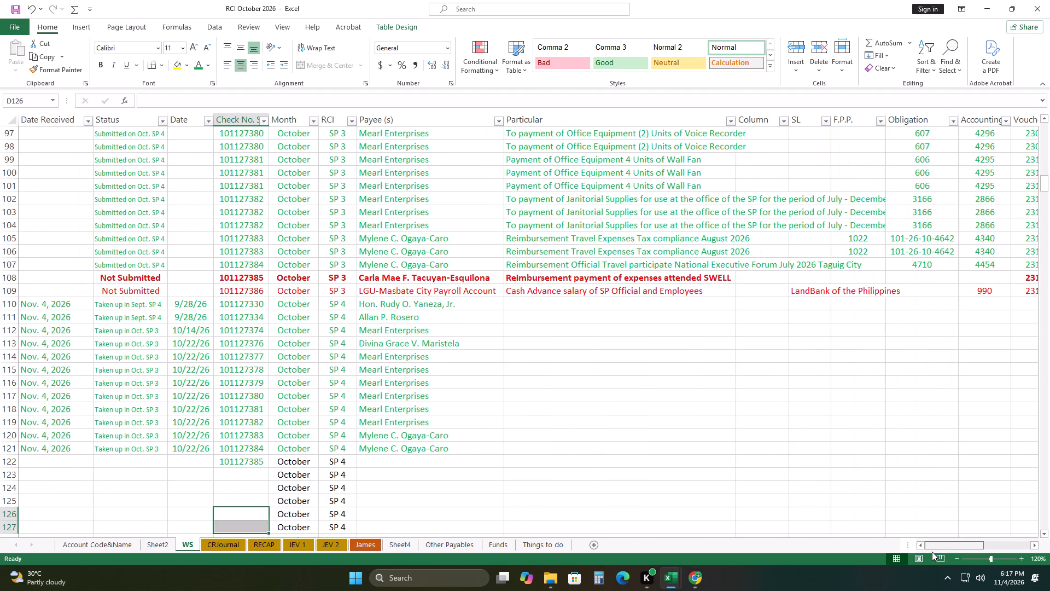
{"action": "left_click_drag", "start_coordinate": [932, 552], "coordinate": [950, 550]}
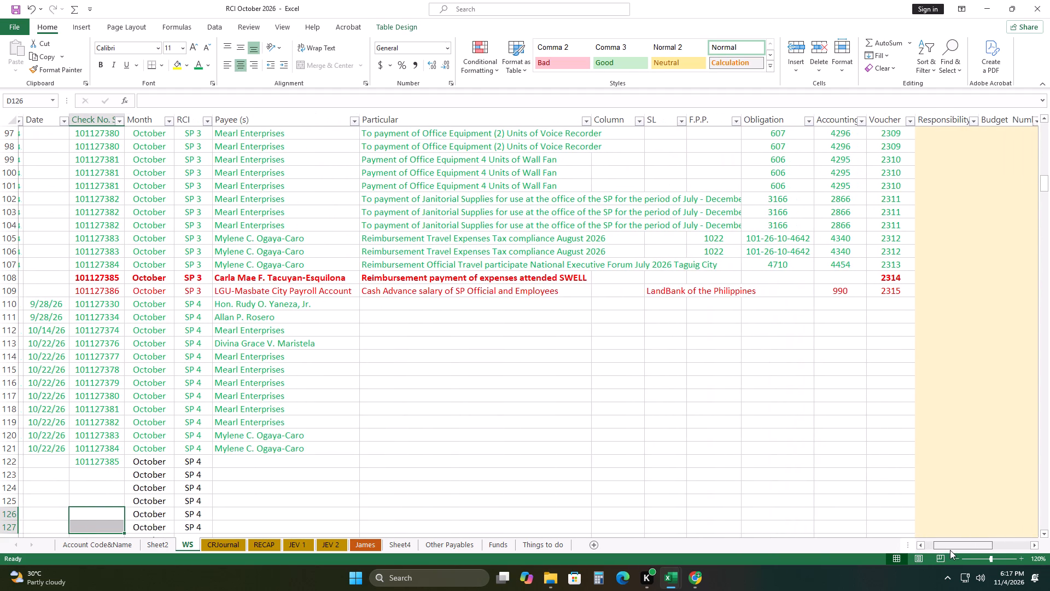
{"action": "left_click_drag", "start_coordinate": [950, 550], "coordinate": [956, 547]}
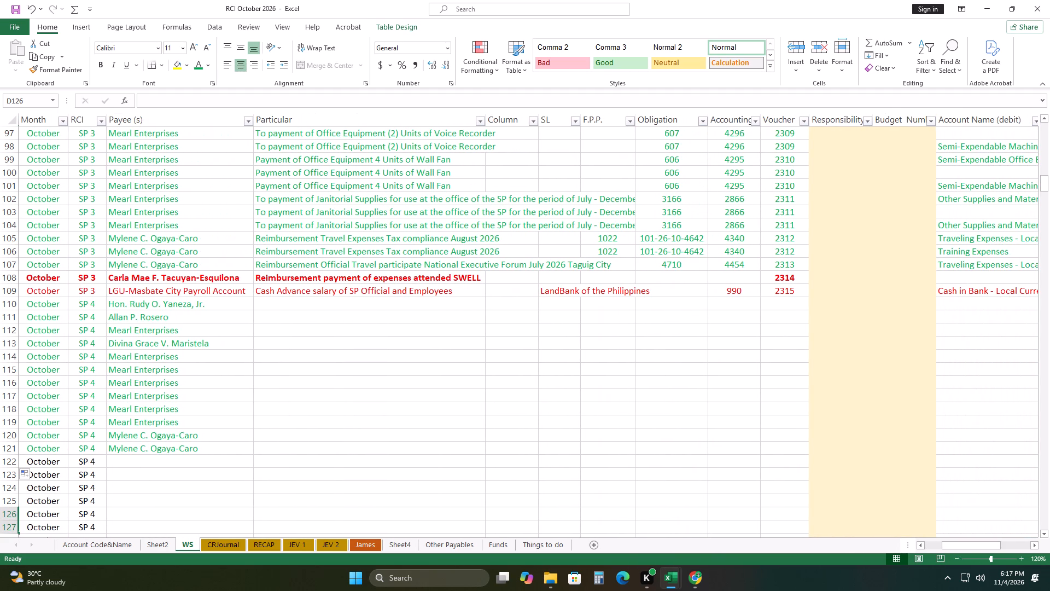
{"action": "left_click", "coordinate": [731, 276]}
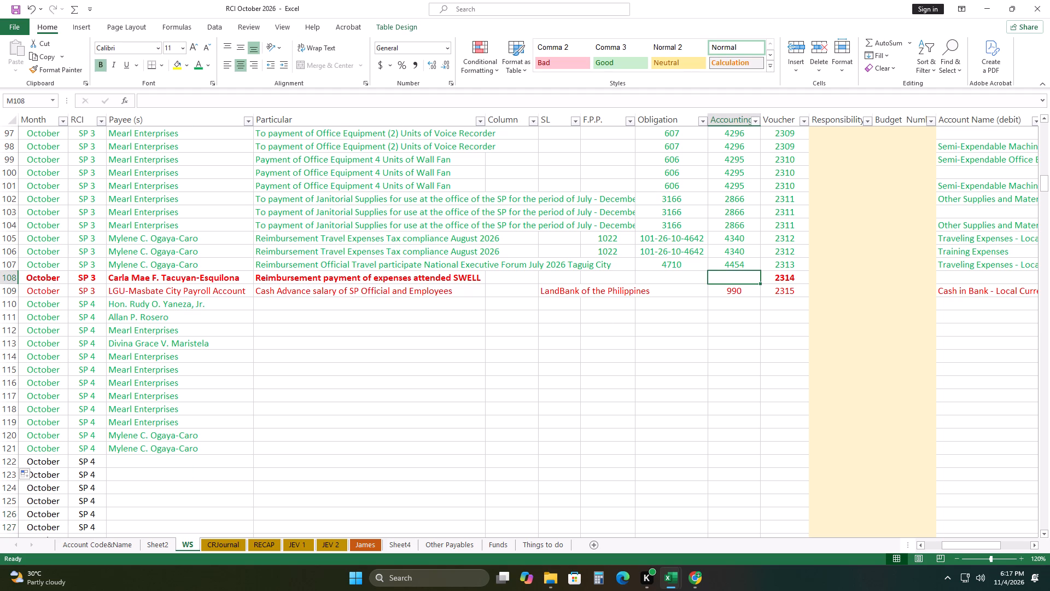
{"action": "type", "text": "39"}
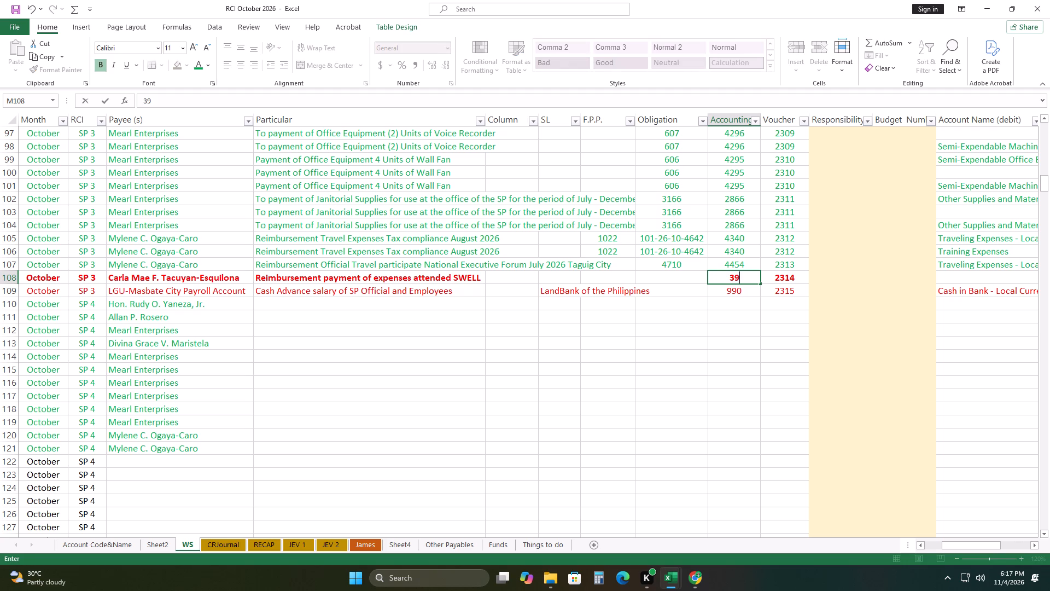
{"action": "type", "text": "90"}
Copy only the F.P.P. and obligation values from row 106 into row 108, and set row 108's F.P.P. to 1021.
{"action": "left_click_drag", "start_coordinate": [619, 254], "coordinate": [668, 253]}
{"action": "right_click", "coordinate": [668, 254]}
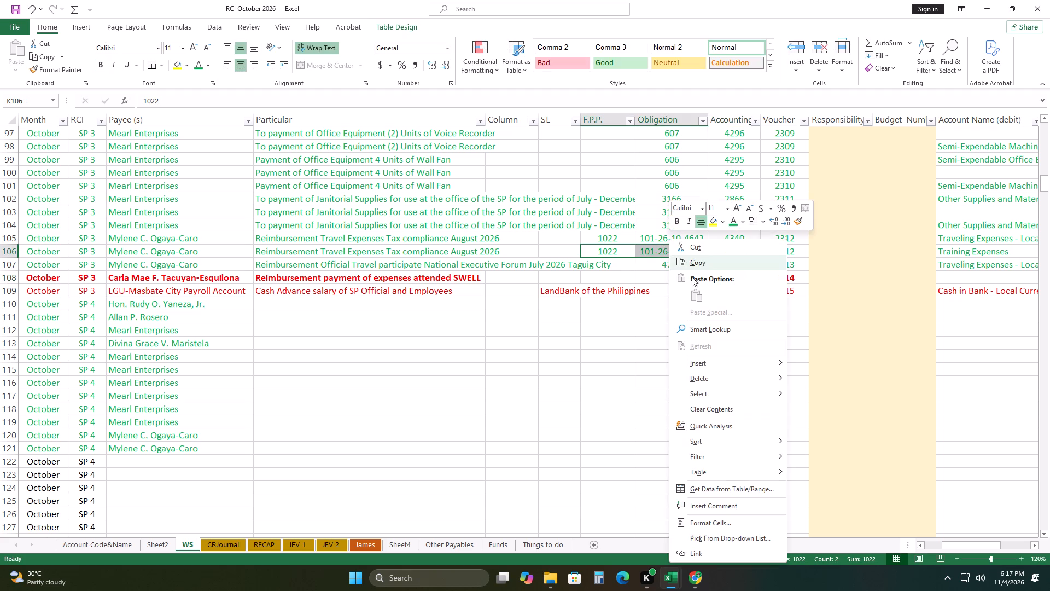
{"action": "left_click", "coordinate": [709, 264]}
{"action": "right_click", "coordinate": [611, 275]}
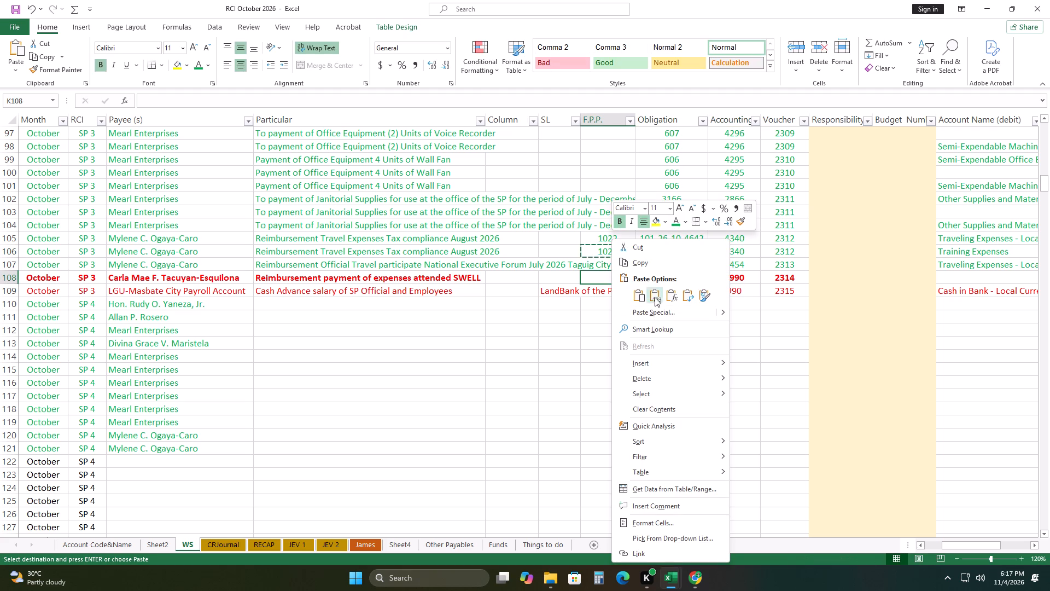
{"action": "left_click", "coordinate": [656, 296]}
{"action": "left_click", "coordinate": [620, 279]}
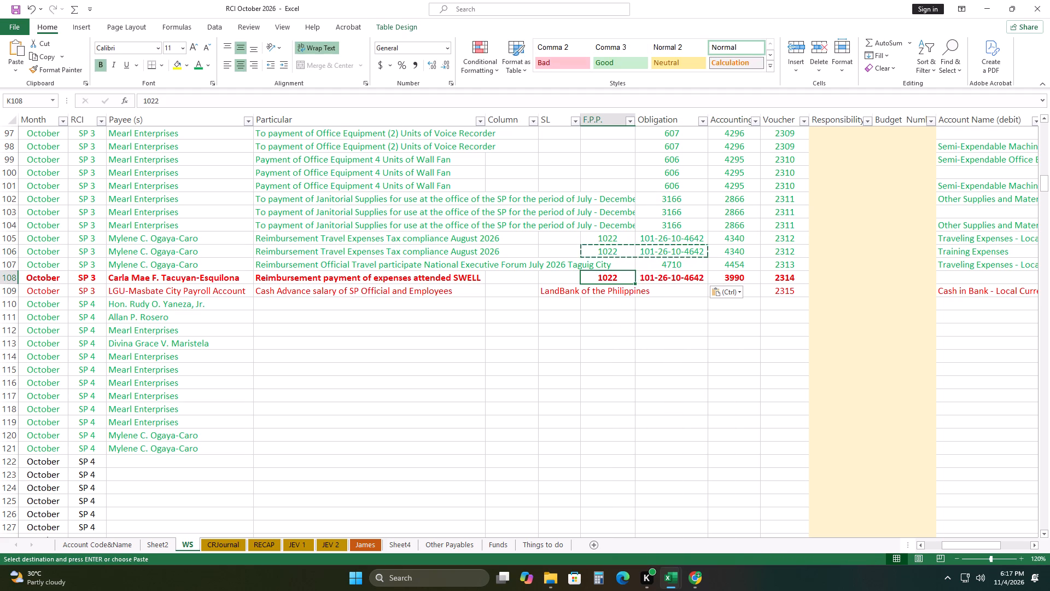
{"action": "type", "text": "1021"}
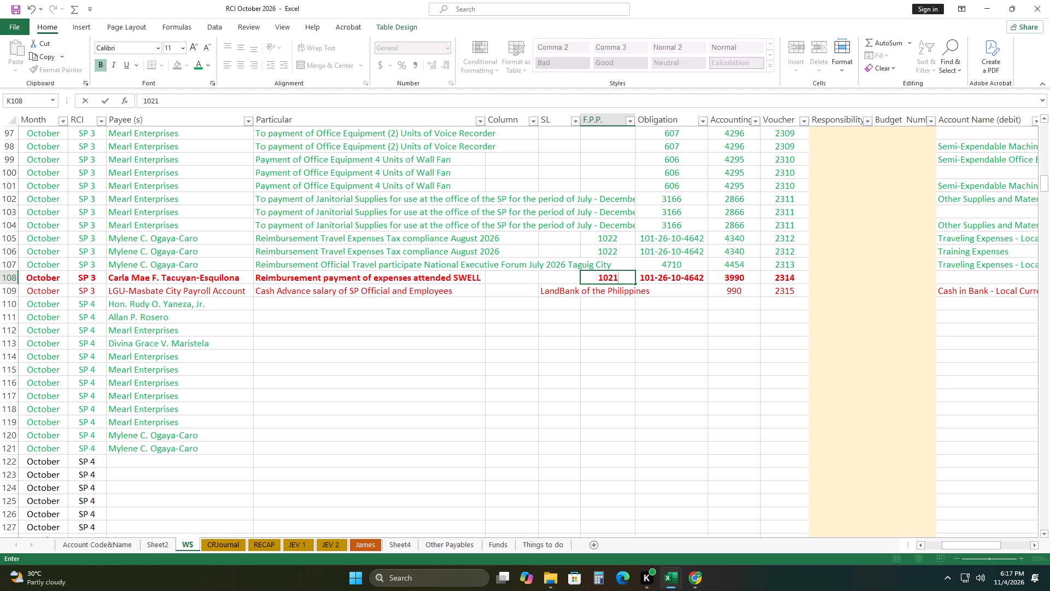
{"action": "double_click", "coordinate": [676, 278]}
{"action": "left_click", "coordinate": [680, 277]}
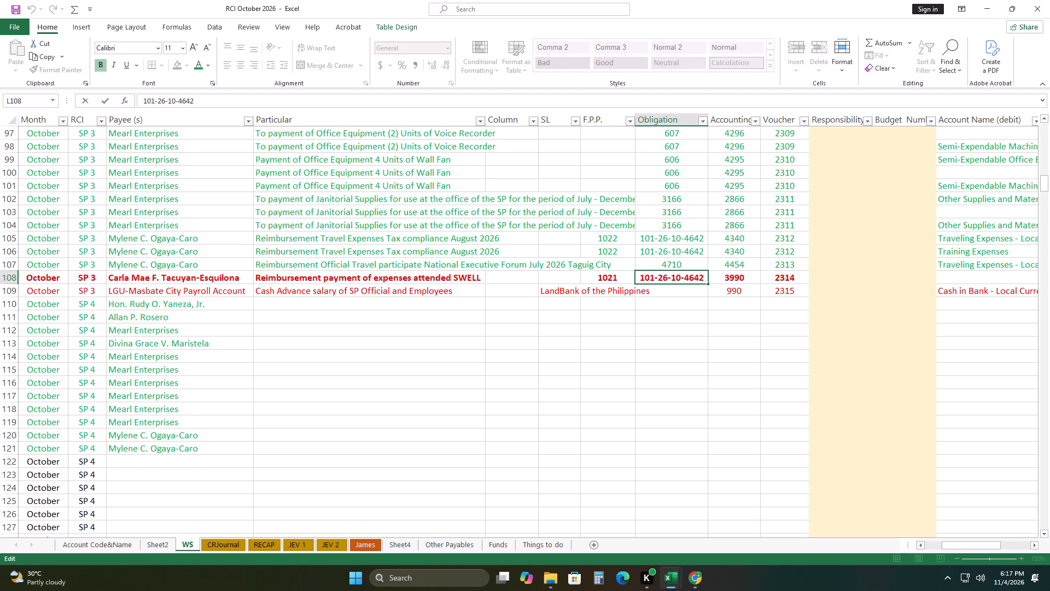
{"action": "key", "text": "BackSpace"}
{"action": "key", "text": "BackSpace"}
{"action": "type", "text": "09"}
{"action": "key", "text": "Right"}
{"action": "key", "text": "Right"}
{"action": "key", "text": "Right"}
{"action": "key", "text": "Right"}
{"action": "key", "text": "Right"}
{"action": "key", "text": "Right"}
{"action": "key", "text": "BackSpace"}
{"action": "key", "text": "BackSpace"}
{"action": "key", "text": "BackSpace"}
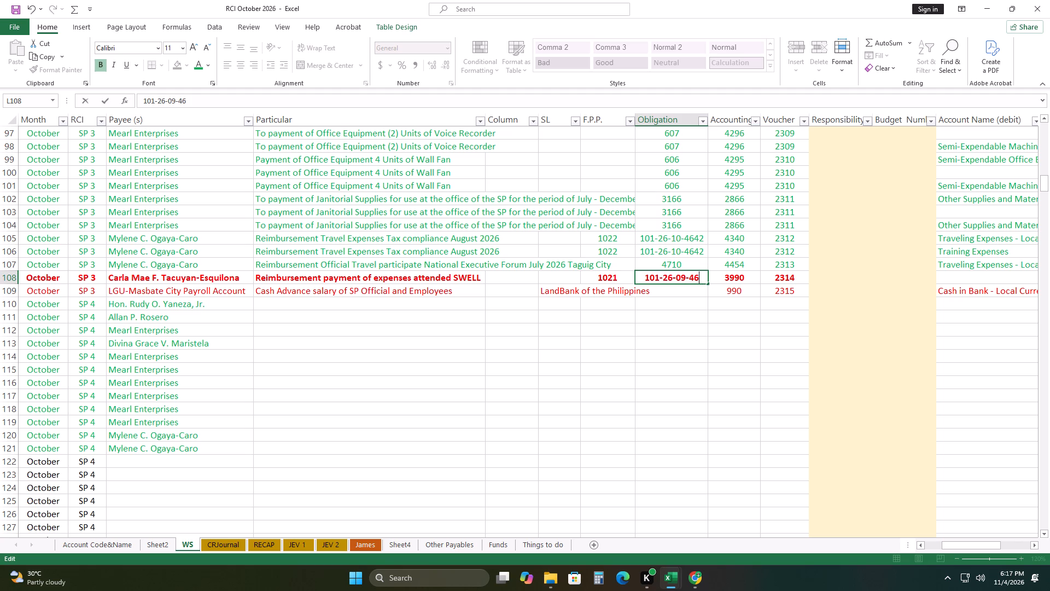
{"action": "type", "text": "257"}
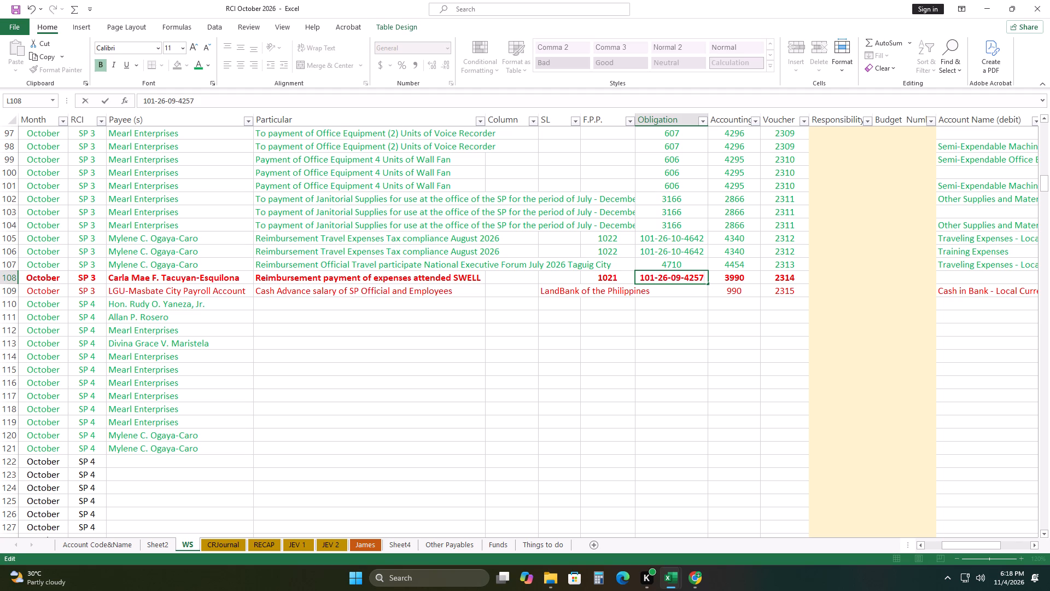
Replace row 108's particular with "To reimburse payment upon Liquidation of the Cash Advance for the Travel Expenses incurred during official travel".
{"action": "left_click", "coordinate": [377, 277]}
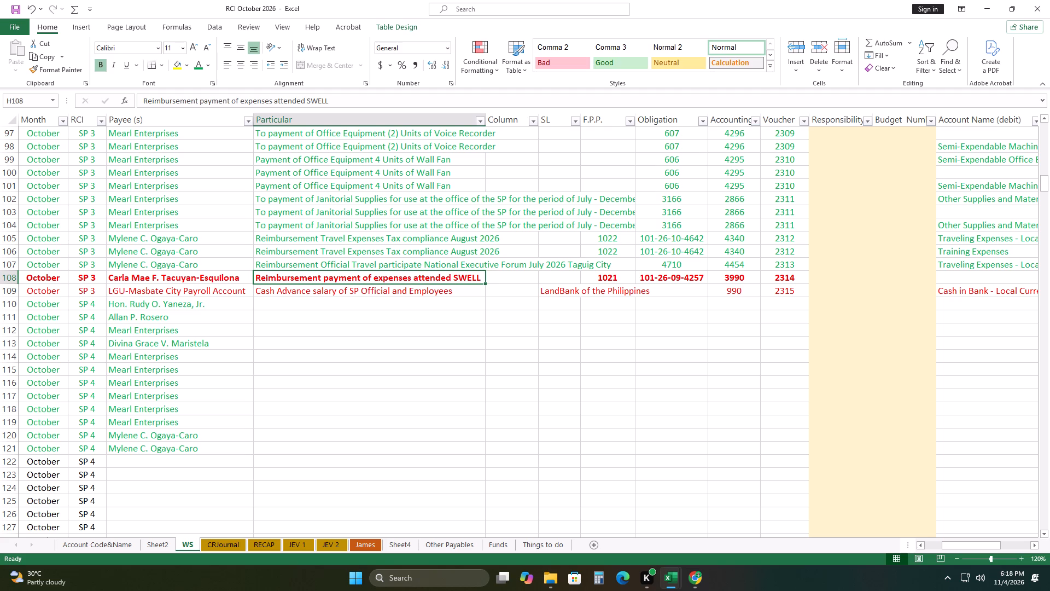
{"action": "type", "text": "To reimburse payment upon"}
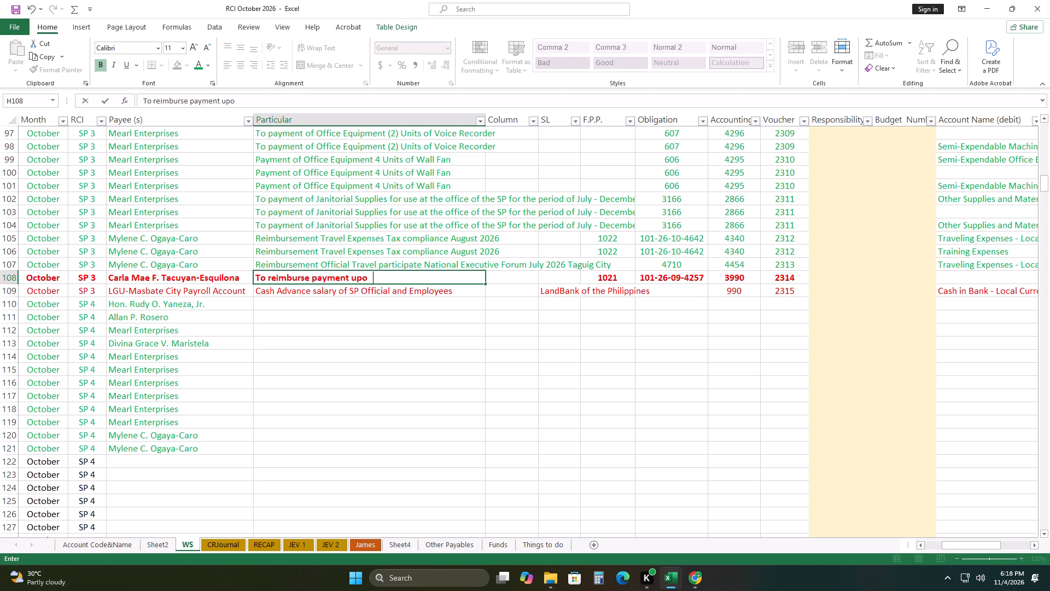
{"action": "key", "text": "space"}
{"action": "type", "text": "Li"}
{"action": "type", "text": "quidation"}
{"action": "key", "text": "space"}
{"action": "type", "text": "of the Cash Advn"}
{"action": "key", "text": "BackSpace"}
{"action": "type", "text": "ance"}
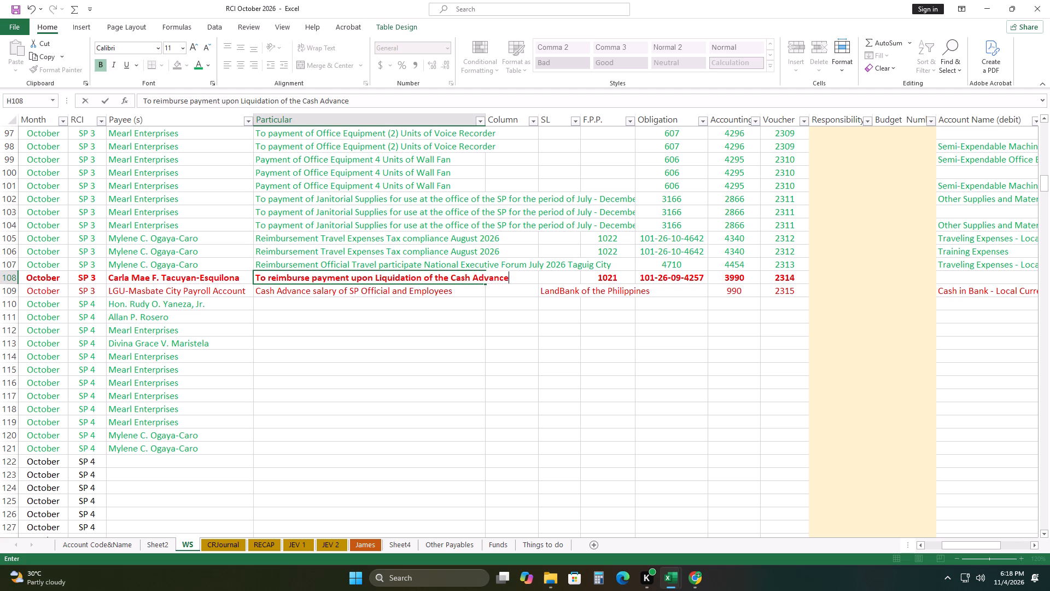
{"action": "key", "text": "space"}
{"action": "type", "text": "for the Travel Expenses"}
{"action": "key", "text": "space"}
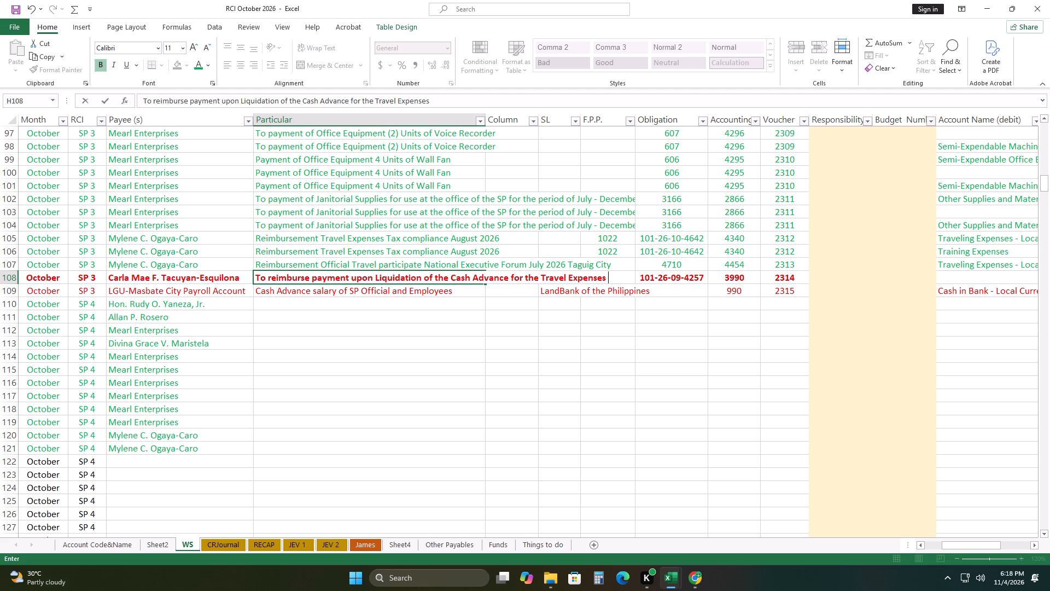
{"action": "type", "text": "incurred"}
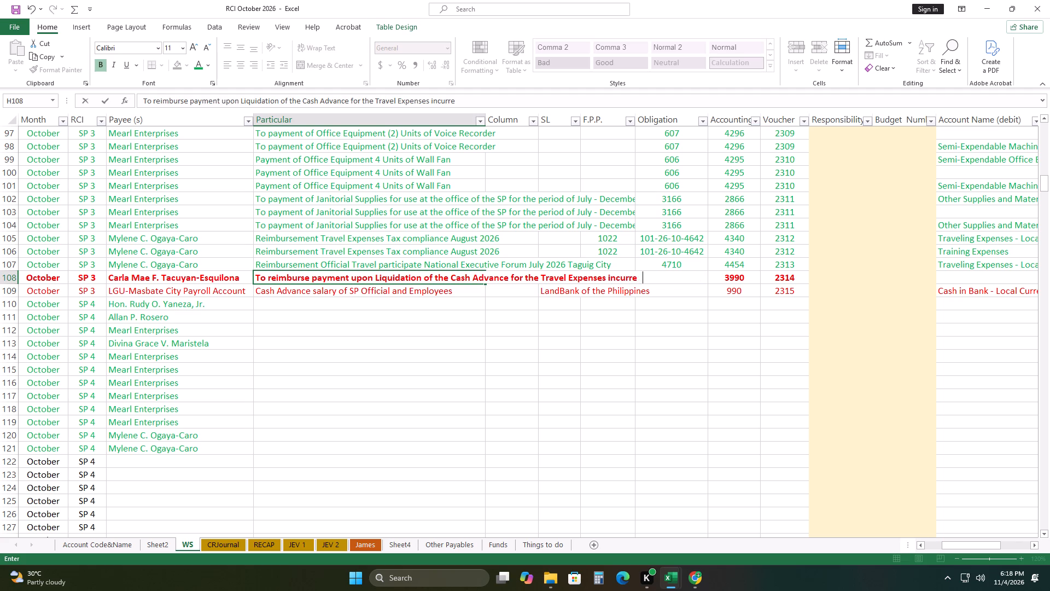
{"action": "key", "text": "space"}
{"action": "type", "text": "during official travel"}
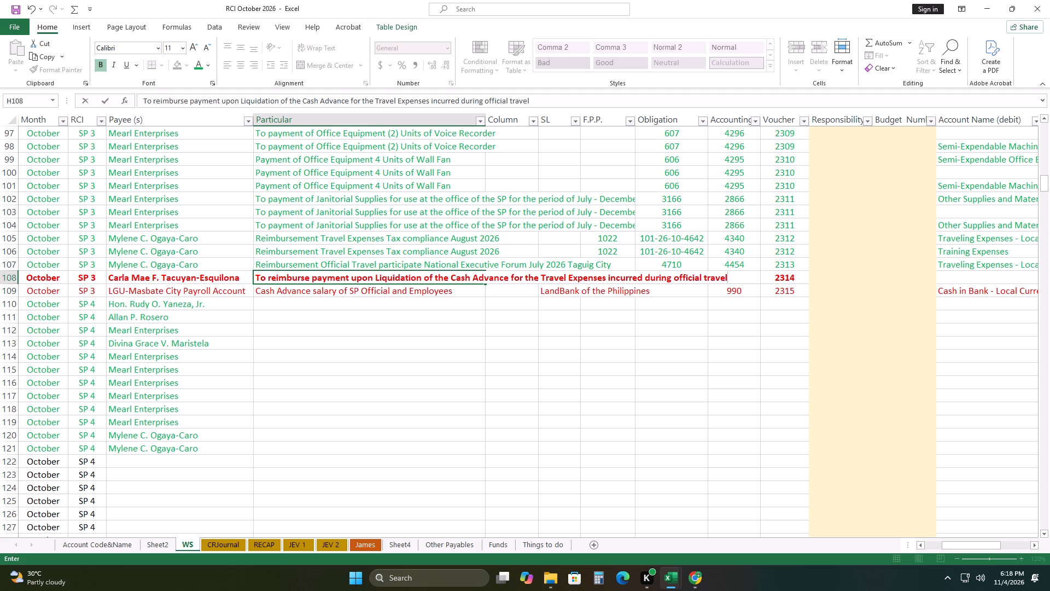
Continue row 108's particular with "in attendance to the 7th Seminar Workshop on Effective Legislation".
{"action": "key", "text": "space"}
{"action": "type", "text": "in attendance to the"}
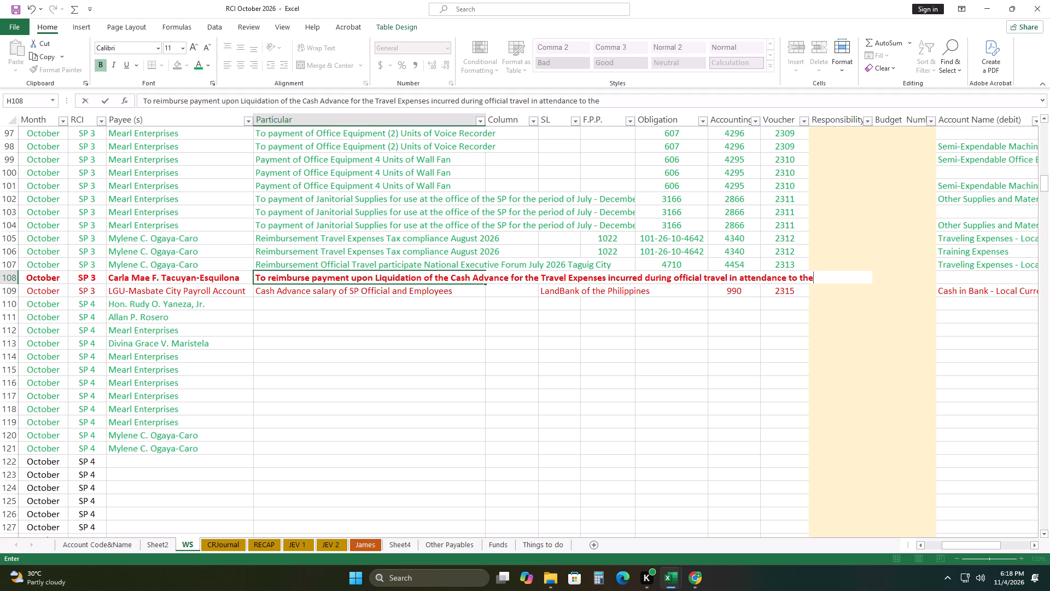
{"action": "key", "text": "space"}
{"action": "type", "text": "7th"}
{"action": "key", "text": "space"}
{"action": "type", "text": "Semnina"}
{"action": "key", "text": "BackSpace"}
{"action": "key", "text": "BackSpace"}
{"action": "key", "text": "BackSpace"}
{"action": "key", "text": "BackSpace"}
{"action": "type", "text": "inar Workshop"}
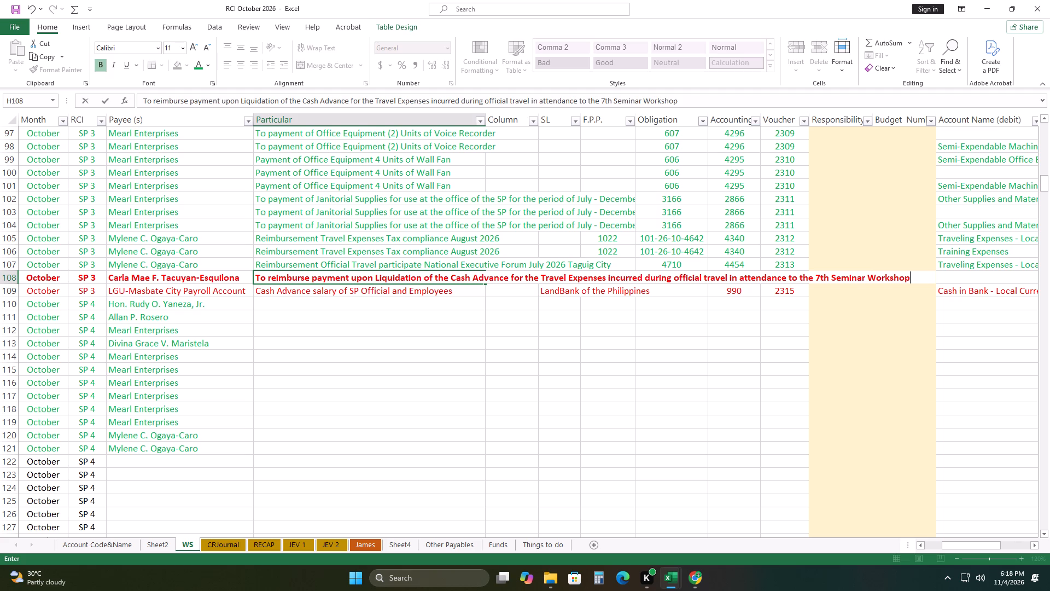
{"action": "key", "text": "space"}
{"action": "type", "text": "on"}
{"action": "key", "text": "space"}
{"action": "type", "text": "Effective"}
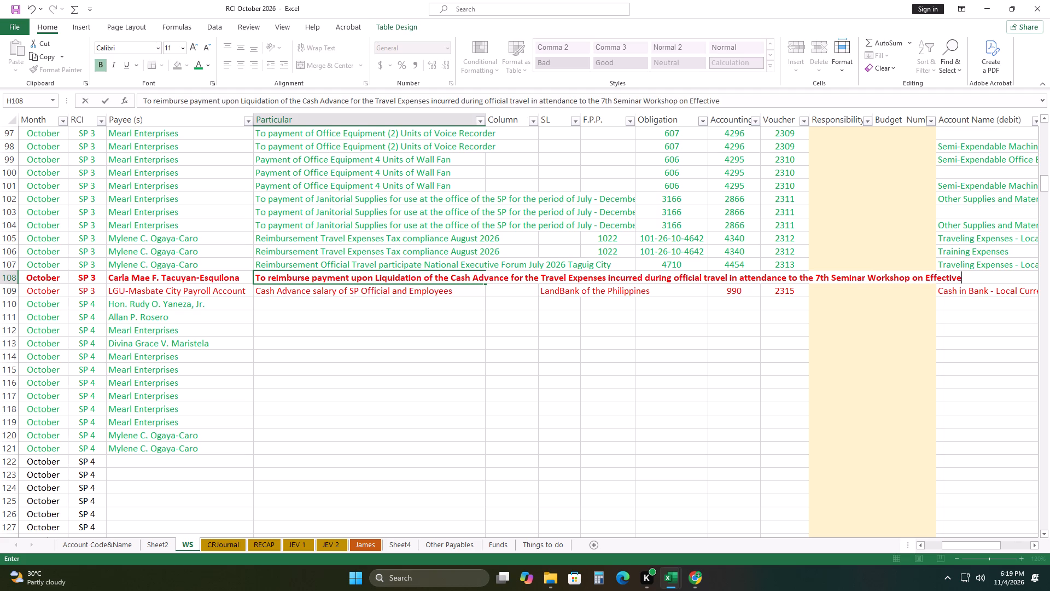
{"action": "key", "text": "space"}
{"action": "type", "text": "Legislation"}
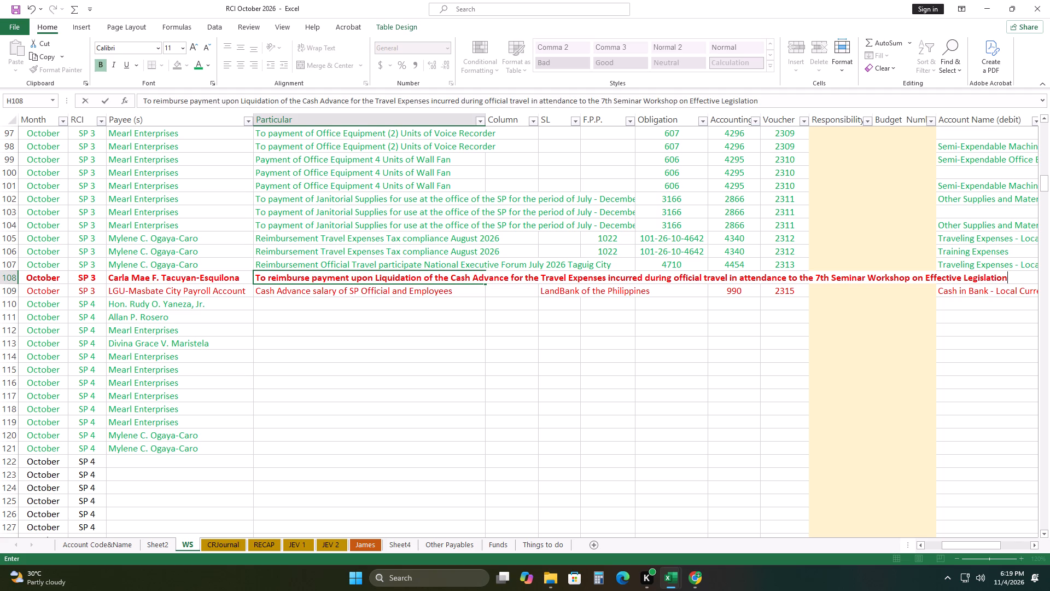
{"action": "key", "text": "space"}
Extend row 108's particular with "(Swell-VII) held on August 13-15, 2026".
{"action": "key", "text": "shift+parenleft"}
{"action": "type", "text": "Swell"}
{"action": "key", "text": "minus"}
{"action": "key", "text": "shift+v"}
{"action": "type", "text": "II"}
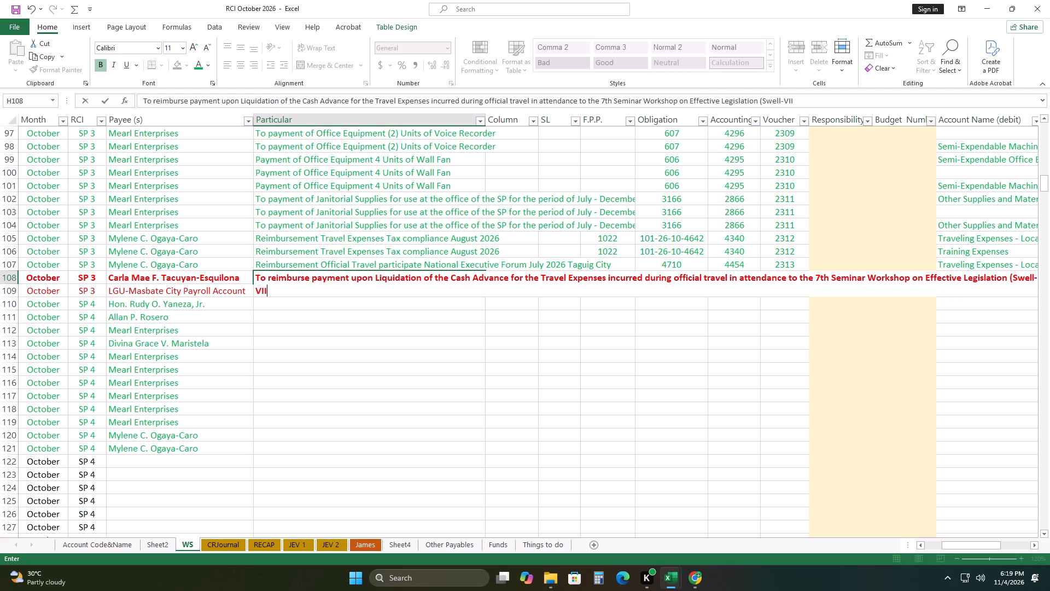
{"action": "key", "text": "shift+parenright"}
{"action": "key", "text": "space"}
{"action": "type", "text": "held on August"}
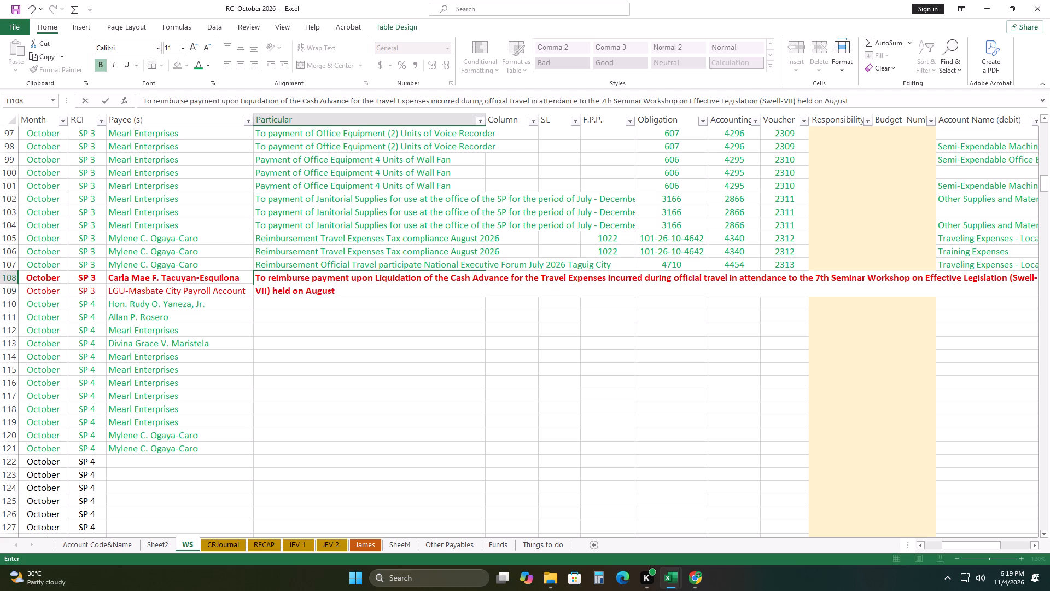
{"action": "key", "text": "space"}
{"action": "type", "text": "13-15"}
{"action": "type", "text": ","}
{"action": "key", "text": "space"}
{"action": "type", "text": "2026"}
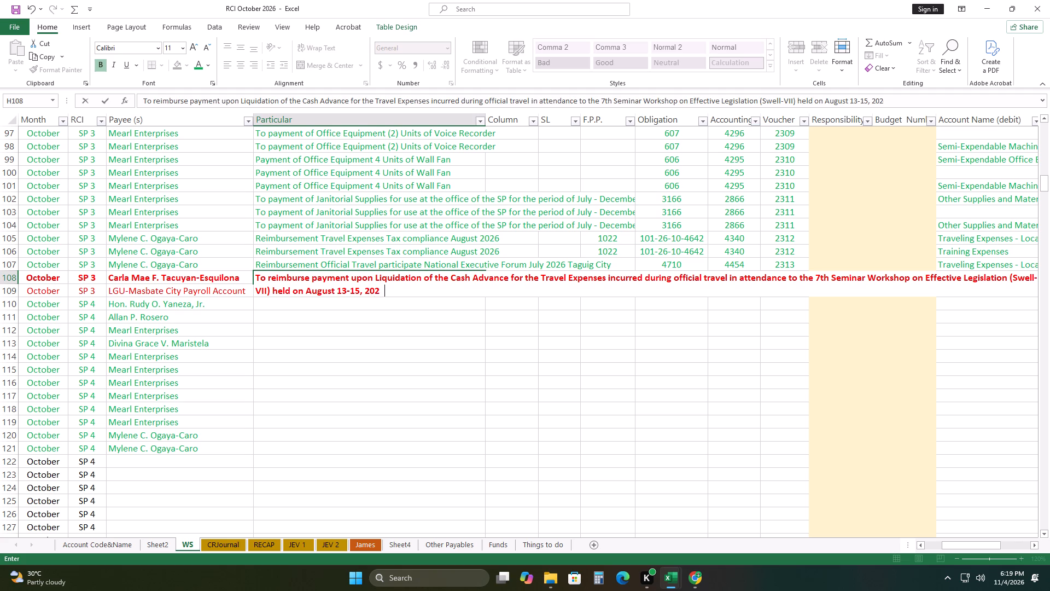
Finish row 108's particular with "at Grand Men Seng Hotel, Davao City" and commit the entry.
{"action": "key", "text": "space"}
{"action": "type", "text": "at Grand"}
{"action": "key", "text": "space"}
{"action": "type", "text": "Men"}
{"action": "key", "text": "space"}
{"action": "type", "text": "Senhg"}
{"action": "key", "text": "BackSpace"}
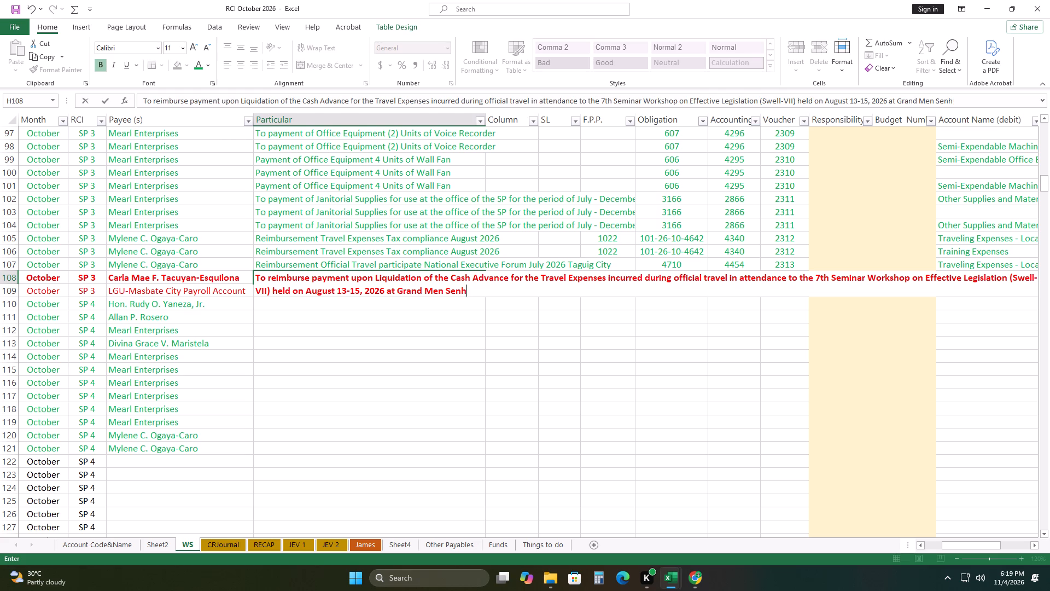
{"action": "key", "text": "BackSpace"}
{"action": "key", "text": "BackSpace"}
{"action": "key", "text": "g"}
{"action": "key", "text": "BackSpace"}
{"action": "type", "text": "ng"}
{"action": "key", "text": "space"}
{"action": "type", "text": "Hotel, Davao City"}
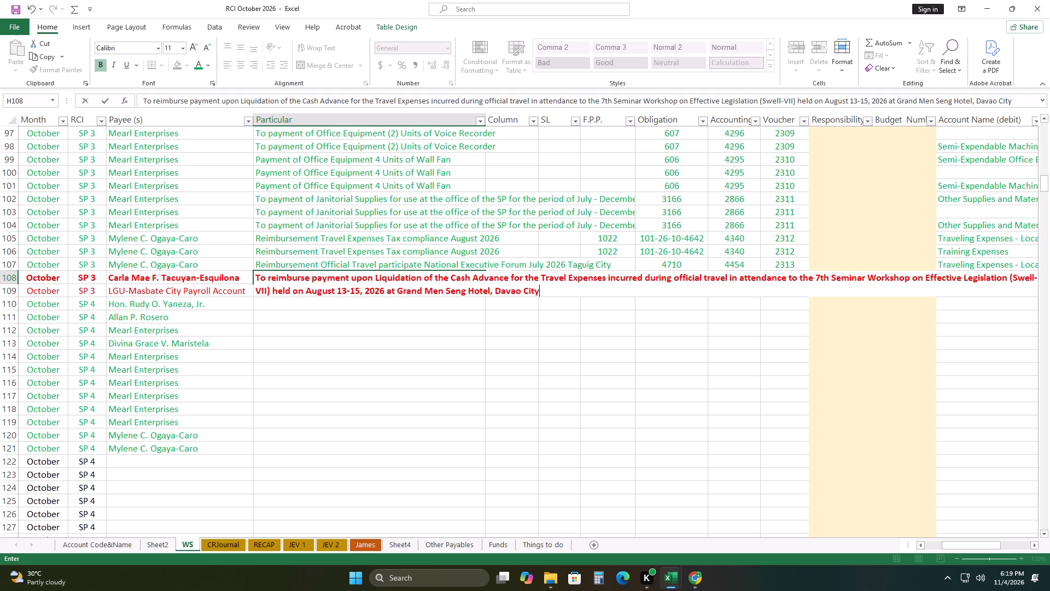
{"action": "left_click", "coordinate": [437, 357]}
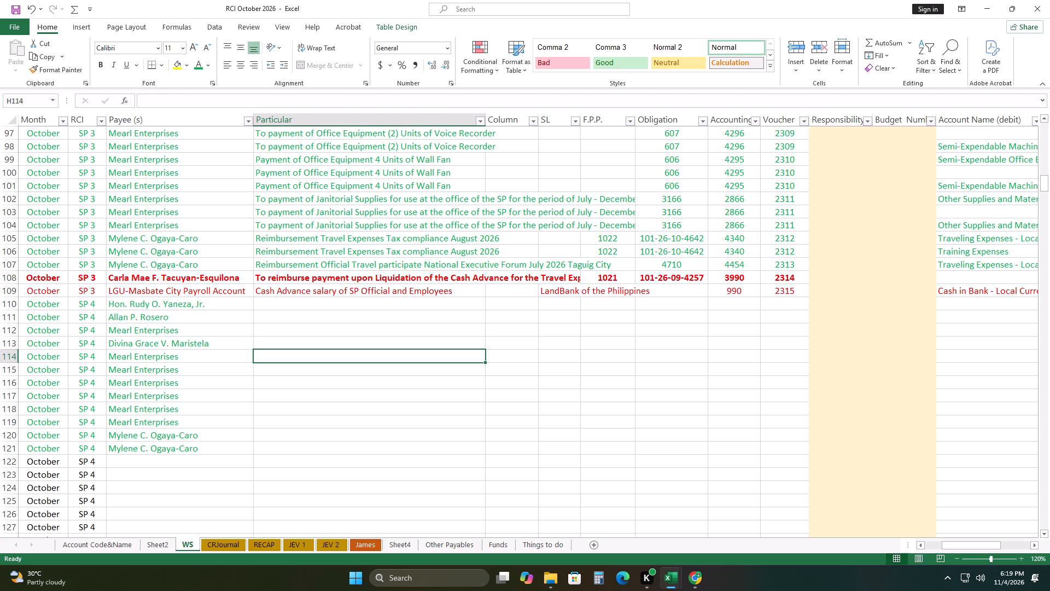
{"action": "left_click_drag", "start_coordinate": [973, 547], "coordinate": [873, 549]}
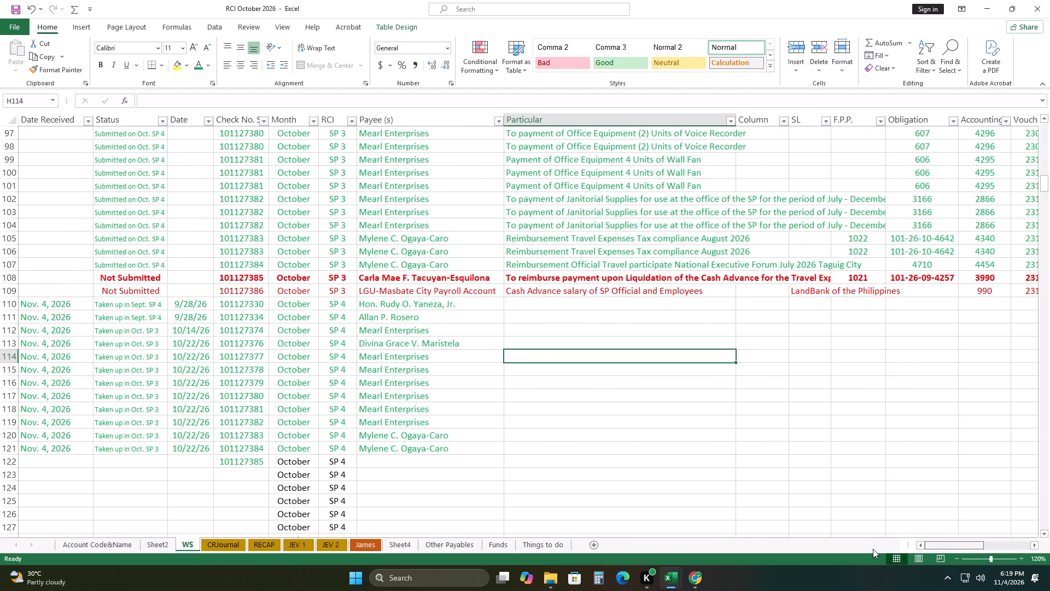
{"action": "left_click_drag", "start_coordinate": [873, 549], "coordinate": [792, 539]}
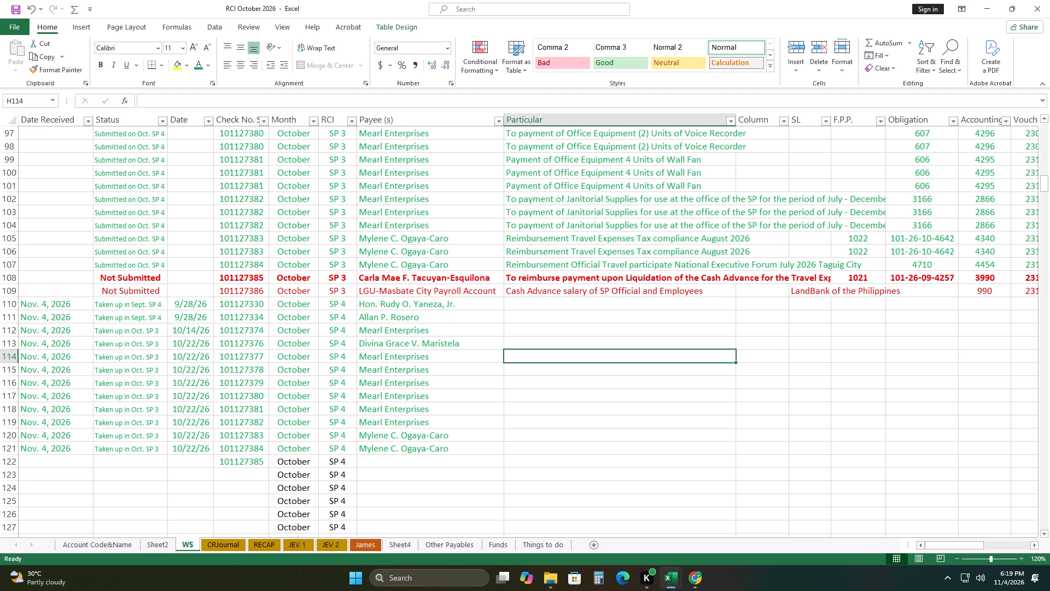
{"action": "left_click", "coordinate": [14, 292]}
{"action": "right_click", "coordinate": [14, 292]}
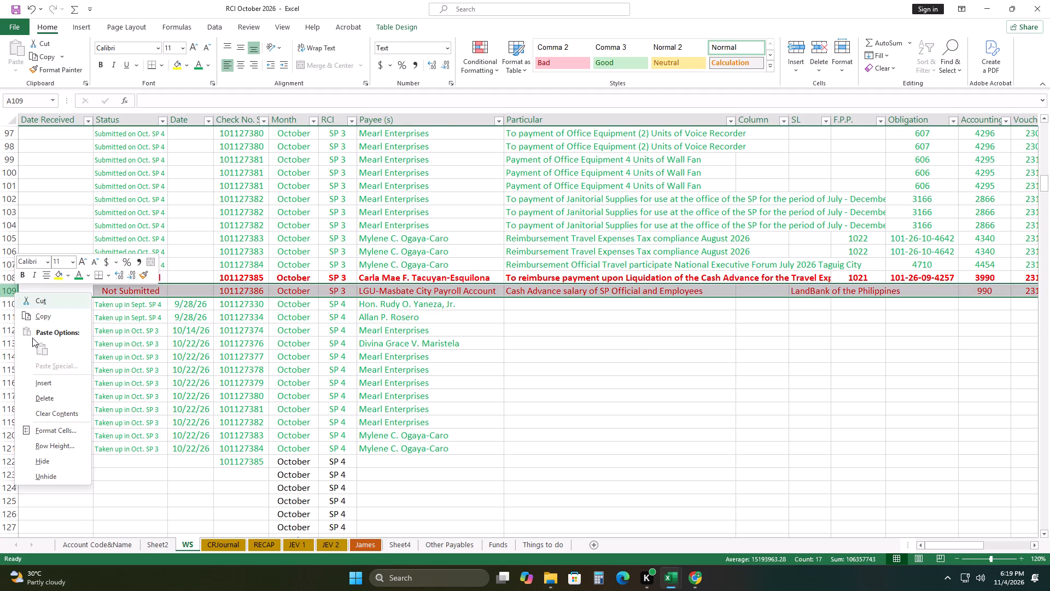
{"action": "left_click", "coordinate": [60, 383]}
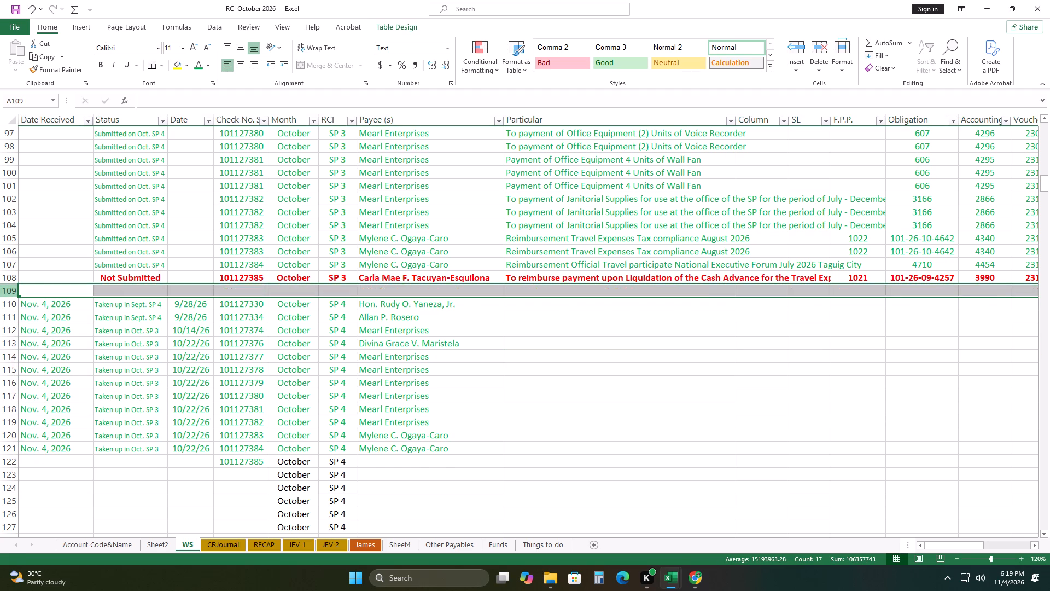
{"action": "left_click_drag", "start_coordinate": [388, 364], "coordinate": [394, 366]}
Fill row 108's cells from Status through Accounting down into row 109 as exact copies, not an incrementing series.
{"action": "left_click_drag", "start_coordinate": [147, 277], "coordinate": [395, 278]}
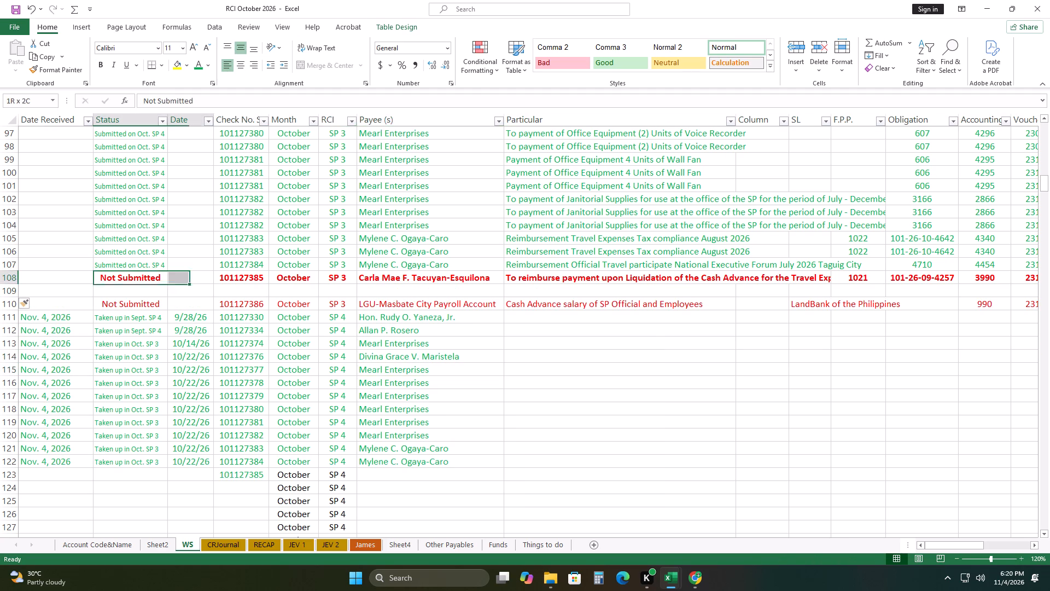
{"action": "left_click_drag", "start_coordinate": [395, 278], "coordinate": [948, 277]}
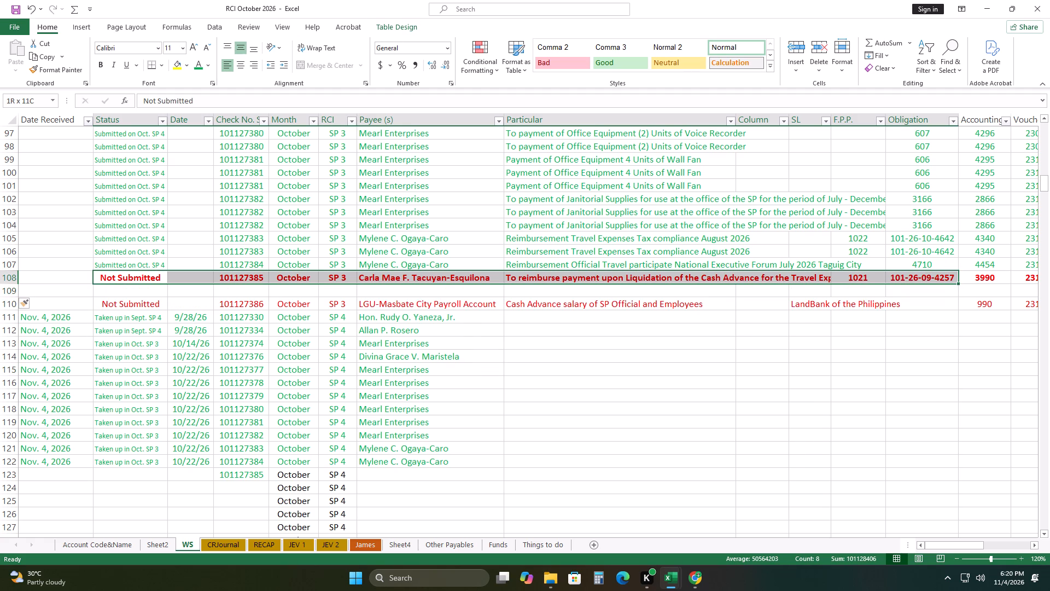
{"action": "left_click_drag", "start_coordinate": [948, 277], "coordinate": [966, 278]}
{"action": "left_click_drag", "start_coordinate": [1010, 283], "coordinate": [1012, 293]}
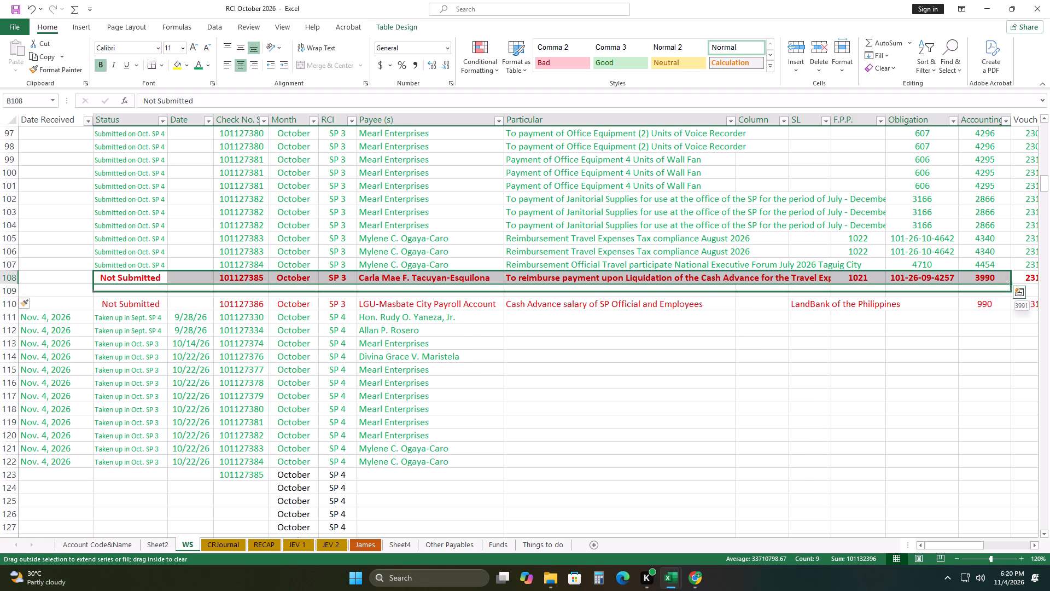
{"action": "left_click_drag", "start_coordinate": [1012, 293], "coordinate": [1012, 294]}
{"action": "left_click", "coordinate": [1018, 308]}
{"action": "left_click", "coordinate": [995, 321]}
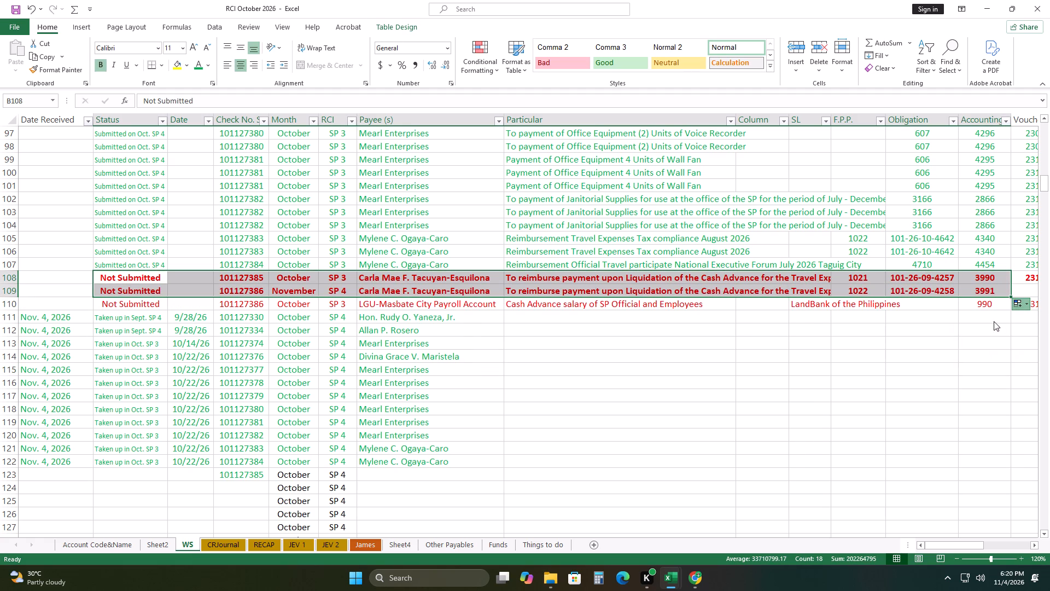
Copy voucher number 2314 from row 108 down into row 109 without incrementing it.
{"action": "left_click_drag", "start_coordinate": [956, 546], "coordinate": [989, 529]}
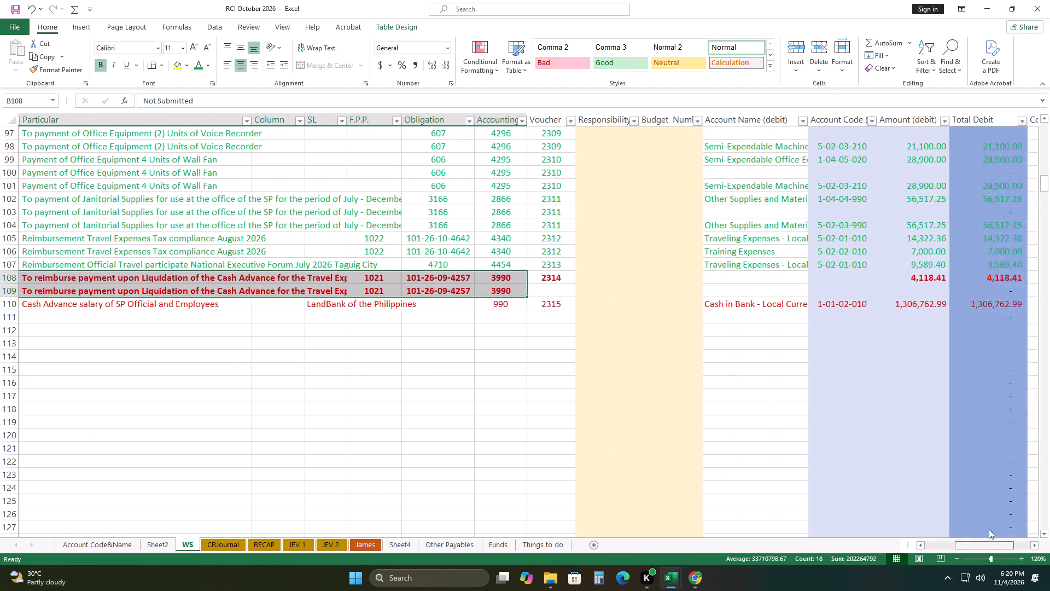
{"action": "left_click_drag", "start_coordinate": [989, 529], "coordinate": [991, 528]}
{"action": "left_click", "coordinate": [323, 279]}
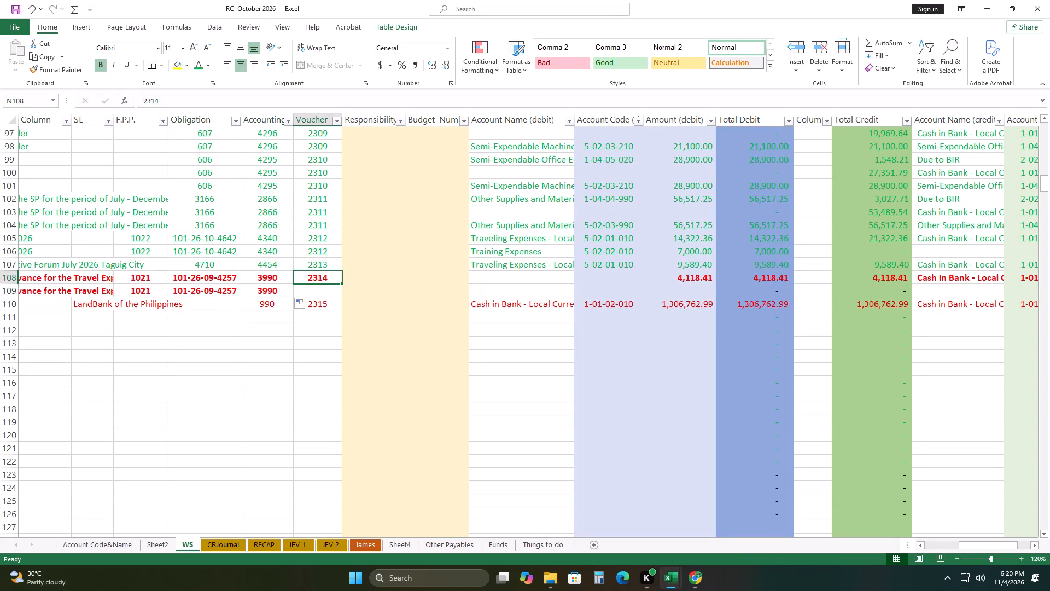
{"action": "left_click_drag", "start_coordinate": [342, 283], "coordinate": [345, 293]}
{"action": "left_click", "coordinate": [351, 303]}
{"action": "left_click", "coordinate": [378, 316]}
{"action": "left_click_drag", "start_coordinate": [326, 348], "coordinate": [332, 356]}
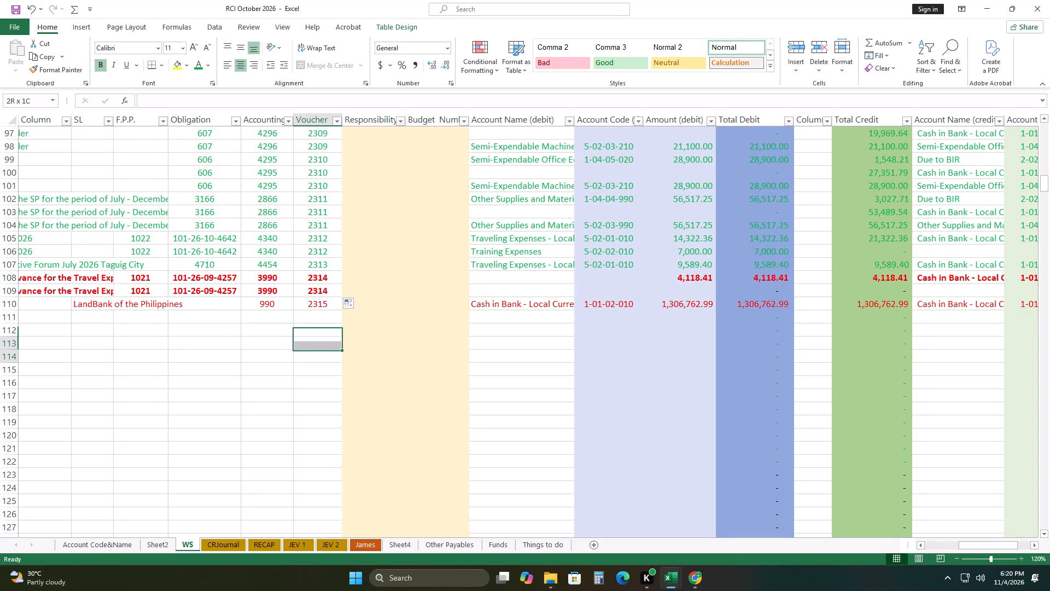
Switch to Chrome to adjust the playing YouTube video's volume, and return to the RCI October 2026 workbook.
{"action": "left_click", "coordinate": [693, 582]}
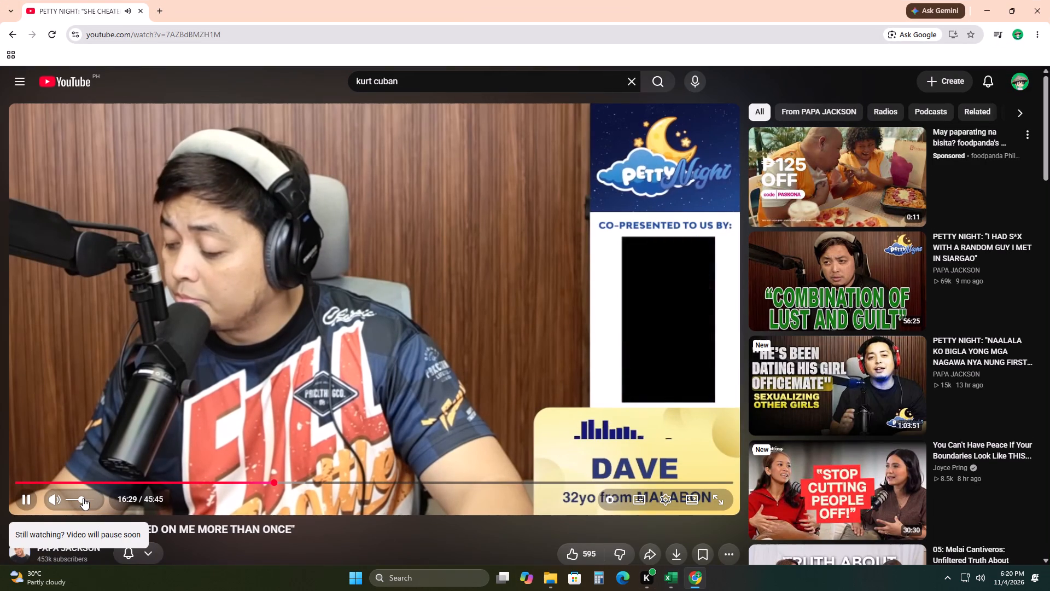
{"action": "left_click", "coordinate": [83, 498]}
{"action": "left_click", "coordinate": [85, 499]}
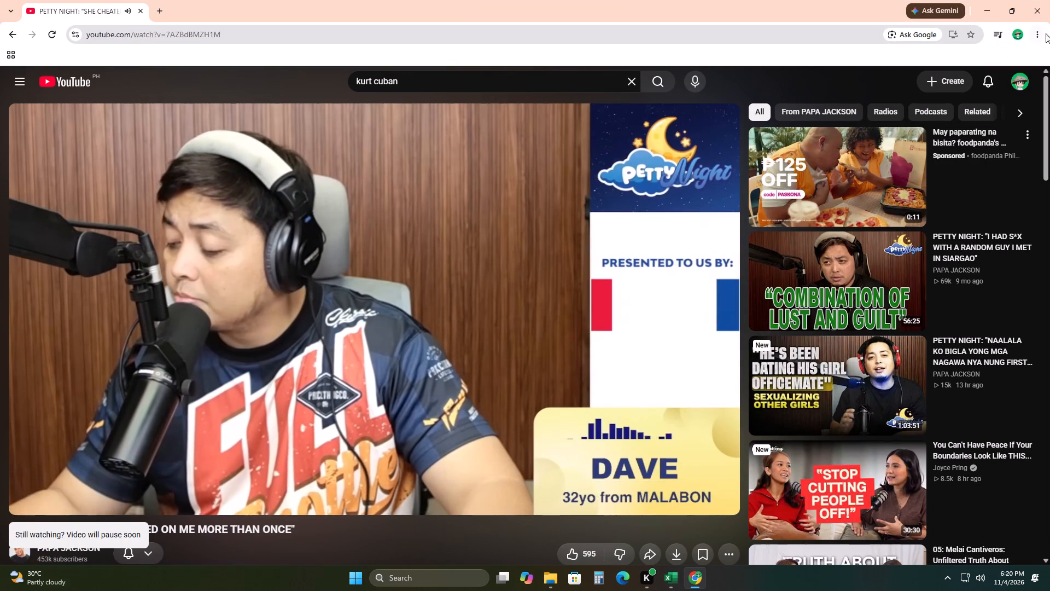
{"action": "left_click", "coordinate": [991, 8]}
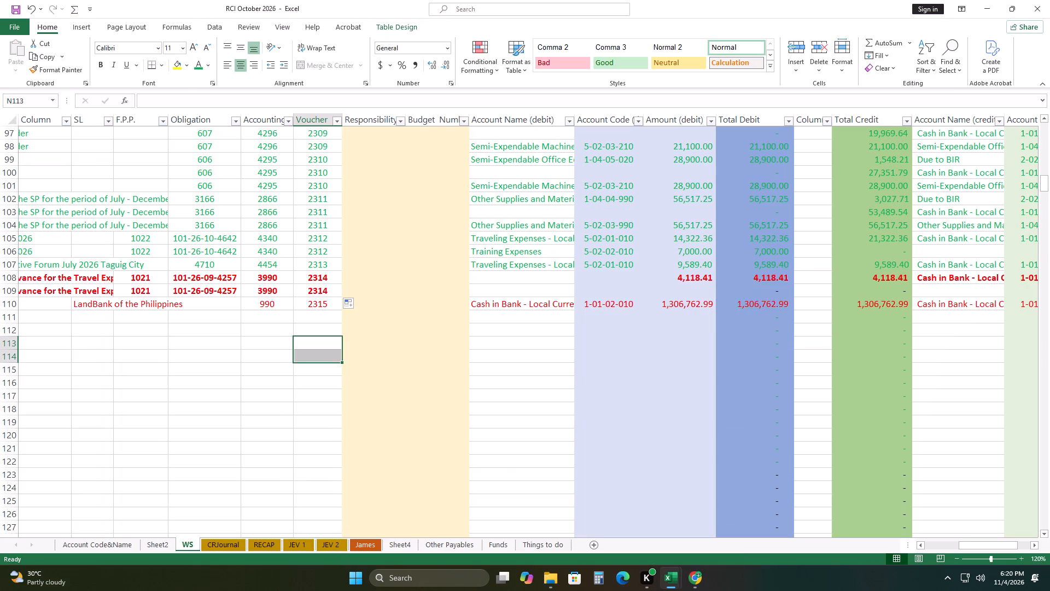
Copy the debit account names and codes for Training Expenses and Traveling Expenses - Local from rows 106–107 into rows 108–109 as values only.
{"action": "left_click", "coordinate": [526, 370]}
{"action": "scroll", "coordinate": [564, 364], "scroll_direction": "down", "scroll_amount": 1}
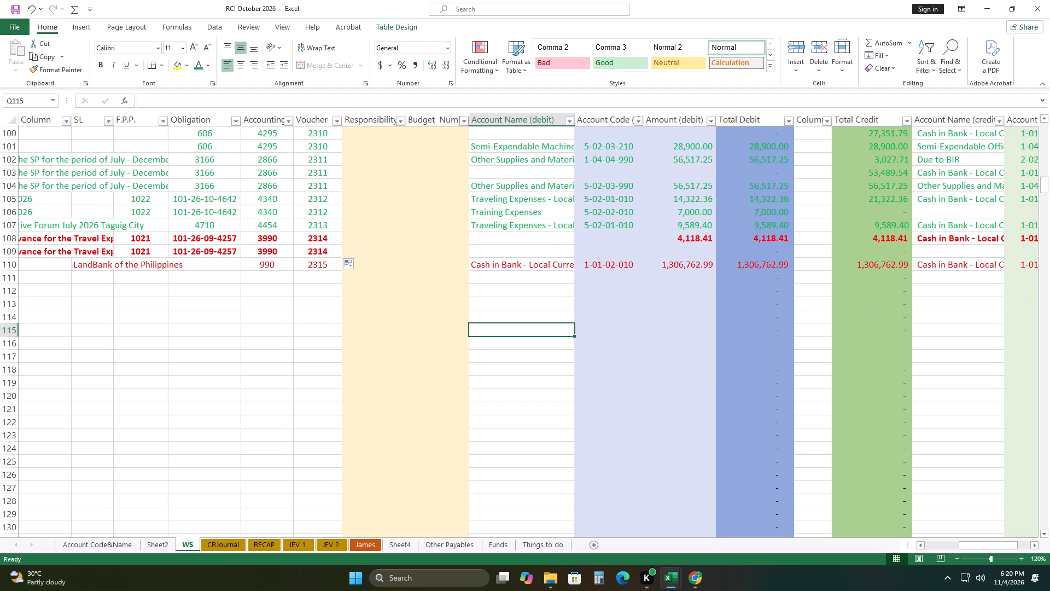
{"action": "left_click_drag", "start_coordinate": [517, 227], "coordinate": [520, 227]}
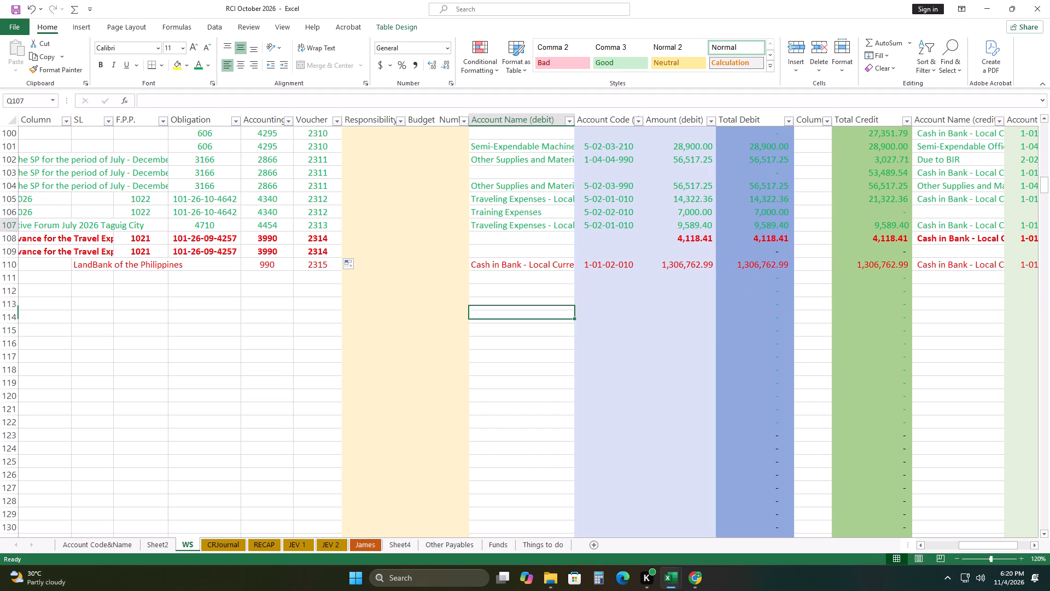
{"action": "left_click_drag", "start_coordinate": [520, 227], "coordinate": [606, 227]}
{"action": "left_click_drag", "start_coordinate": [538, 214], "coordinate": [621, 224]}
{"action": "right_click", "coordinate": [621, 224]}
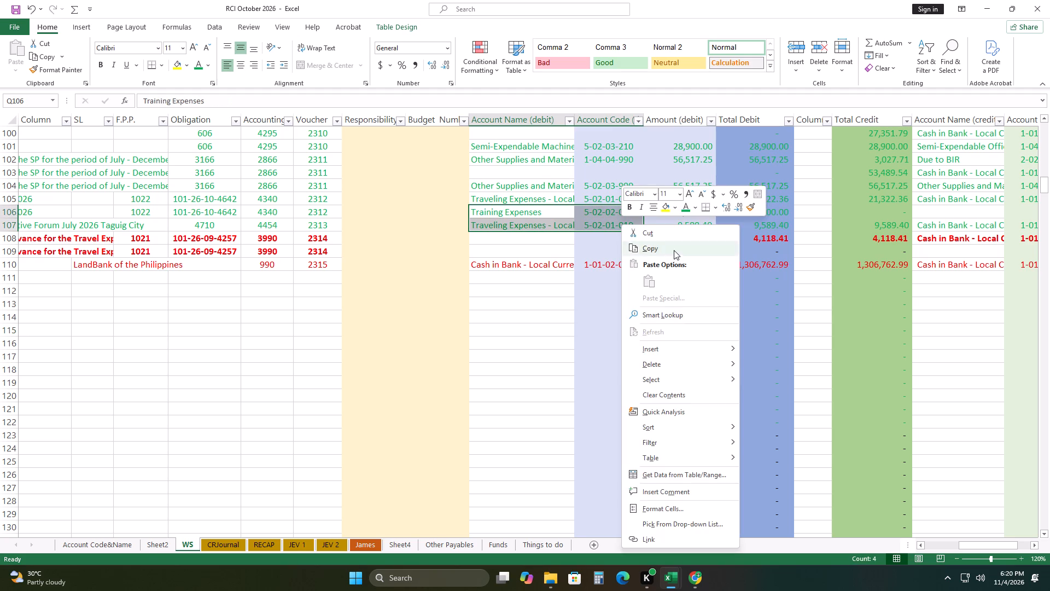
{"action": "left_click", "coordinate": [674, 250]}
{"action": "left_click", "coordinate": [530, 242]}
{"action": "right_click", "coordinate": [530, 241]}
{"action": "left_click", "coordinate": [575, 301]}
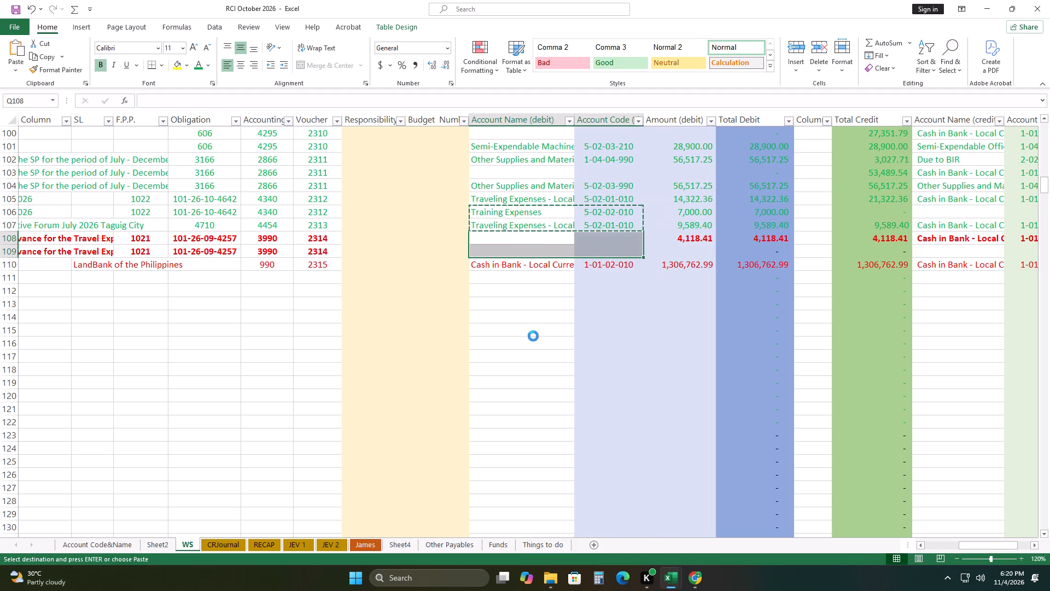
{"action": "left_click_drag", "start_coordinate": [534, 337], "coordinate": [541, 339]}
Replace the debit amount for Training Expenses in row 108 with 17780.
{"action": "left_click", "coordinate": [702, 240]}
{"action": "key", "text": "BackSpace"}
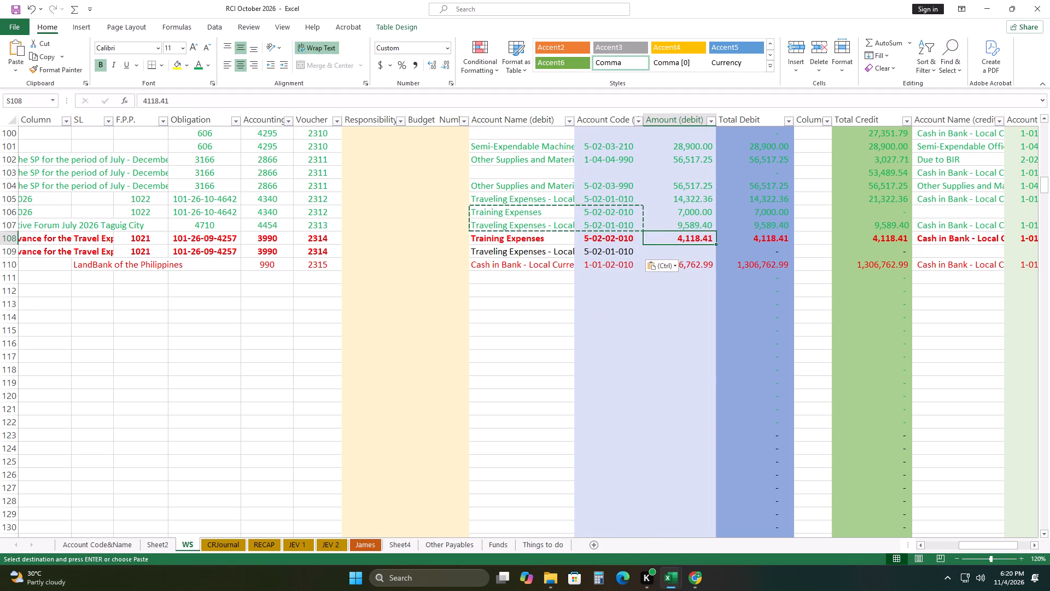
{"action": "left_click", "coordinate": [705, 348]}
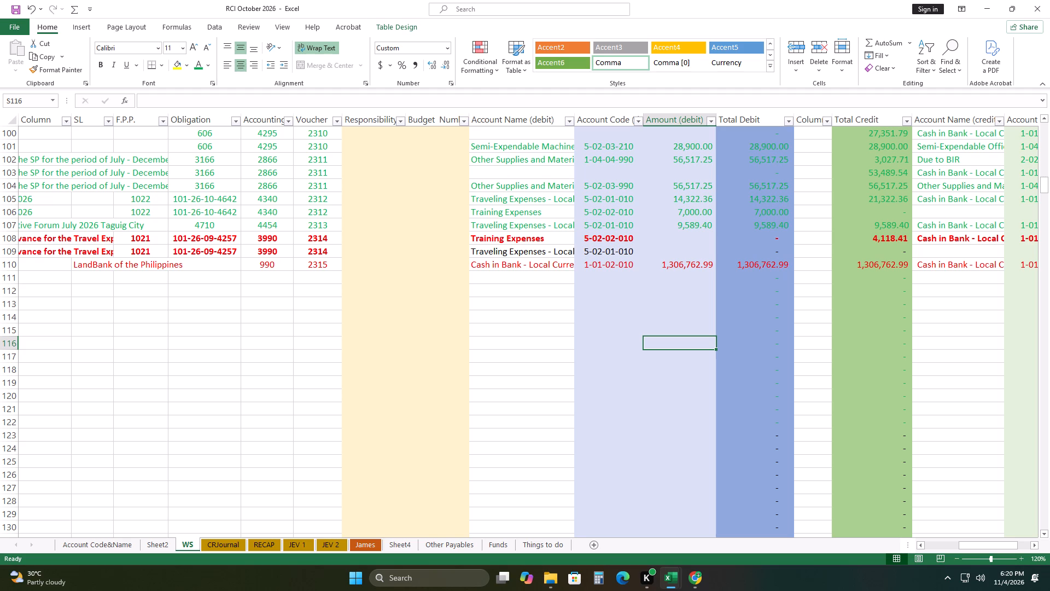
{"action": "left_click", "coordinate": [688, 230]}
{"action": "left_click", "coordinate": [703, 242]}
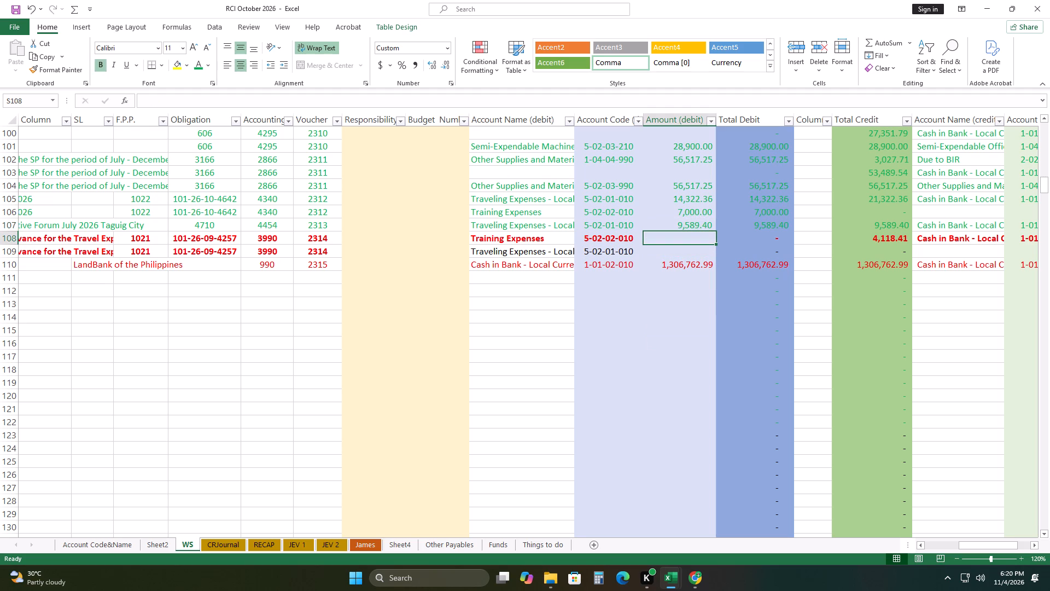
{"action": "type", "text": "17"}
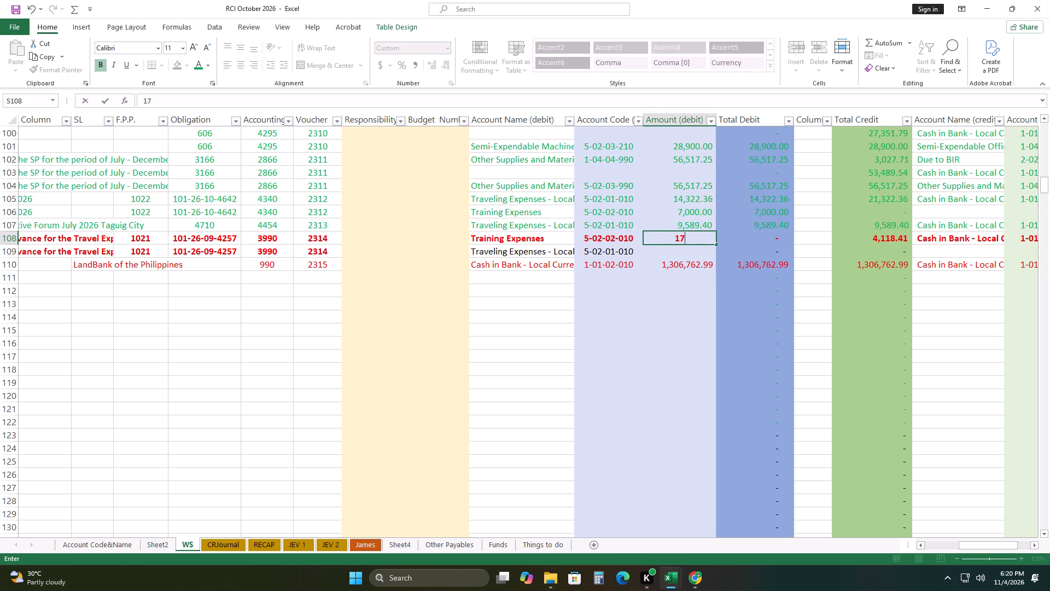
{"action": "type", "text": "780"}
{"action": "key", "text": "Right"}
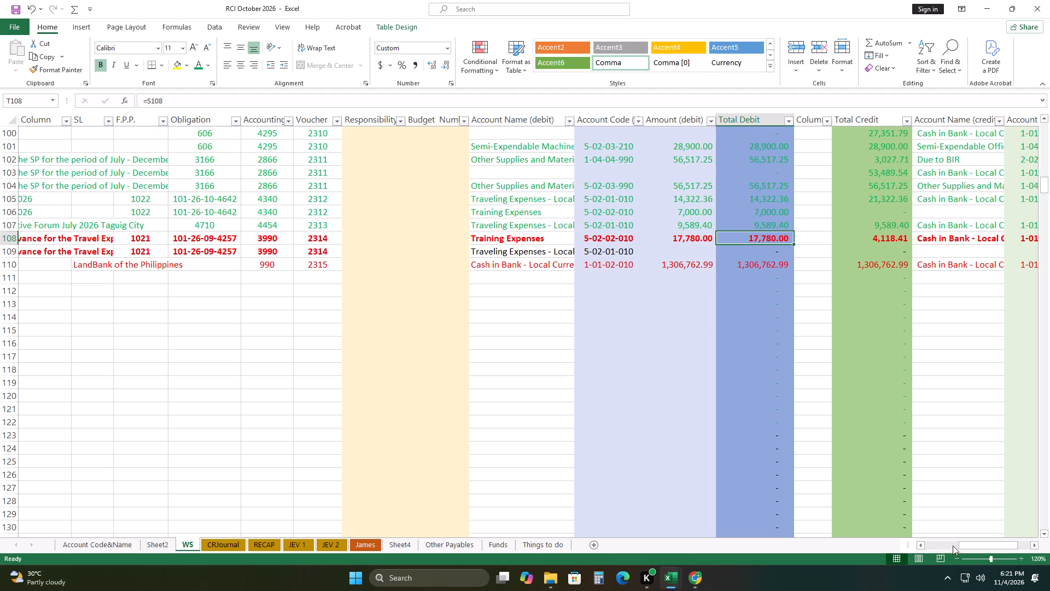
Copy row 108's Cash in Bank credit entry, with account name, code and amount, down into row 109.
{"action": "left_click_drag", "start_coordinate": [987, 544], "coordinate": [1030, 536]}
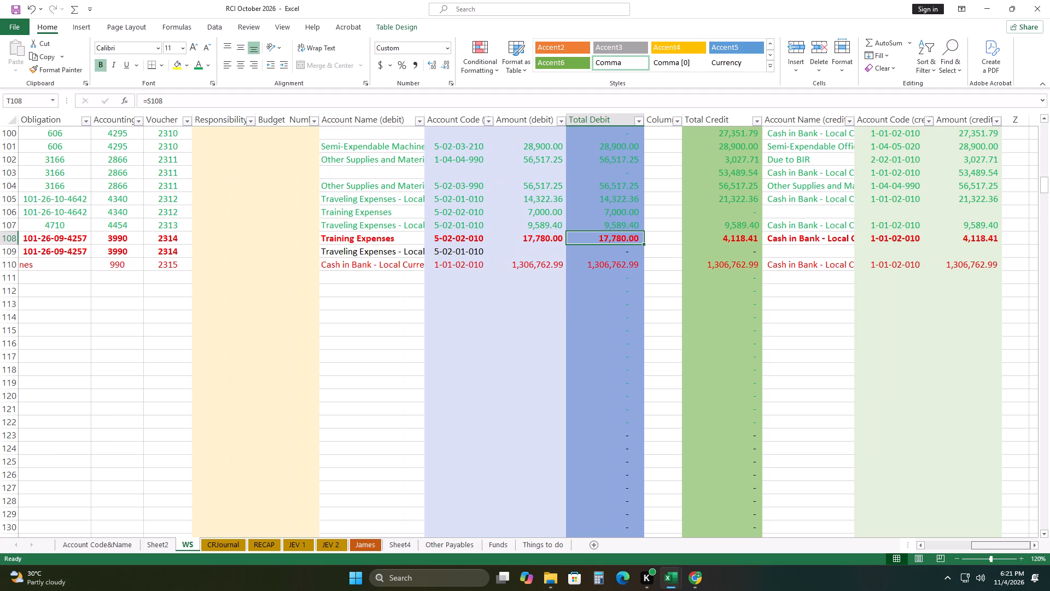
{"action": "left_click_drag", "start_coordinate": [821, 243], "coordinate": [877, 239]}
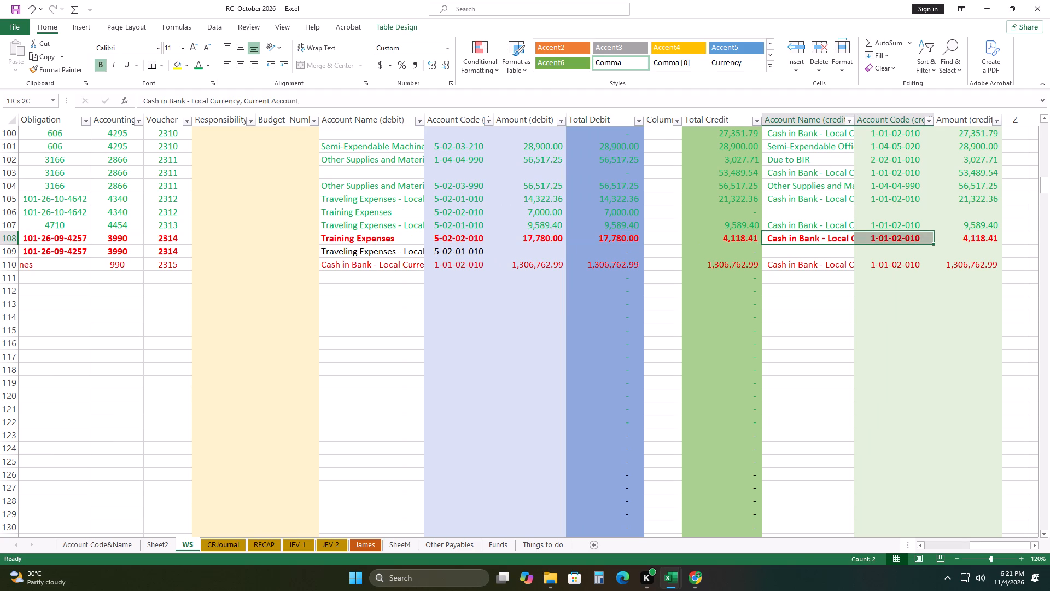
{"action": "left_click_drag", "start_coordinate": [877, 239], "coordinate": [966, 241]}
{"action": "right_click", "coordinate": [967, 241]}
{"action": "left_click", "coordinate": [912, 260]}
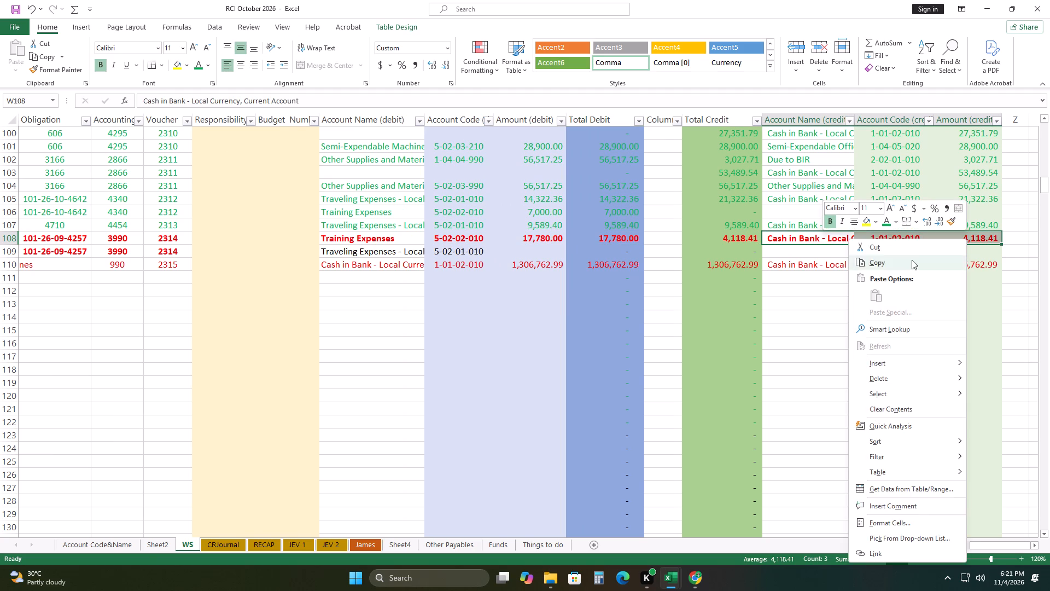
{"action": "left_click", "coordinate": [820, 252]}
{"action": "right_click", "coordinate": [819, 252]}
{"action": "left_click", "coordinate": [850, 300]}
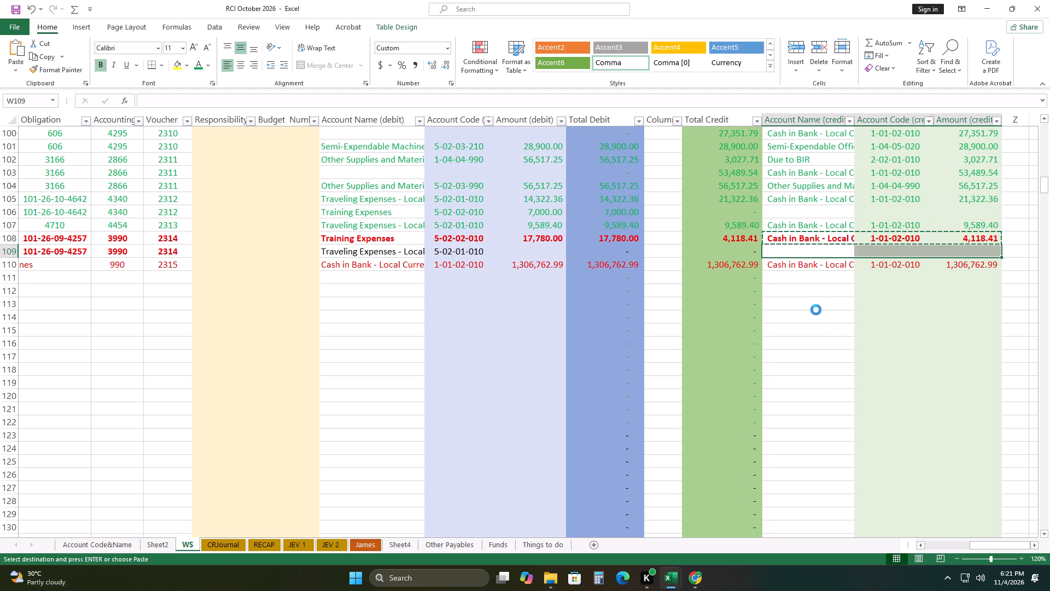
{"action": "left_click", "coordinate": [816, 310]}
Clear the credit account name, account code and amount from row 108.
{"action": "left_click", "coordinate": [805, 237]}
{"action": "key", "text": "BackSpace"}
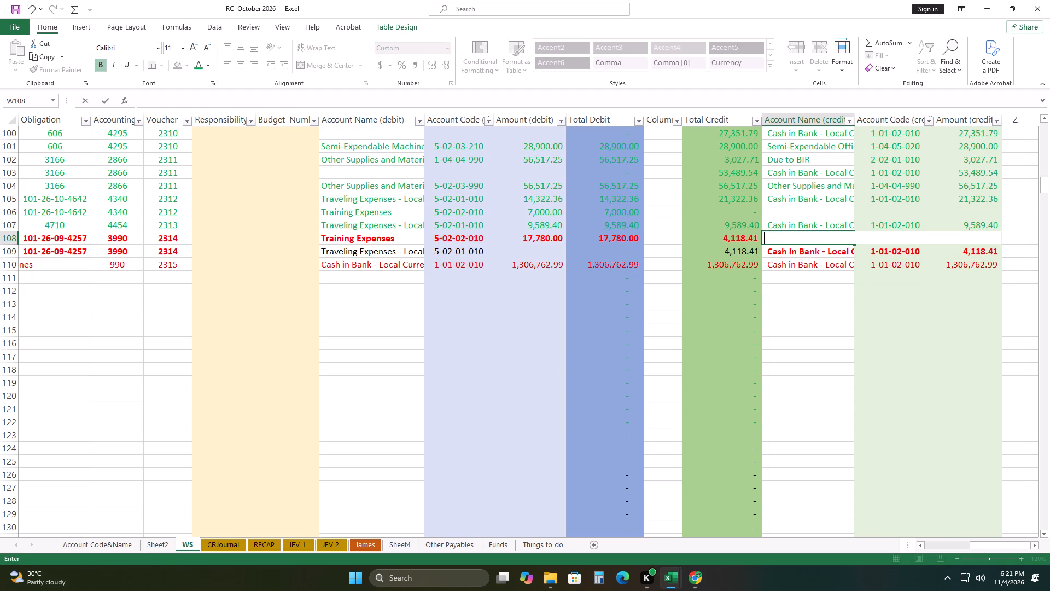
{"action": "left_click", "coordinate": [868, 279]}
{"action": "left_click", "coordinate": [883, 238]}
{"action": "key", "text": "BackSpace"}
{"action": "left_click", "coordinate": [925, 281]}
{"action": "left_click", "coordinate": [964, 243]}
{"action": "key", "text": "BackSpace"}
{"action": "left_click", "coordinate": [899, 288]}
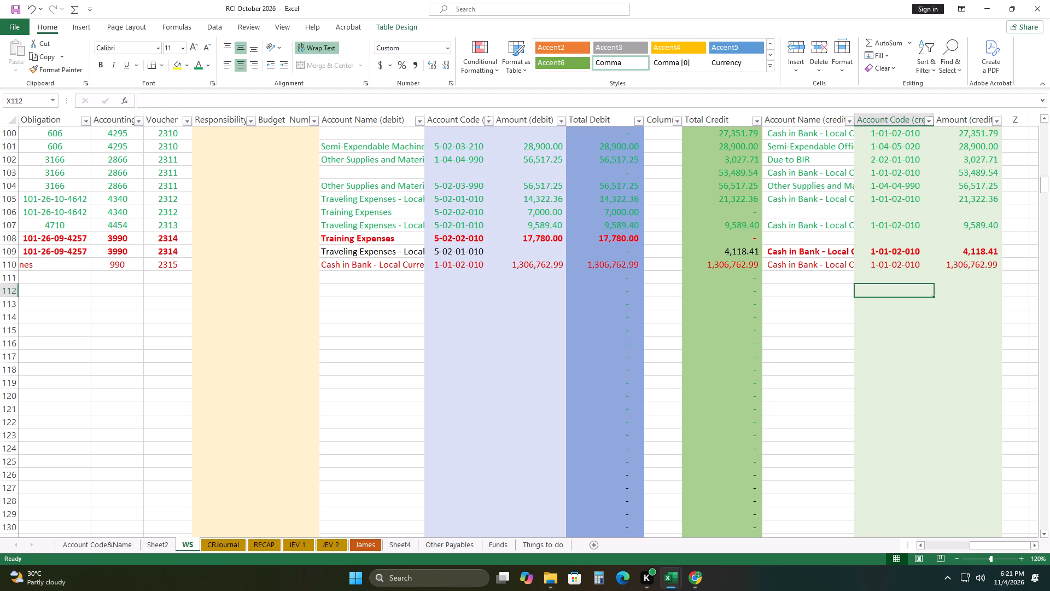
Copy Advances for Officers and Employees with code 1-03-05-040 from Account Code&Name's JEV 2.1 list into row 108's credit account cells on WS as values.
{"action": "left_click", "coordinate": [118, 549]}
{"action": "scroll", "coordinate": [835, 322], "scroll_direction": "up", "scroll_amount": 18}
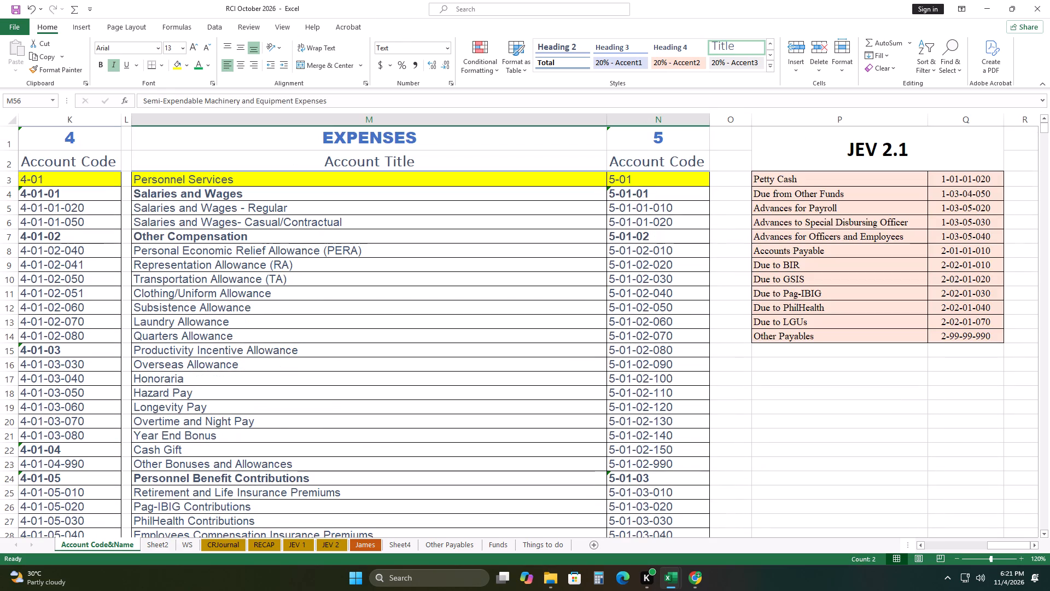
{"action": "left_click_drag", "start_coordinate": [907, 238], "coordinate": [944, 238]}
{"action": "right_click", "coordinate": [944, 238]}
{"action": "left_click", "coordinate": [873, 262]}
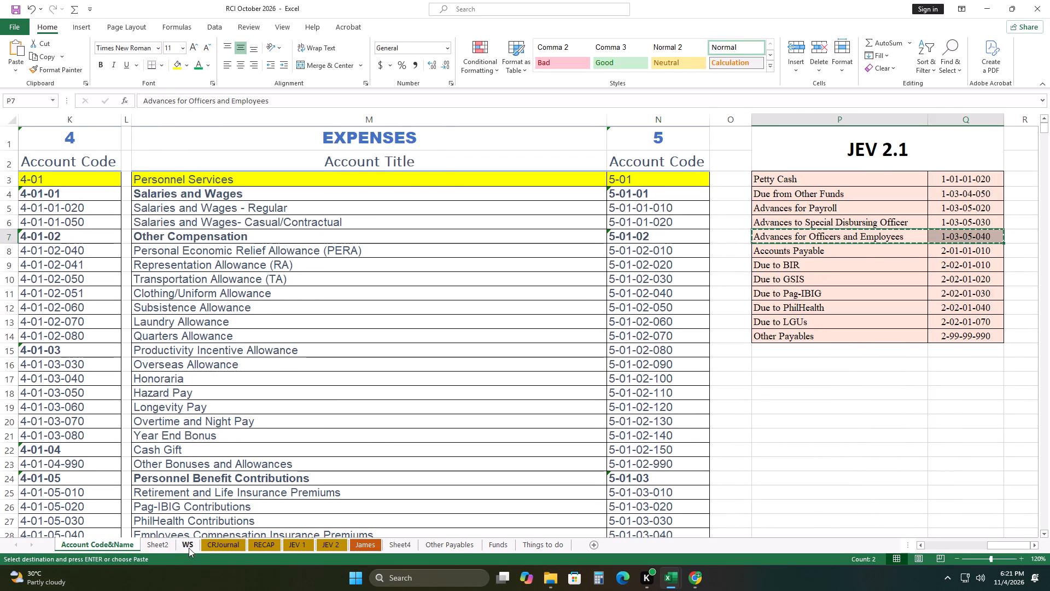
{"action": "left_click", "coordinate": [189, 548]}
{"action": "left_click", "coordinate": [784, 238]}
{"action": "right_click", "coordinate": [784, 238]}
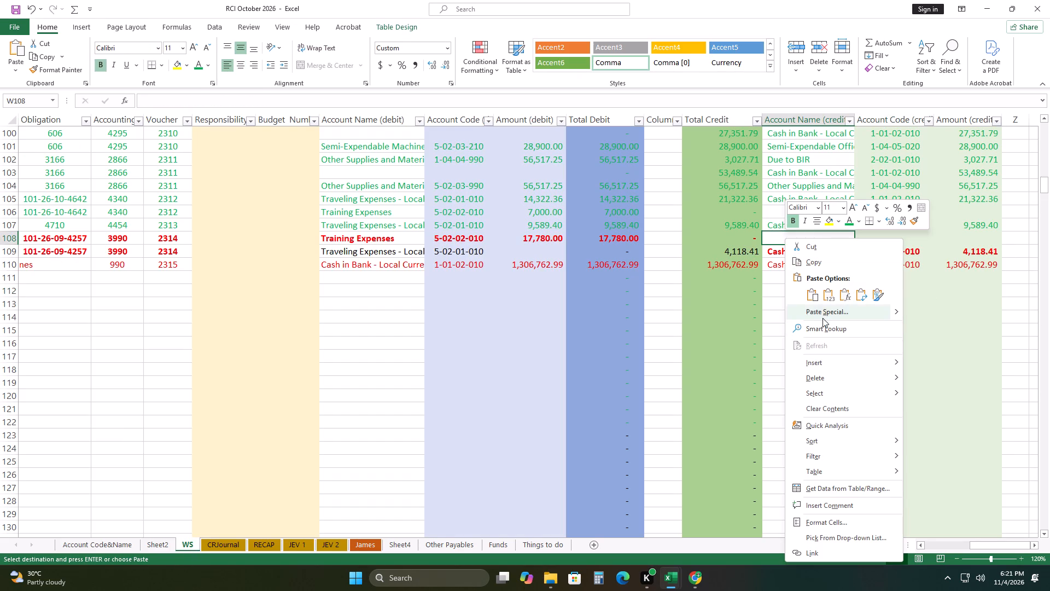
{"action": "left_click", "coordinate": [831, 297]}
{"action": "left_click", "coordinate": [802, 343]}
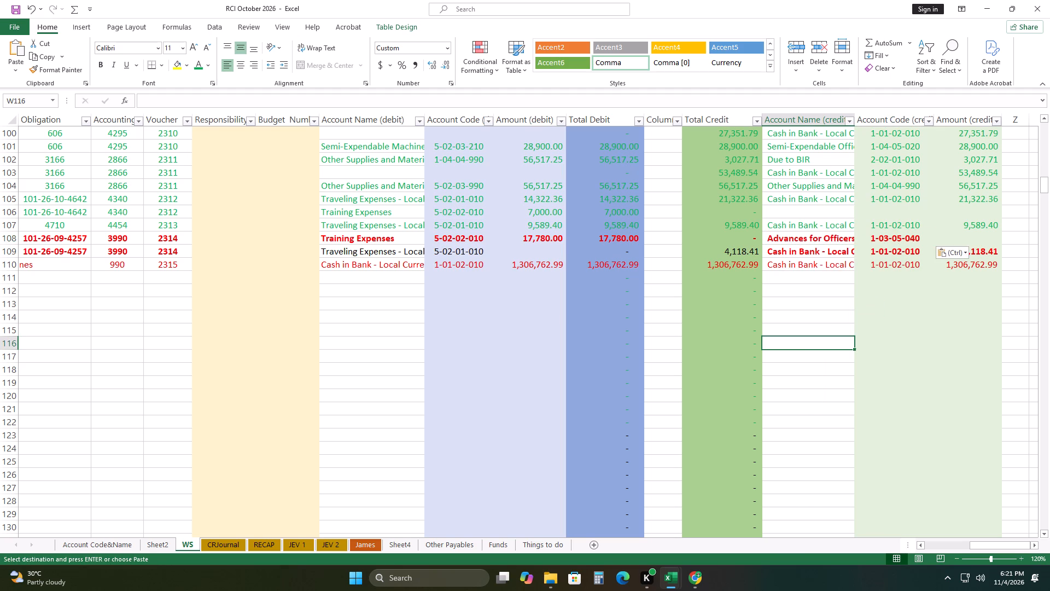
Enter the credit amount for Advances for Officers and Employees in row 108.
{"action": "left_click", "coordinate": [971, 239]}
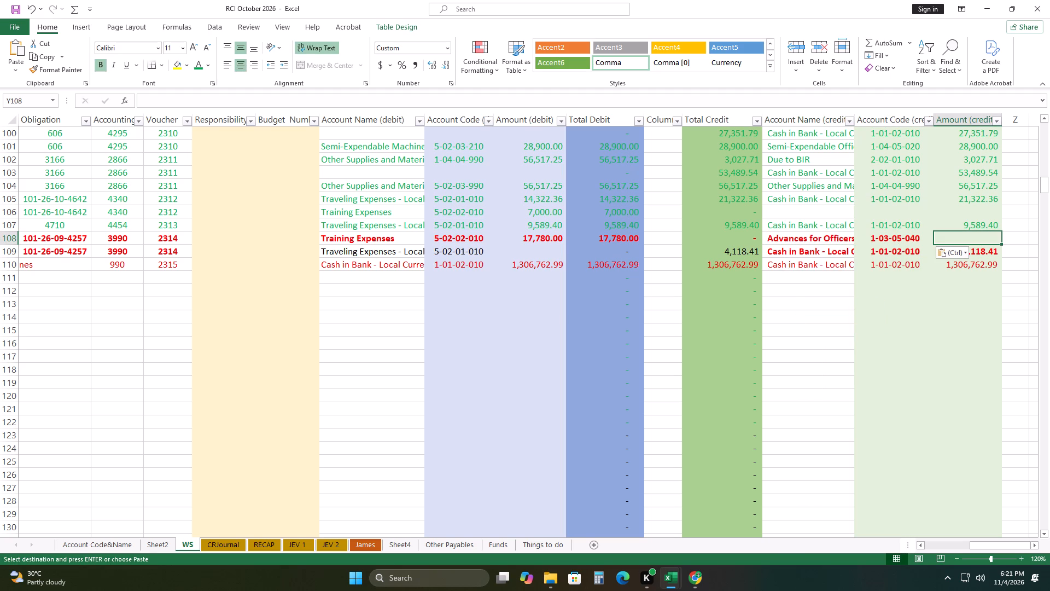
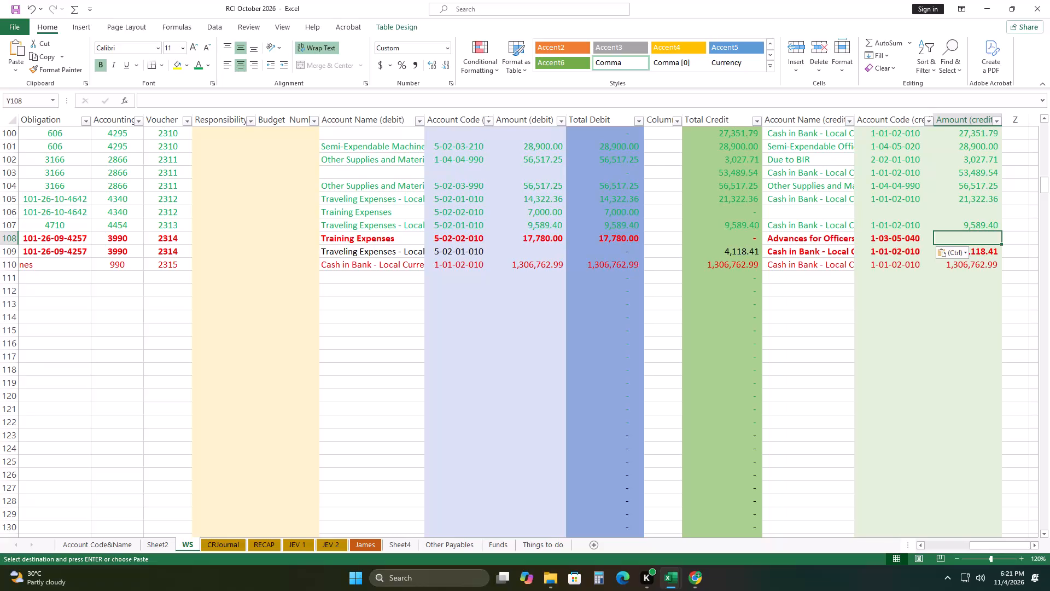
Enter 43813.91 as row 108's credit amount for Advances for Officers and Employees.
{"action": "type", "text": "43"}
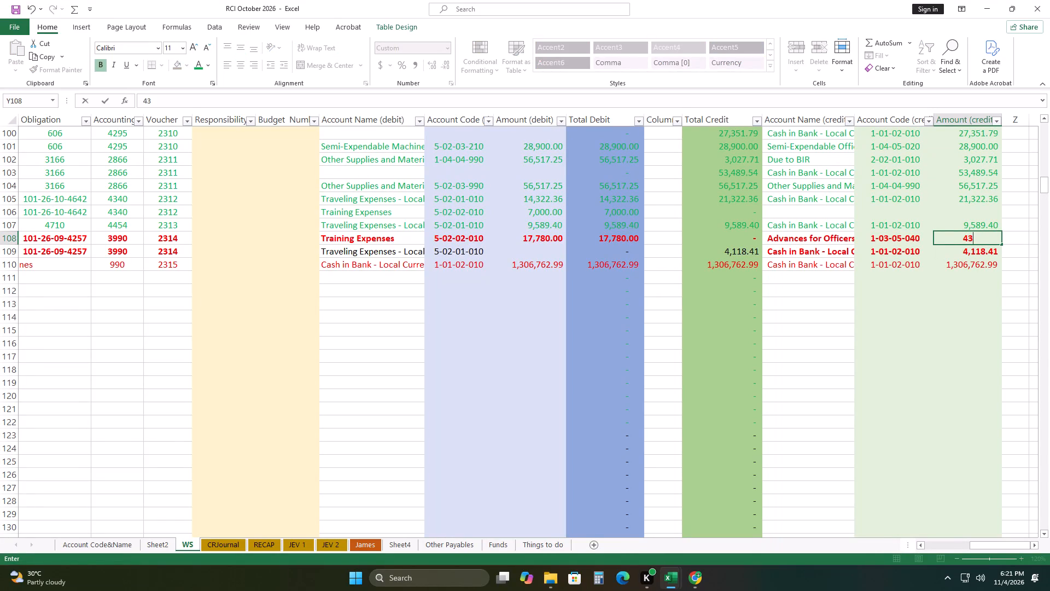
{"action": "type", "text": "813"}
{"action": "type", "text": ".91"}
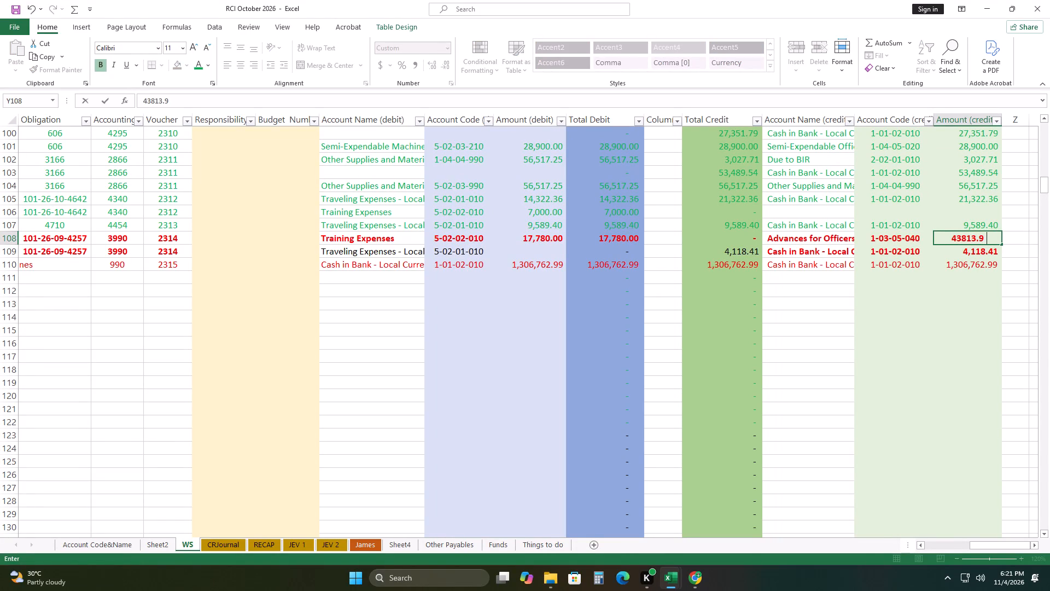
{"action": "left_click", "coordinate": [929, 311]}
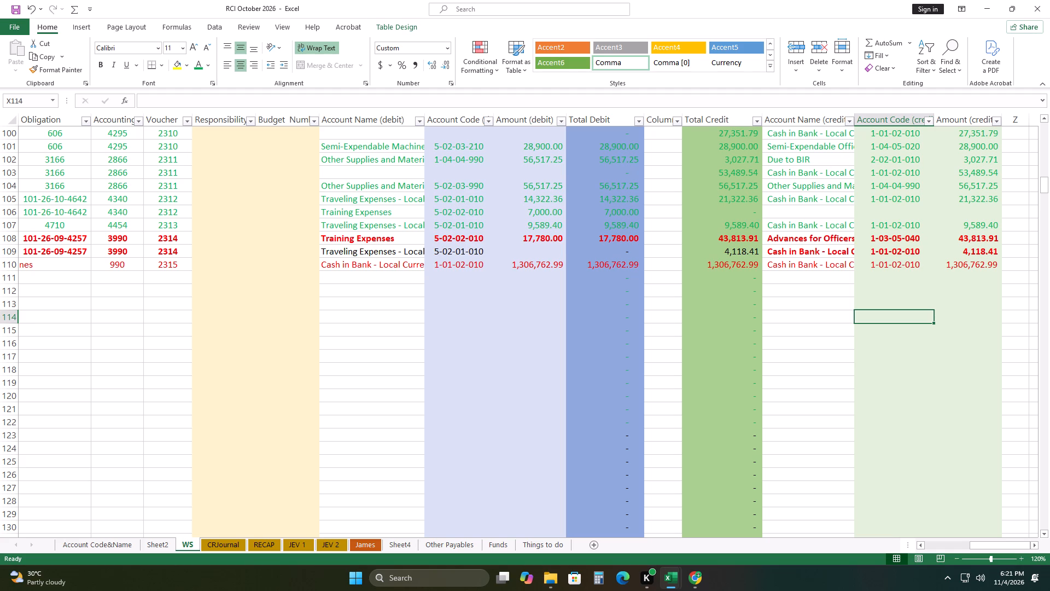
Enter 30152.32 as row 109's debit amount for the local traveling expenses.
{"action": "left_click", "coordinate": [540, 251]}
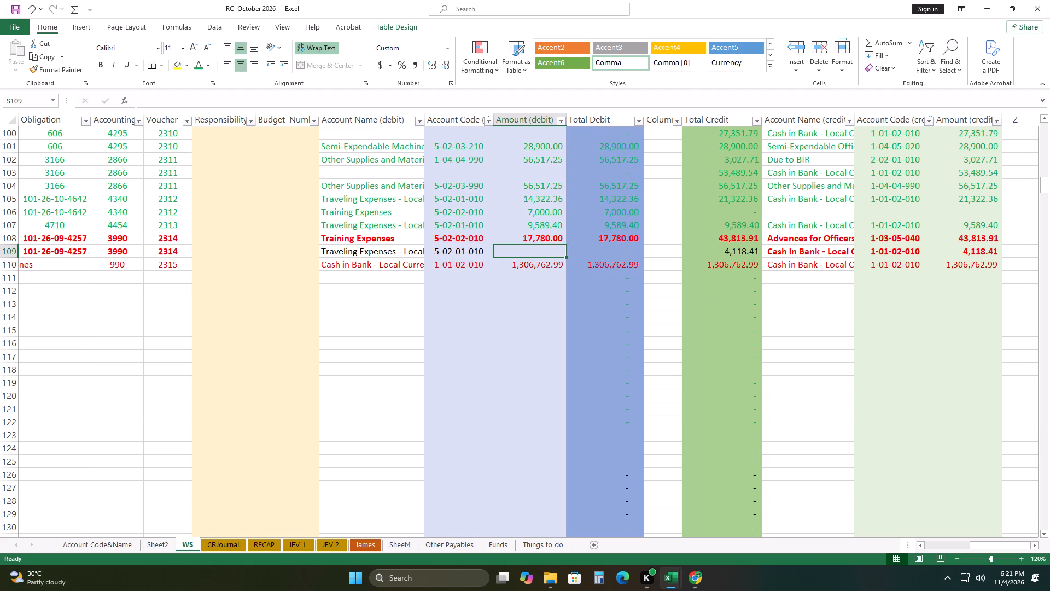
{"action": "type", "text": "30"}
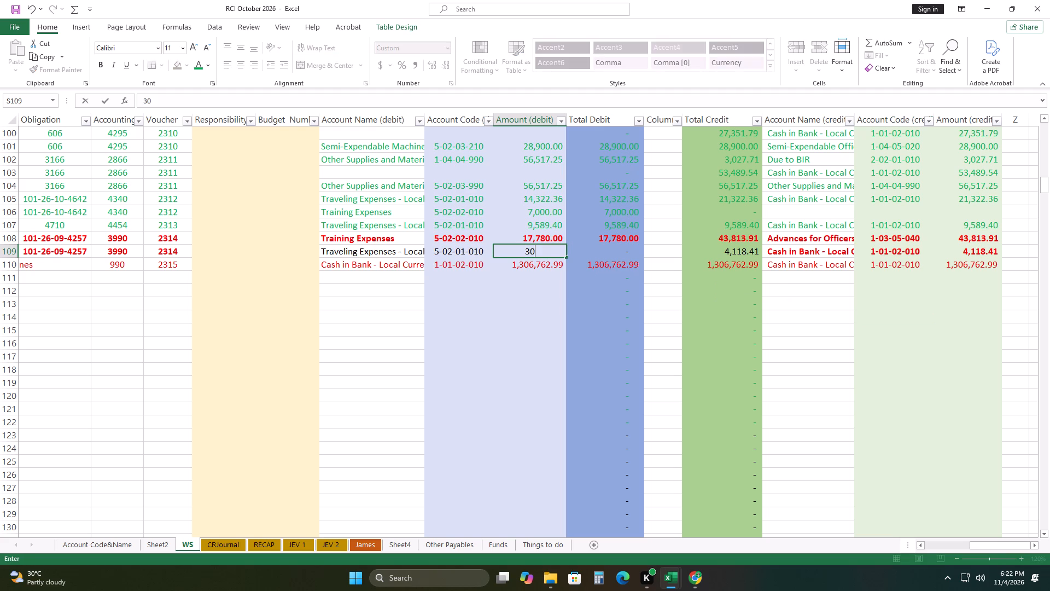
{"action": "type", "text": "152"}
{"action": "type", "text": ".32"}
{"action": "left_click", "coordinate": [514, 336]}
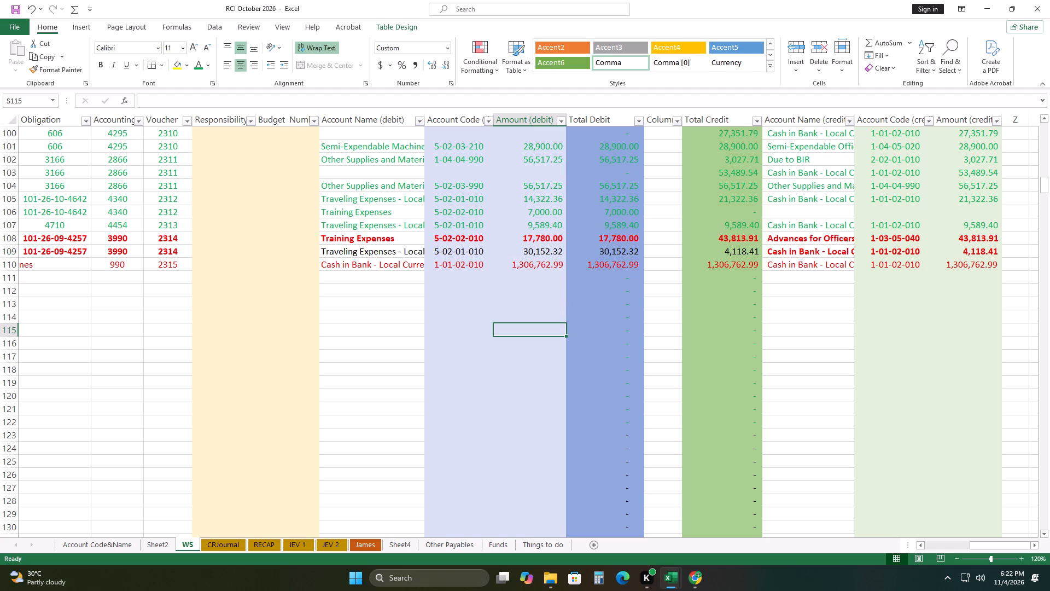
Copy the debit amounts of rows 108 and 109 from WS into Sheet2 cells J11 and J12.
{"action": "left_click_drag", "start_coordinate": [533, 239], "coordinate": [534, 244]}
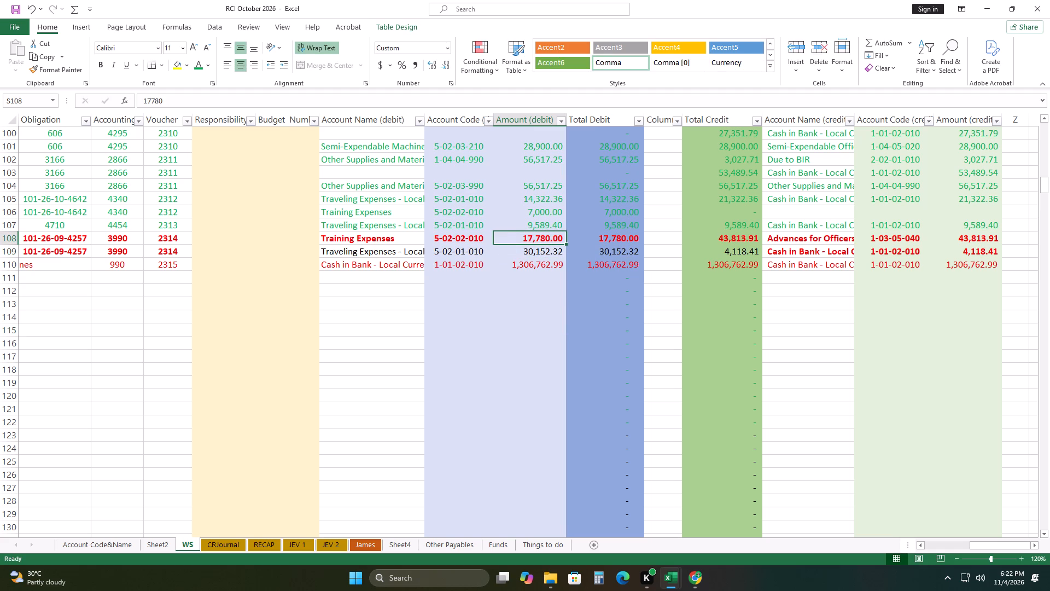
{"action": "left_click", "coordinate": [535, 293]}
{"action": "left_click_drag", "start_coordinate": [540, 242], "coordinate": [542, 250]}
{"action": "right_click", "coordinate": [542, 250]}
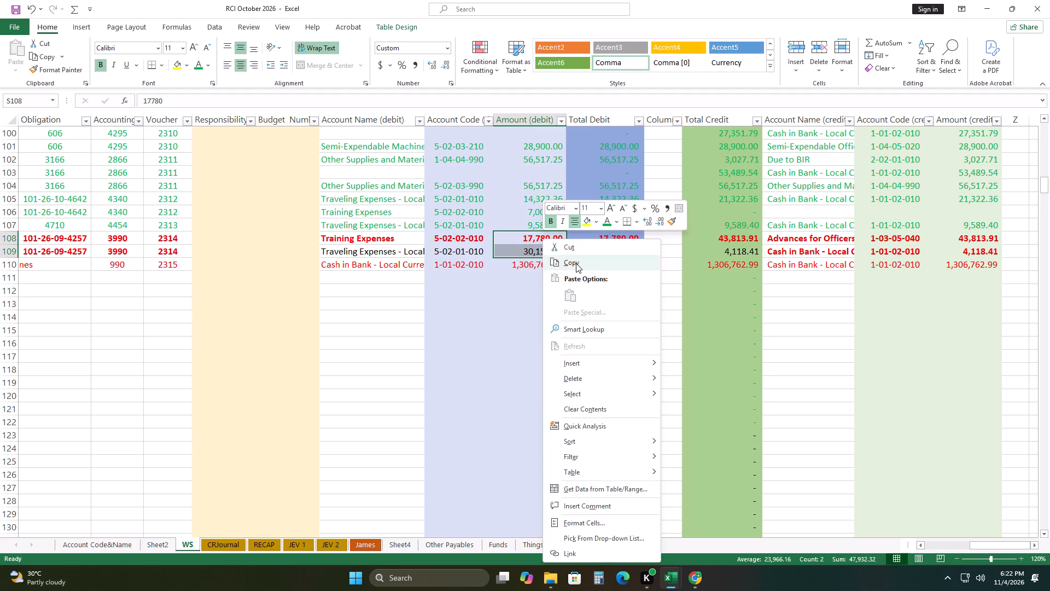
{"action": "left_click", "coordinate": [578, 263]}
{"action": "left_click", "coordinate": [161, 546]}
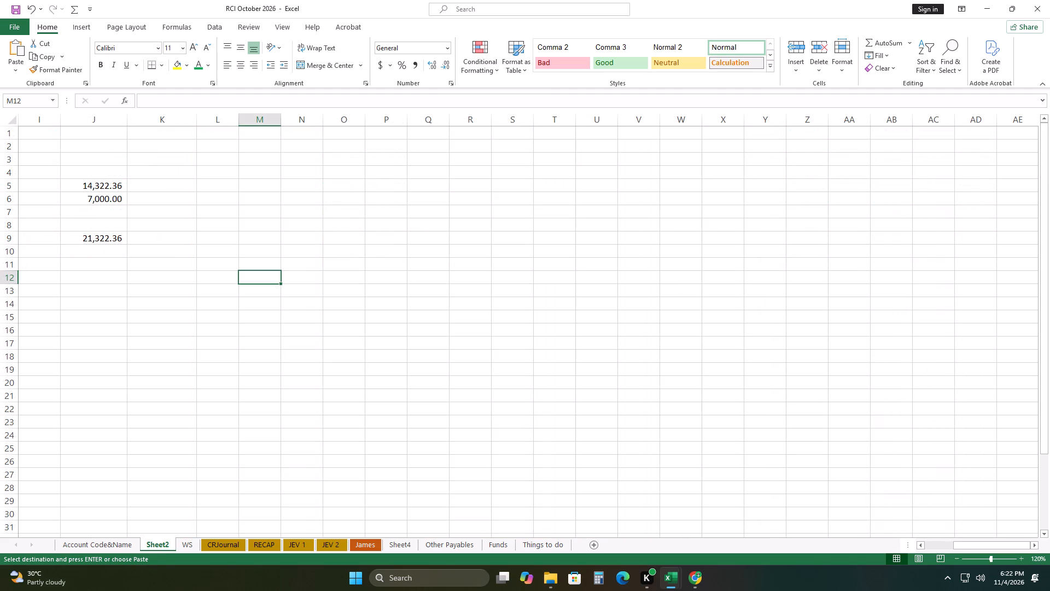
{"action": "left_click", "coordinate": [112, 267]}
{"action": "right_click", "coordinate": [112, 266]}
{"action": "left_click", "coordinate": [157, 328]}
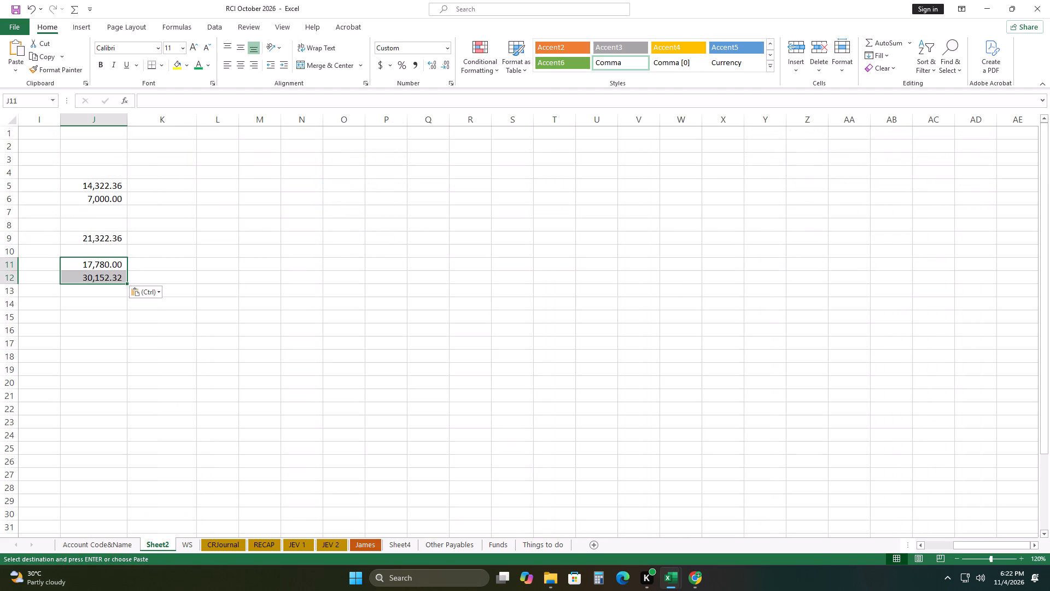
Copy the credit amounts of WS rows 108 and 109 into Sheet2 cells K11 and K12, beside the debits.
{"action": "left_click", "coordinate": [194, 545]}
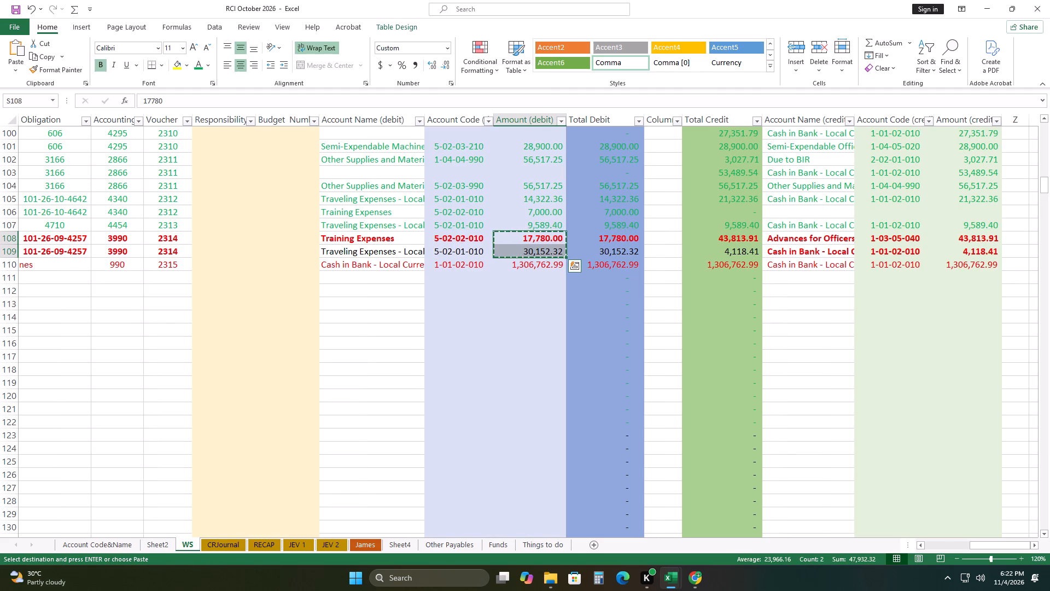
{"action": "left_click_drag", "start_coordinate": [975, 239], "coordinate": [978, 248]}
{"action": "right_click", "coordinate": [977, 248]}
{"action": "left_click", "coordinate": [917, 261]}
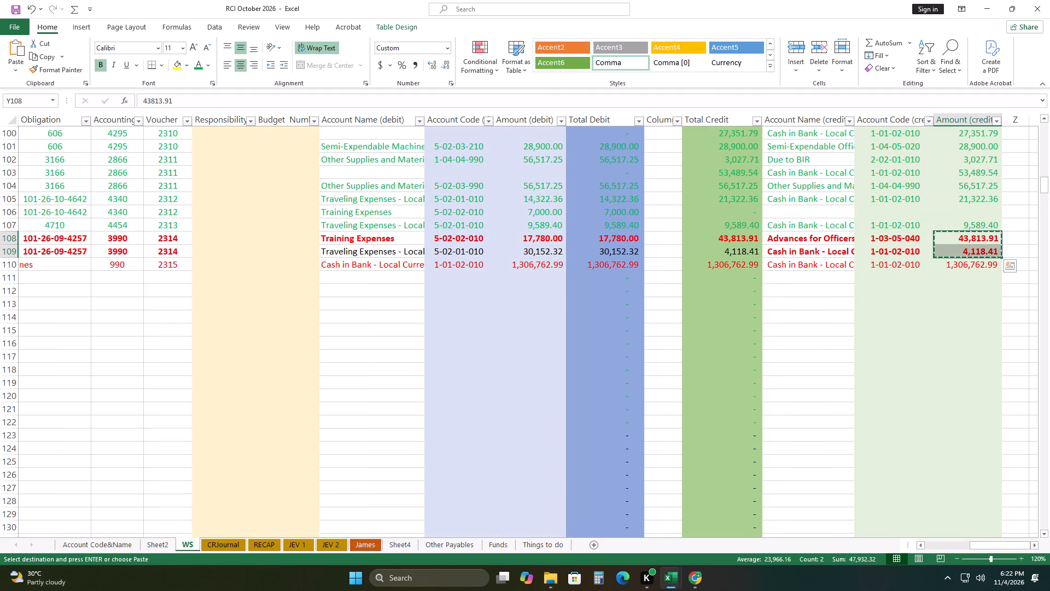
{"action": "left_click", "coordinate": [160, 543]}
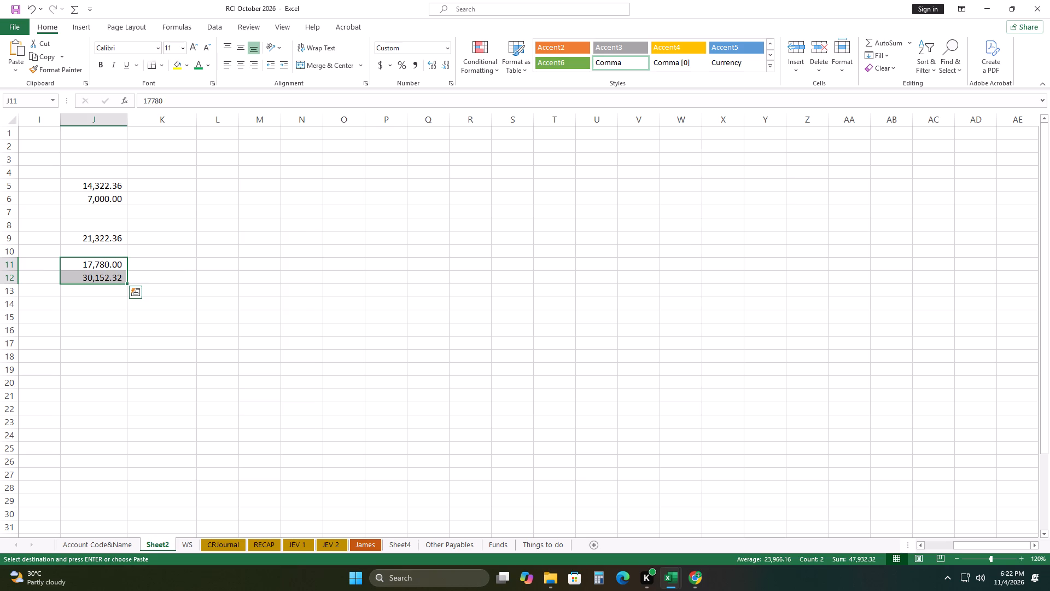
{"action": "left_click", "coordinate": [180, 263]}
{"action": "right_click", "coordinate": [179, 263]}
{"action": "left_click", "coordinate": [227, 322]}
{"action": "left_click", "coordinate": [164, 352]}
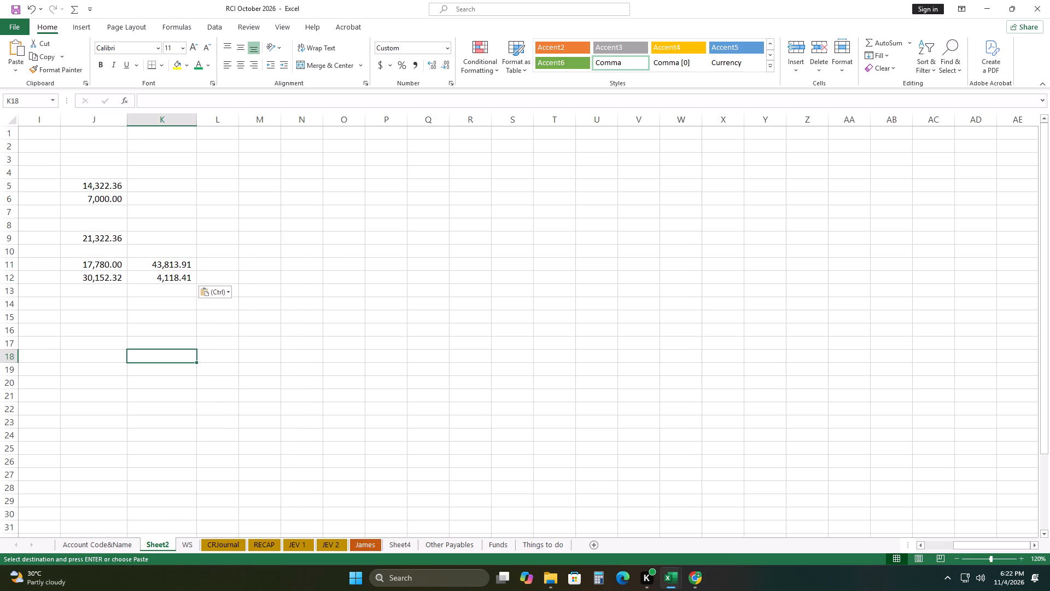
Total the copied debit and credit columns in Sheet2 row 15 with AutoSum and make both totals bold.
{"action": "left_click_drag", "start_coordinate": [100, 266], "coordinate": [102, 321]}
{"action": "left_click", "coordinate": [73, 9]}
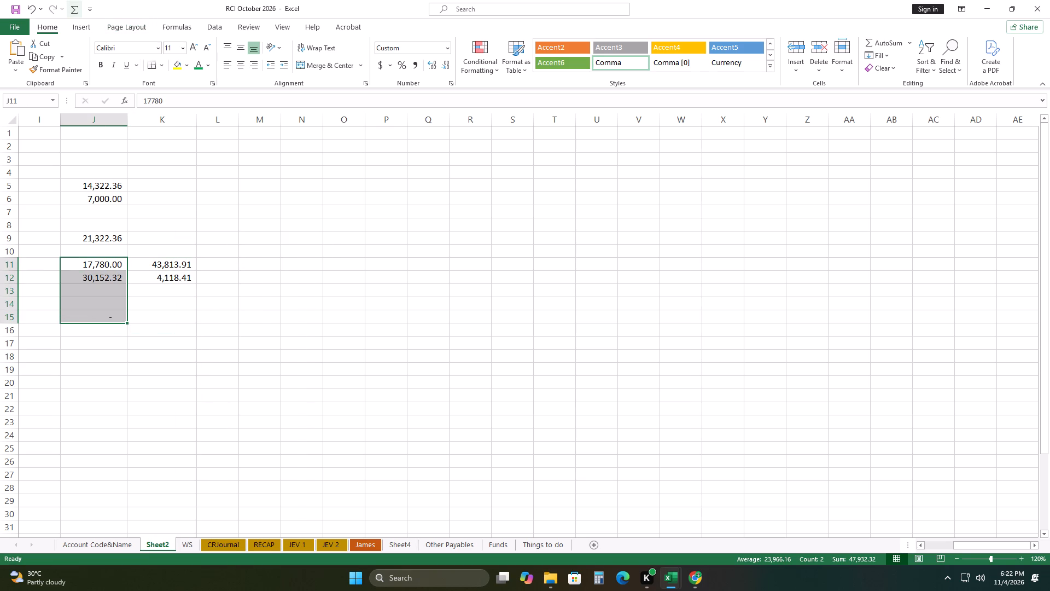
{"action": "left_click_drag", "start_coordinate": [184, 267], "coordinate": [184, 321]}
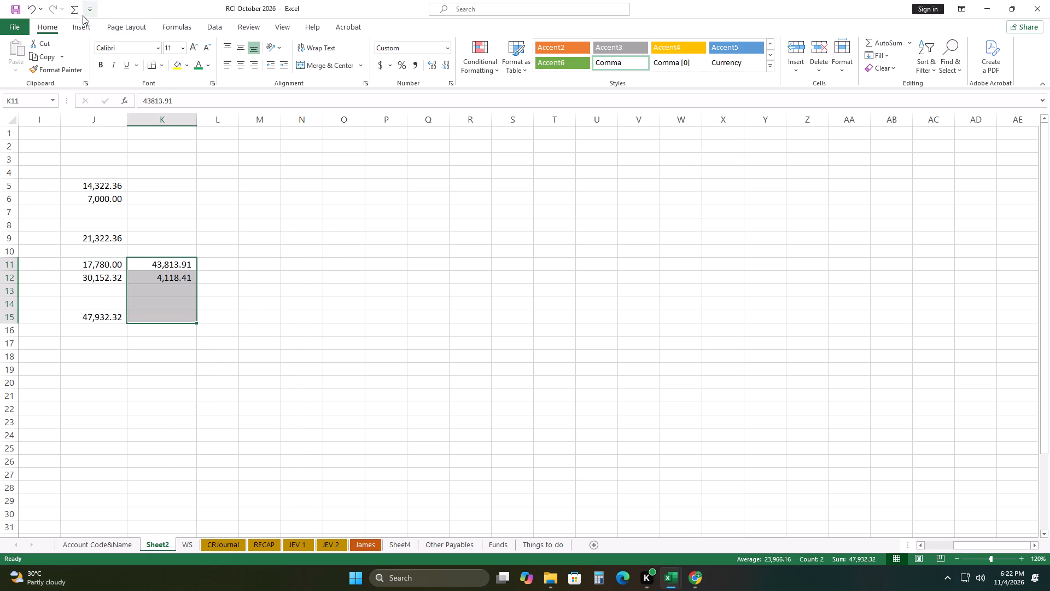
{"action": "left_click", "coordinate": [74, 12]}
{"action": "left_click_drag", "start_coordinate": [119, 320], "coordinate": [161, 317]}
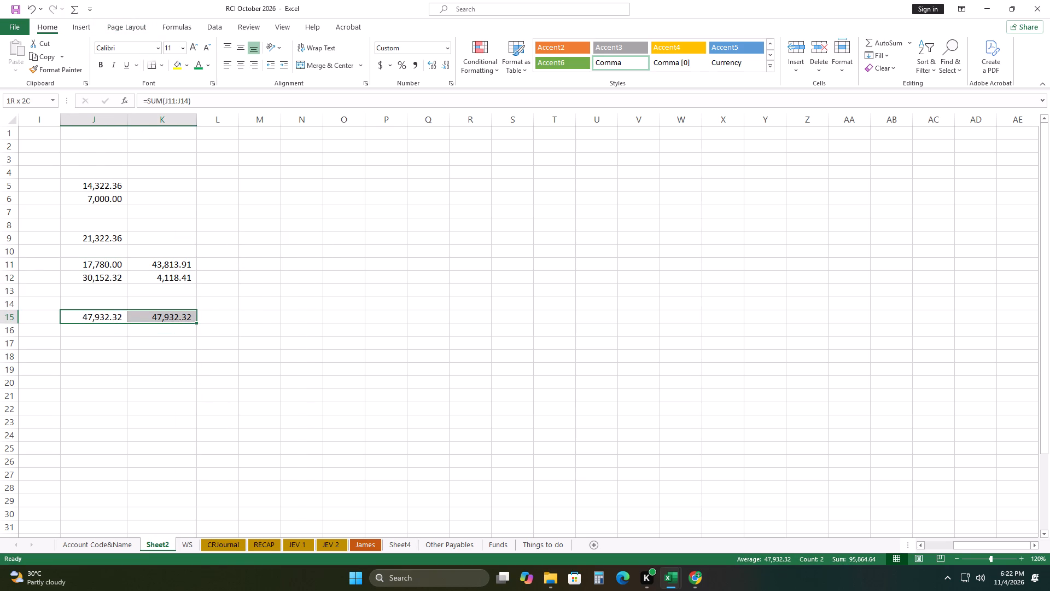
{"action": "right_click", "coordinate": [163, 316]}
{"action": "left_click", "coordinate": [172, 350]}
{"action": "left_click", "coordinate": [139, 360]}
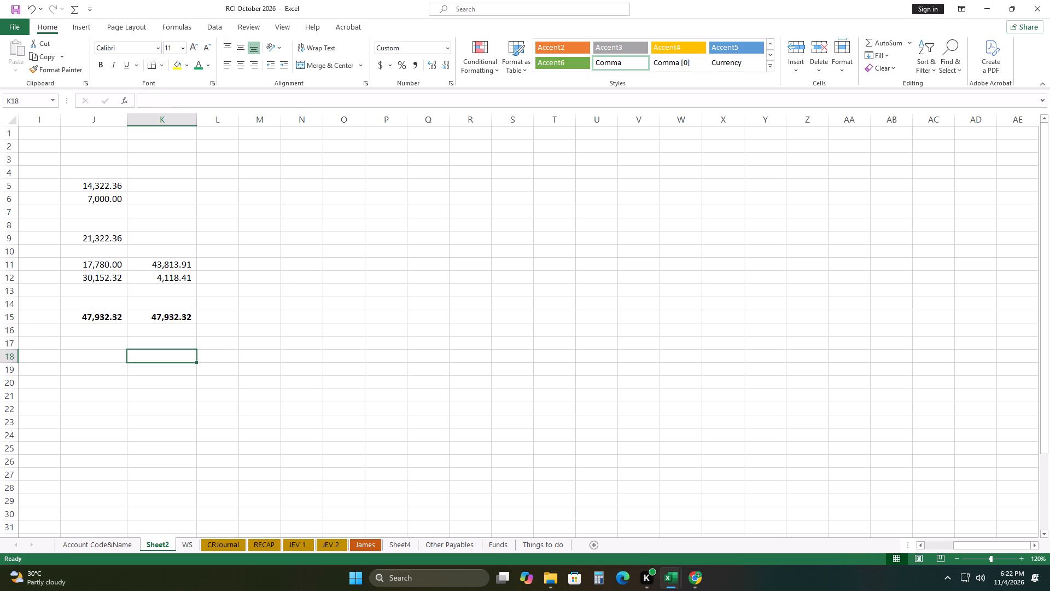
Remove bold from rows 108 and 109 on WS and set their font colour to green.
{"action": "left_click", "coordinate": [193, 542]}
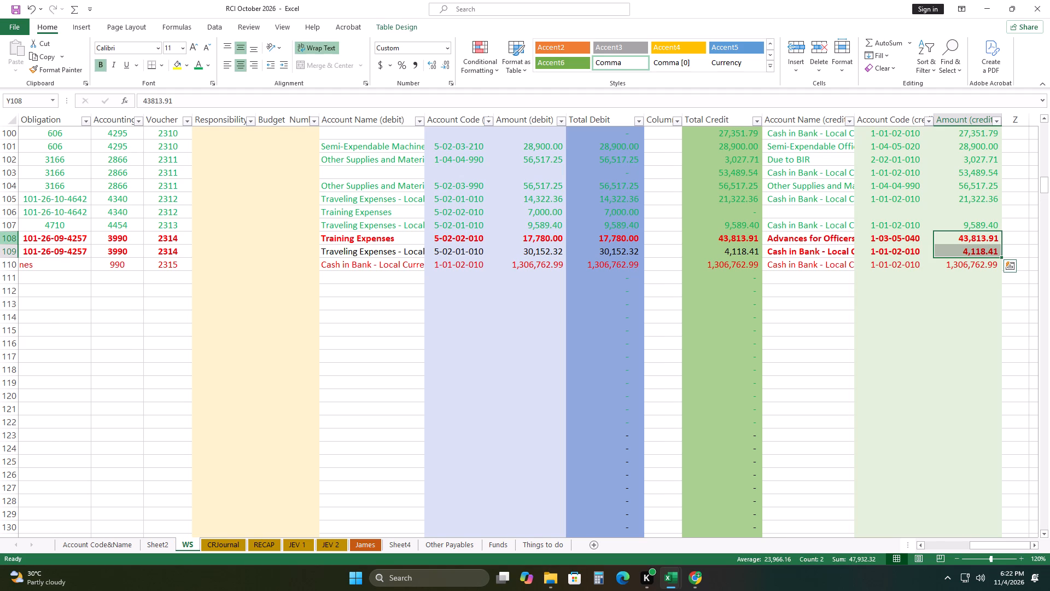
{"action": "left_click_drag", "start_coordinate": [9, 237], "coordinate": [2, 250]}
{"action": "right_click", "coordinate": [2, 250]}
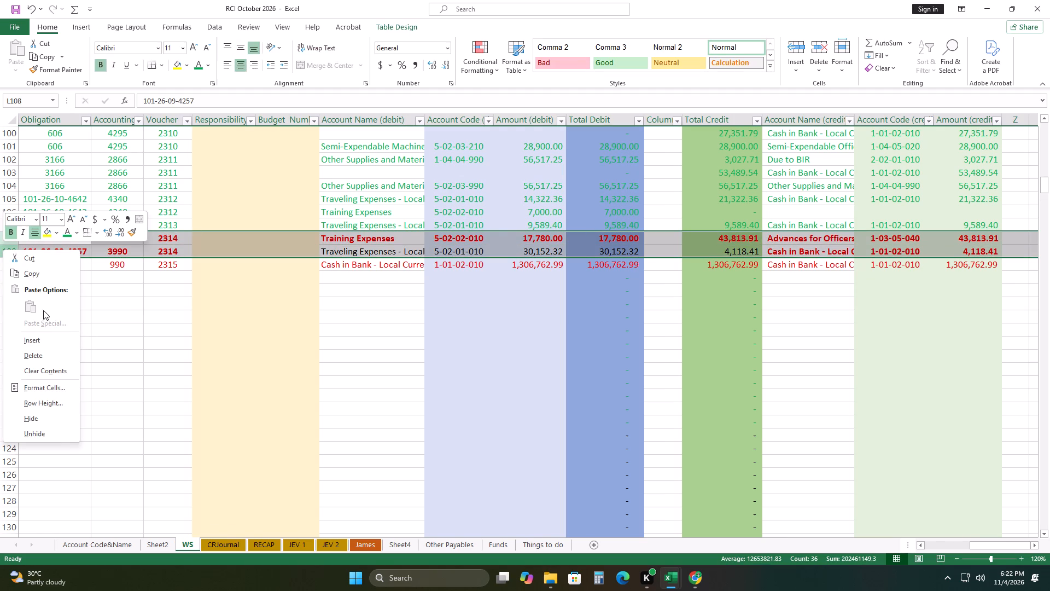
{"action": "left_click", "coordinate": [11, 232]}
{"action": "left_click", "coordinate": [66, 234]}
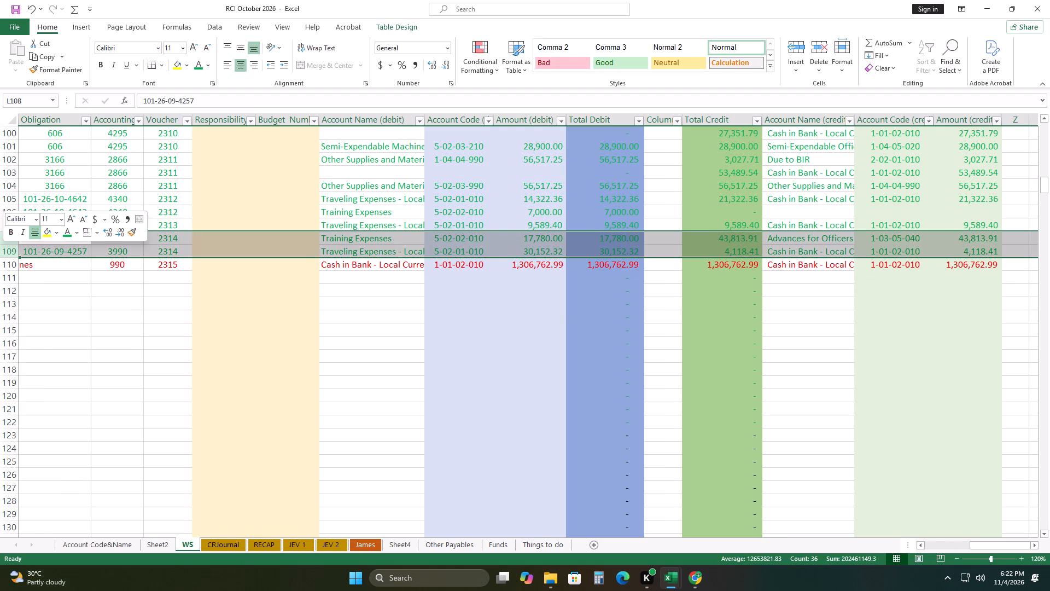
{"action": "left_click", "coordinate": [839, 438]}
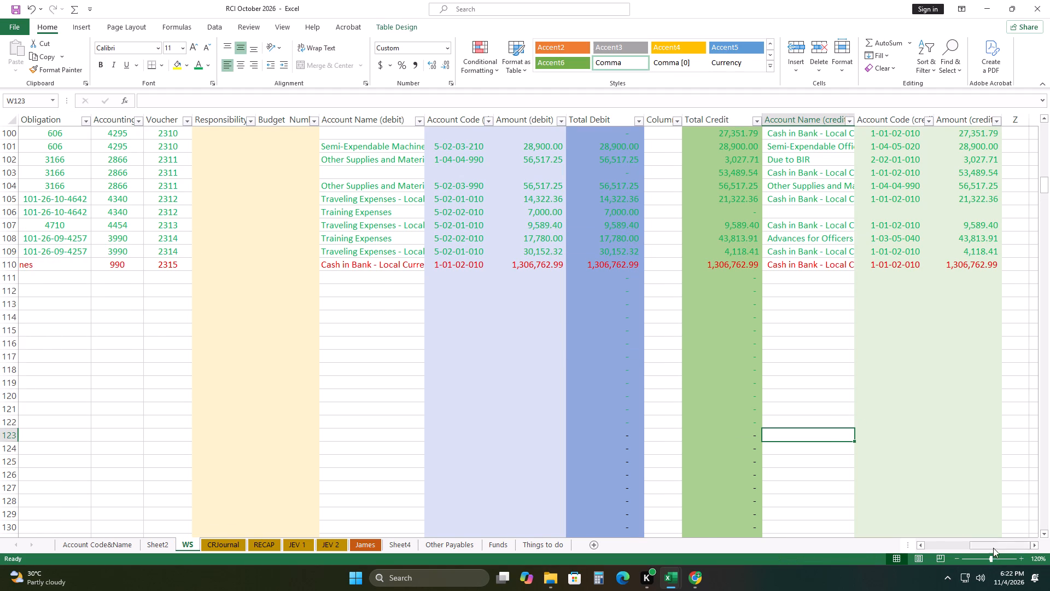
Copy row 122's date received Nov. 4, 2026, status Taken up in Oct. SP 3 and date 10/22/26 into row 123.
{"action": "left_click_drag", "start_coordinate": [993, 547], "coordinate": [862, 555]}
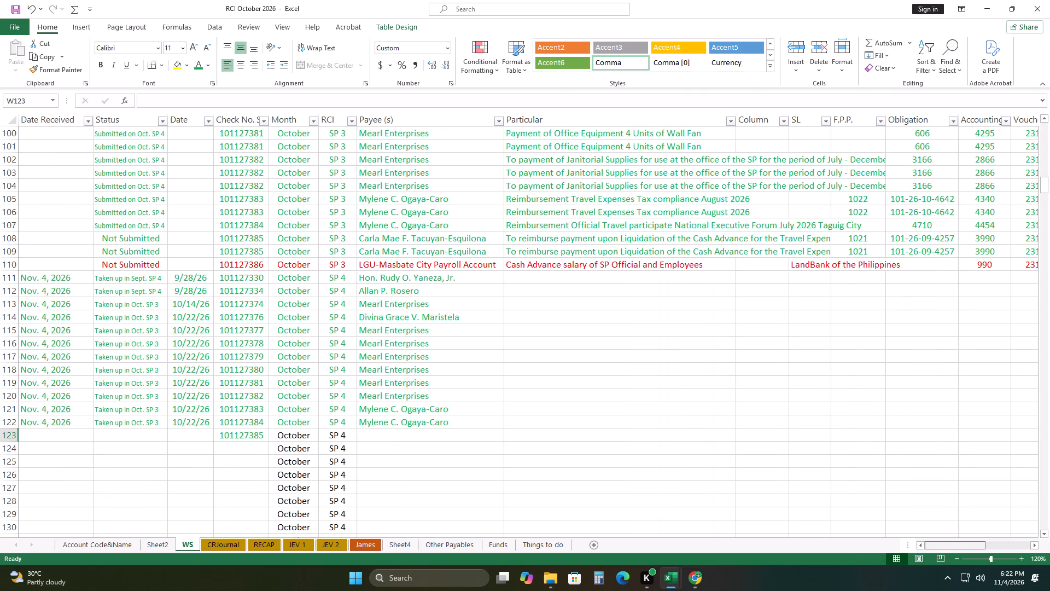
{"action": "scroll", "coordinate": [340, 392], "scroll_direction": "down", "scroll_amount": 6}
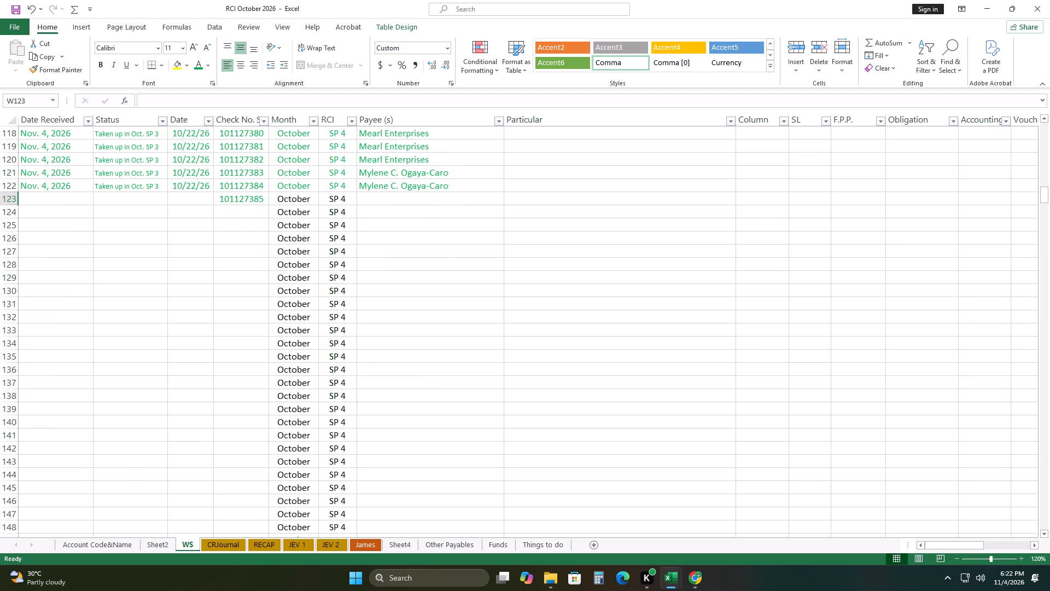
{"action": "left_click_drag", "start_coordinate": [62, 186], "coordinate": [67, 184]}
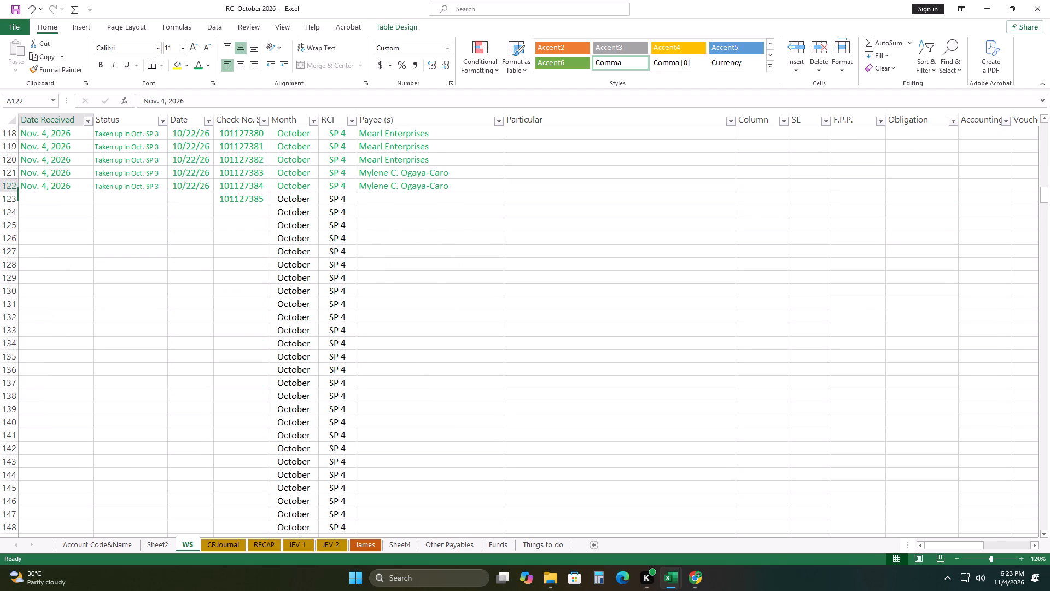
{"action": "left_click_drag", "start_coordinate": [67, 184], "coordinate": [182, 181]}
{"action": "right_click", "coordinate": [186, 189]}
{"action": "left_click", "coordinate": [236, 215]}
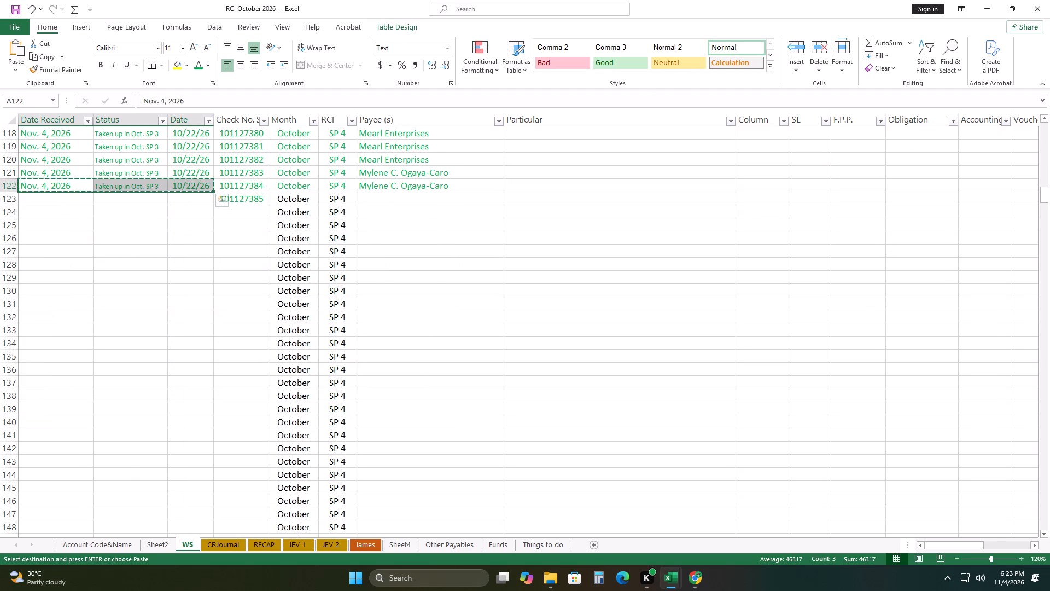
{"action": "right_click", "coordinate": [67, 203]}
{"action": "left_click", "coordinate": [92, 260]}
{"action": "left_click", "coordinate": [79, 267]}
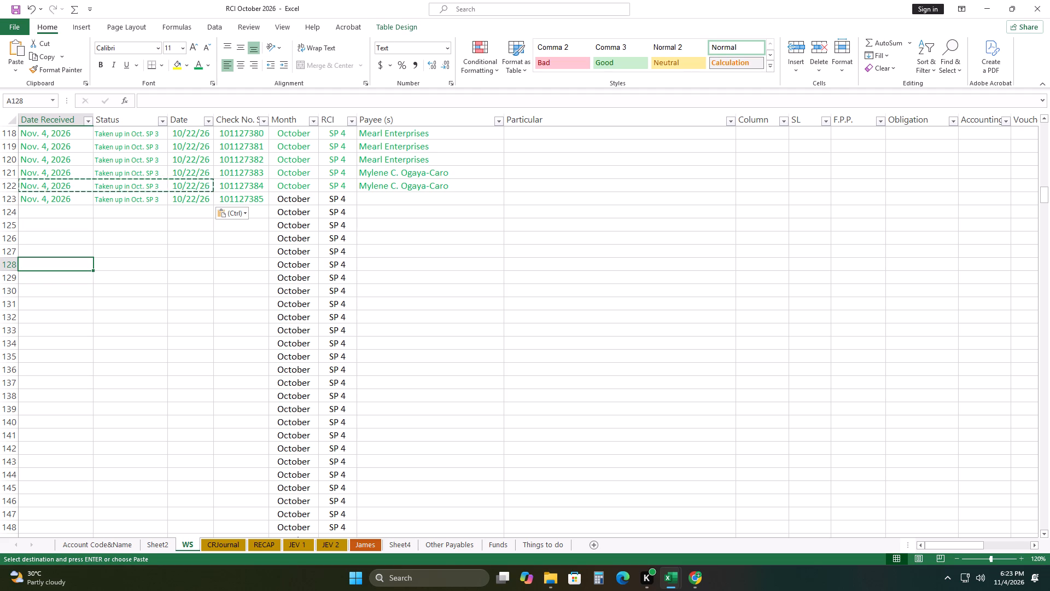
{"action": "left_click", "coordinate": [435, 275]}
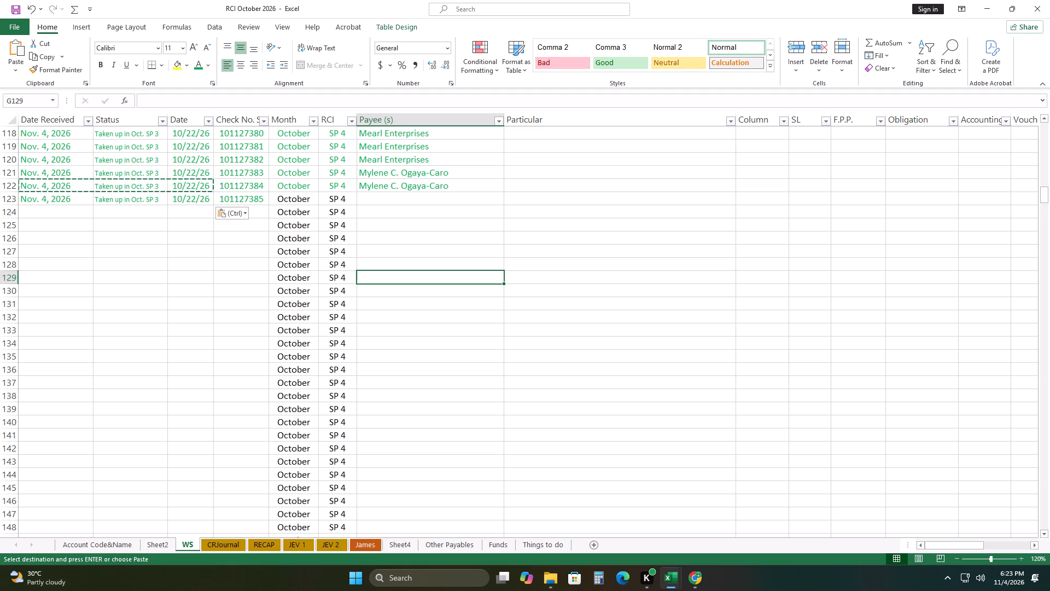
{"action": "left_click", "coordinate": [388, 201]}
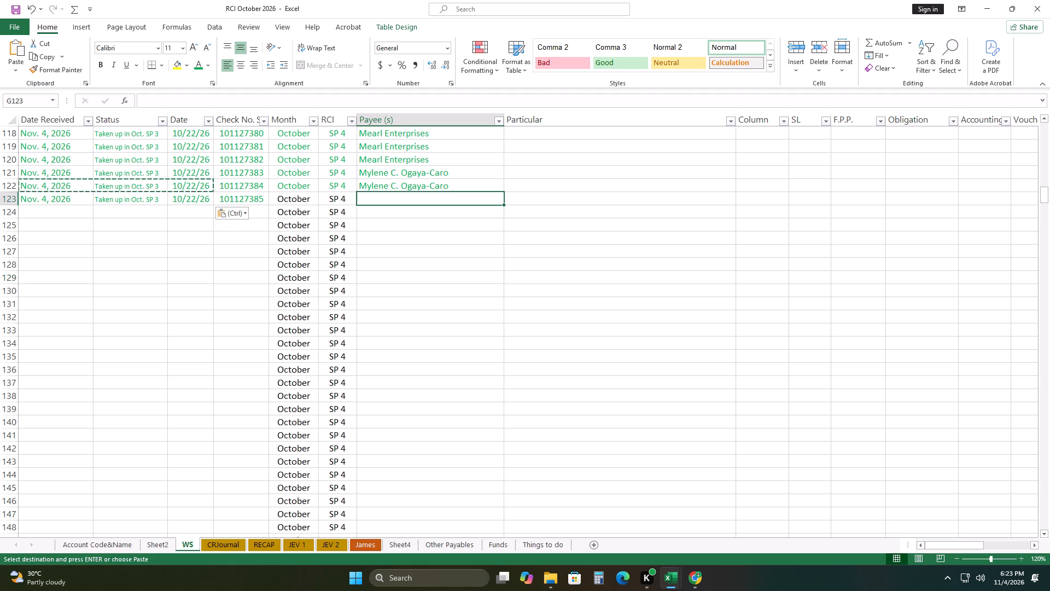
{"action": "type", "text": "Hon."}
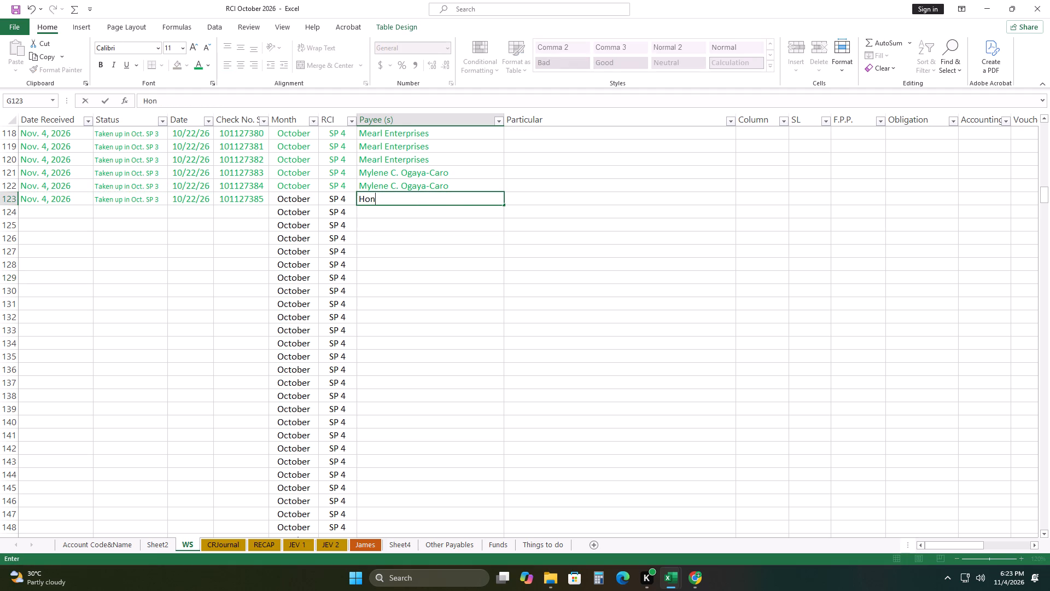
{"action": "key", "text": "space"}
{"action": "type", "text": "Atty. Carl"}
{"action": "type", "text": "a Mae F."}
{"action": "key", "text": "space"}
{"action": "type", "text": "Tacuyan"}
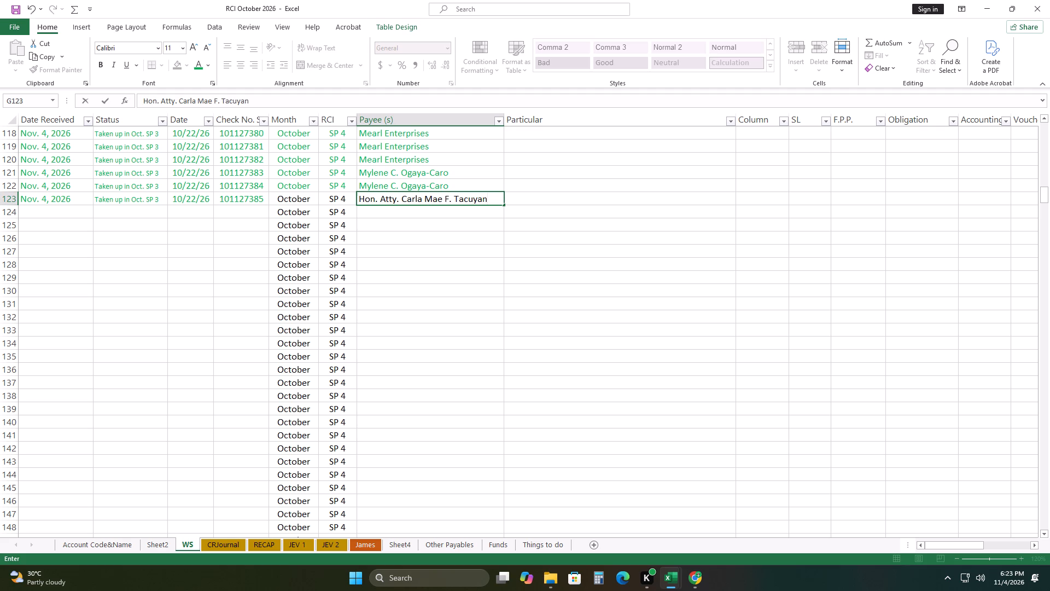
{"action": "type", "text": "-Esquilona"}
{"action": "left_click", "coordinate": [374, 280]}
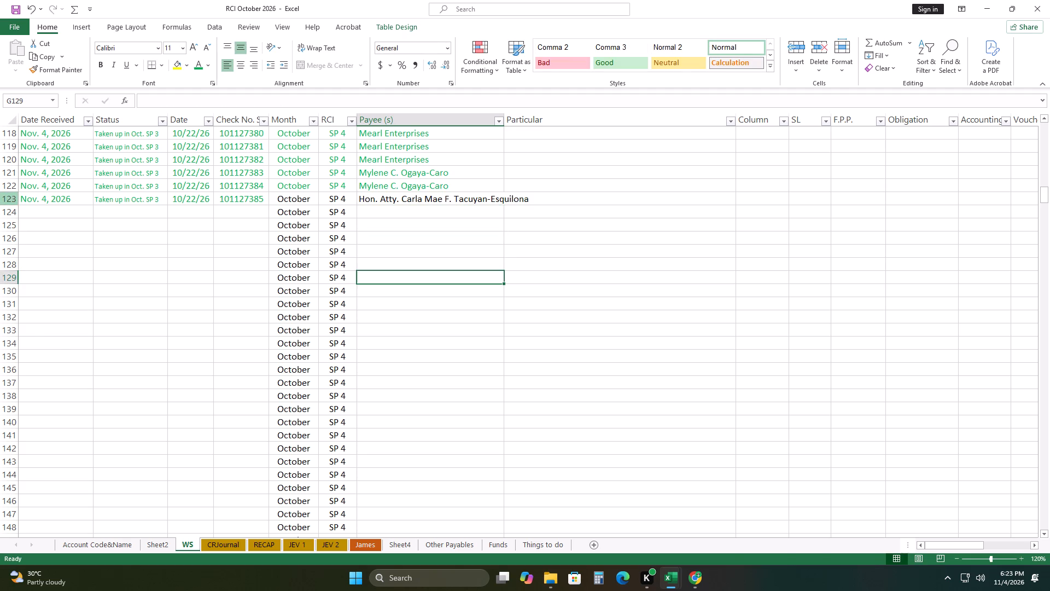
Set the font colour of the entire row 123 to green.
{"action": "right_click", "coordinate": [14, 198]}
{"action": "left_click", "coordinate": [80, 179]}
{"action": "left_click_drag", "start_coordinate": [175, 287], "coordinate": [180, 293]}
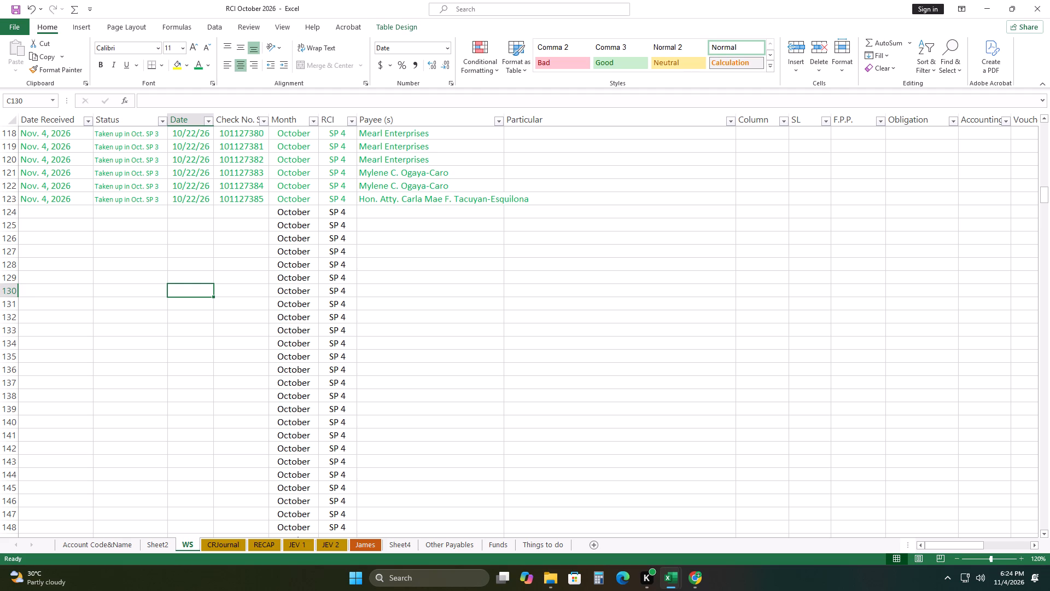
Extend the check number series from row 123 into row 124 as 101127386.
{"action": "left_click", "coordinate": [248, 200]}
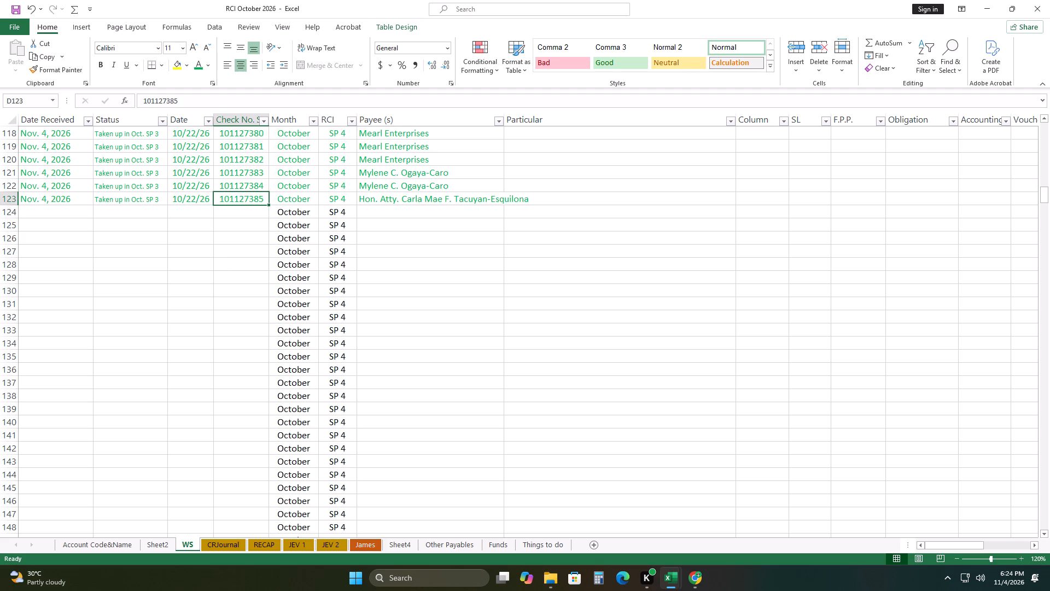
{"action": "left_click_drag", "start_coordinate": [267, 205], "coordinate": [269, 212]}
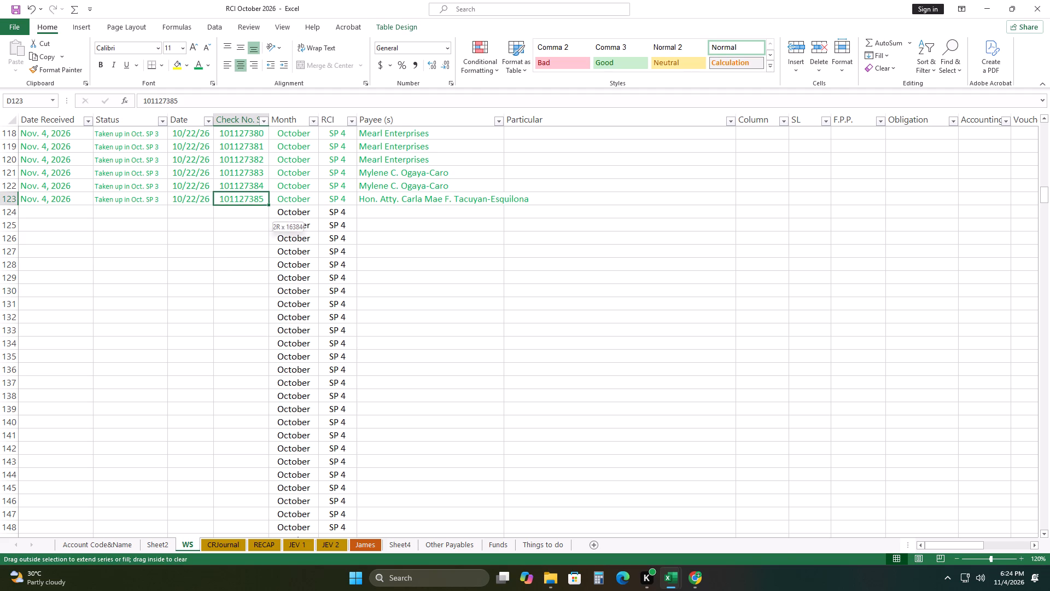
{"action": "left_click_drag", "start_coordinate": [269, 212], "coordinate": [270, 215]}
{"action": "left_click", "coordinate": [272, 227]}
{"action": "left_click", "coordinate": [305, 254]}
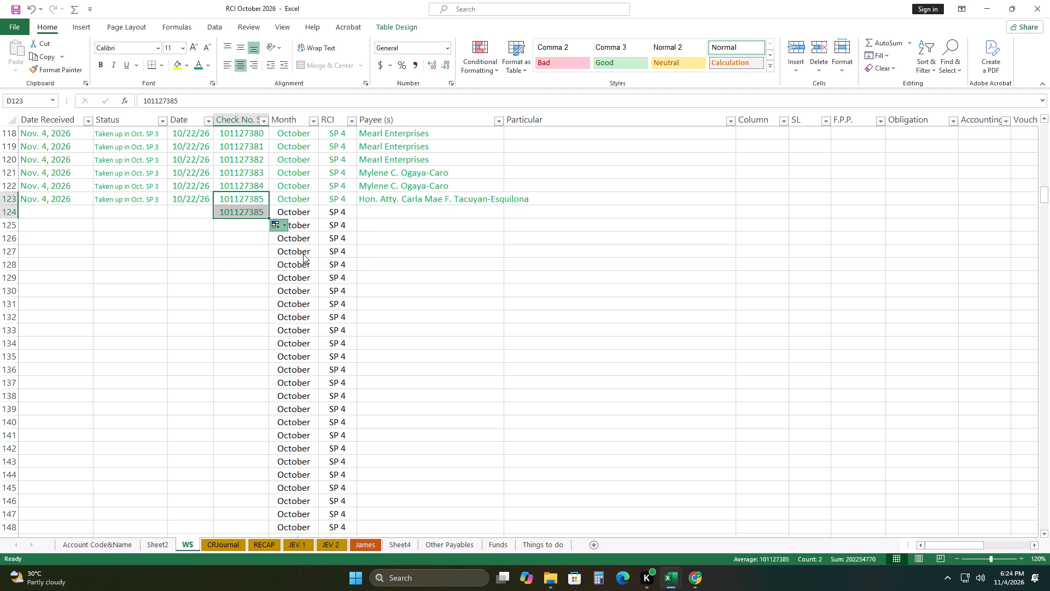
{"action": "left_click", "coordinate": [262, 269]}
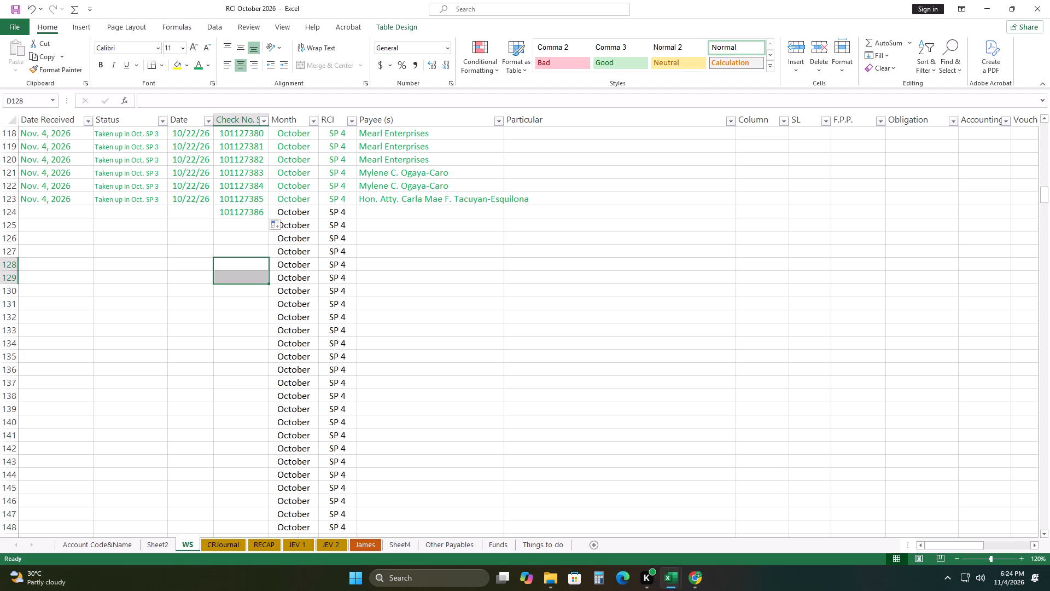
Copy the status Submitted on Oct. SP 4 from row 107 into rows 108 and 109.
{"action": "scroll", "coordinate": [197, 350], "scroll_direction": "up", "scroll_amount": 9}
{"action": "scroll", "coordinate": [205, 347], "scroll_direction": "down", "scroll_amount": 2}
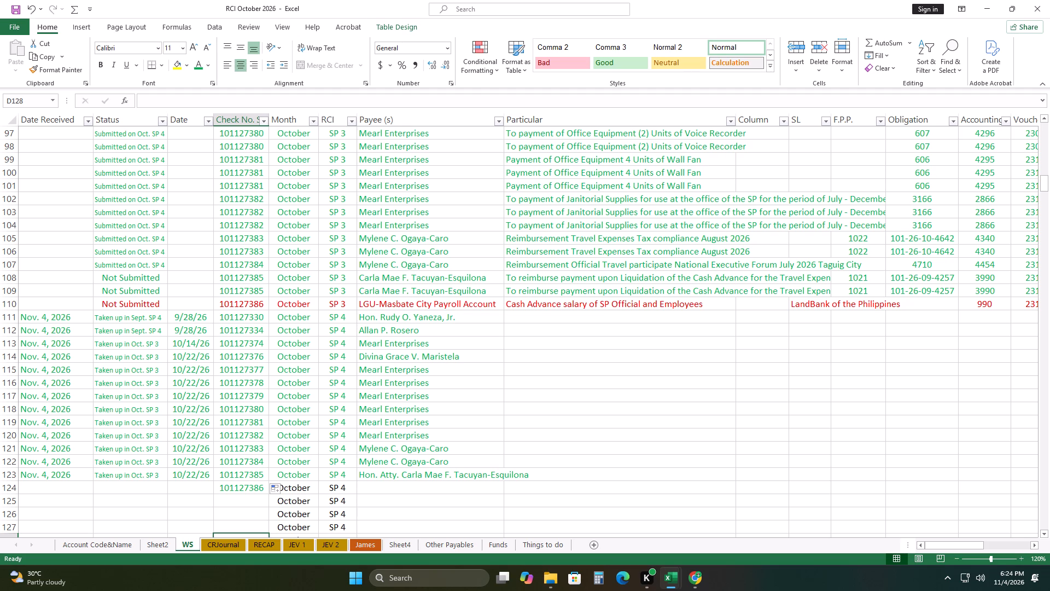
{"action": "left_click", "coordinate": [149, 264]}
{"action": "right_click", "coordinate": [150, 263]}
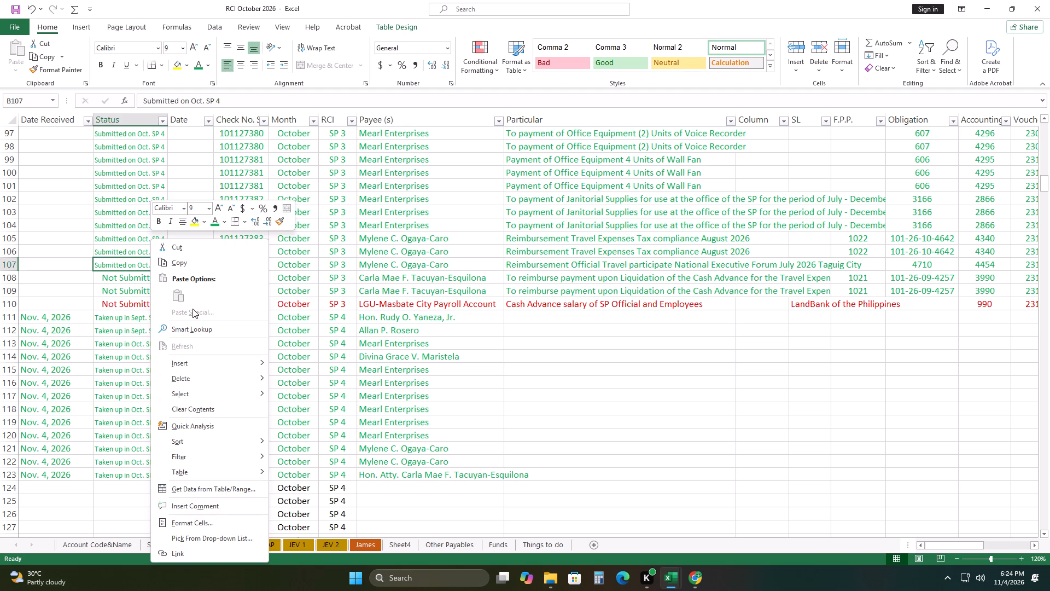
{"action": "left_click", "coordinate": [197, 264]}
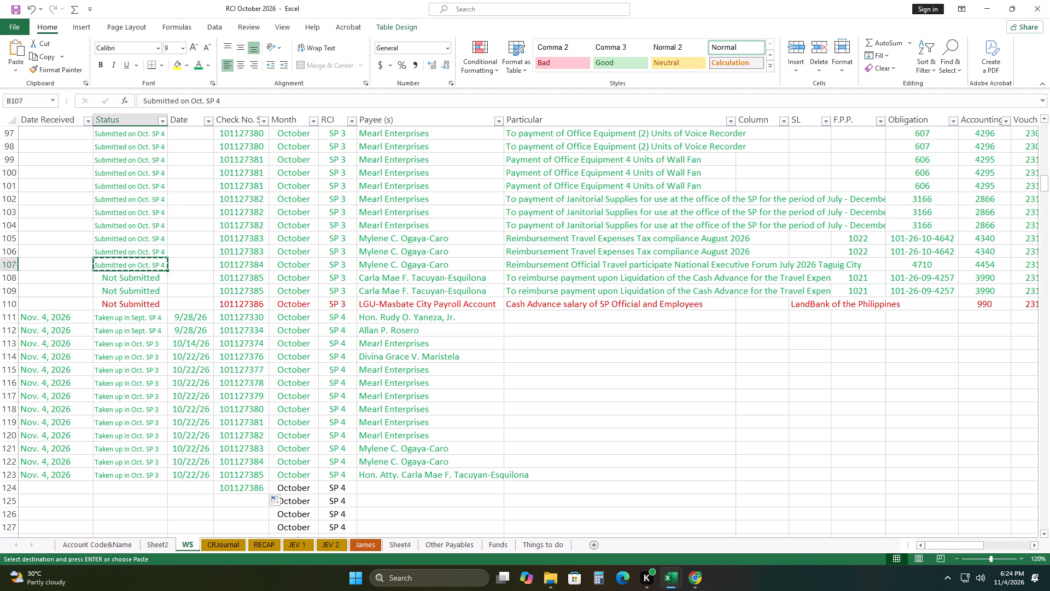
{"action": "left_click_drag", "start_coordinate": [143, 280], "coordinate": [145, 291]}
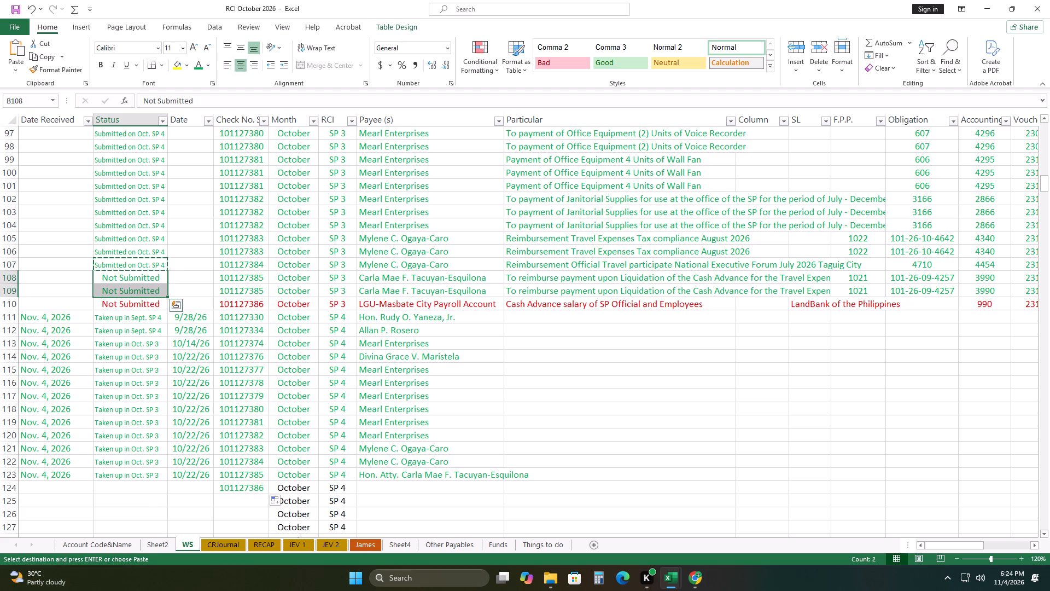
{"action": "right_click", "coordinate": [147, 291]}
{"action": "left_click", "coordinate": [174, 299]}
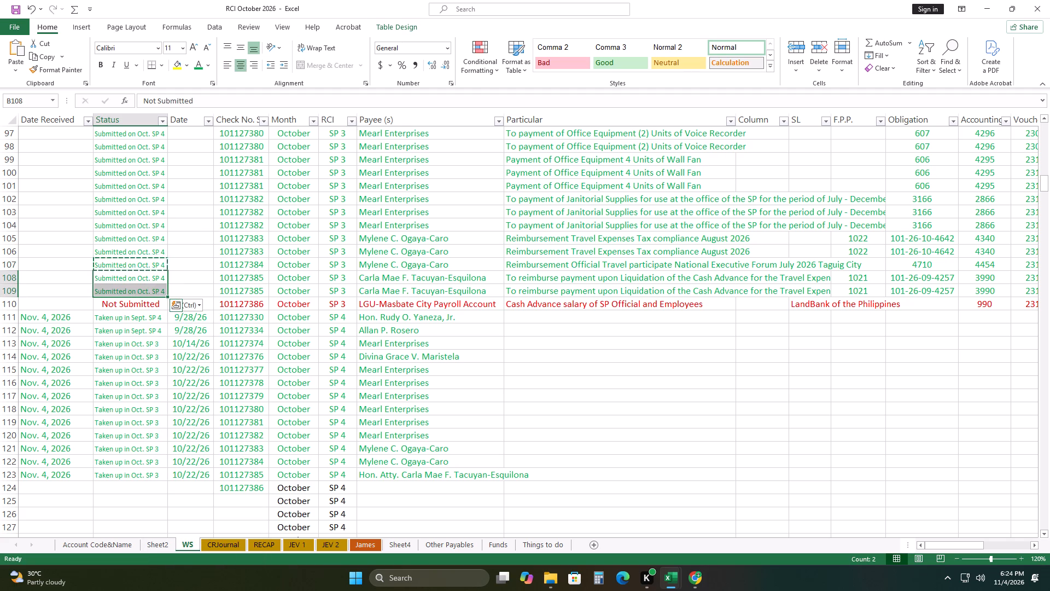
{"action": "left_click", "coordinate": [137, 335]}
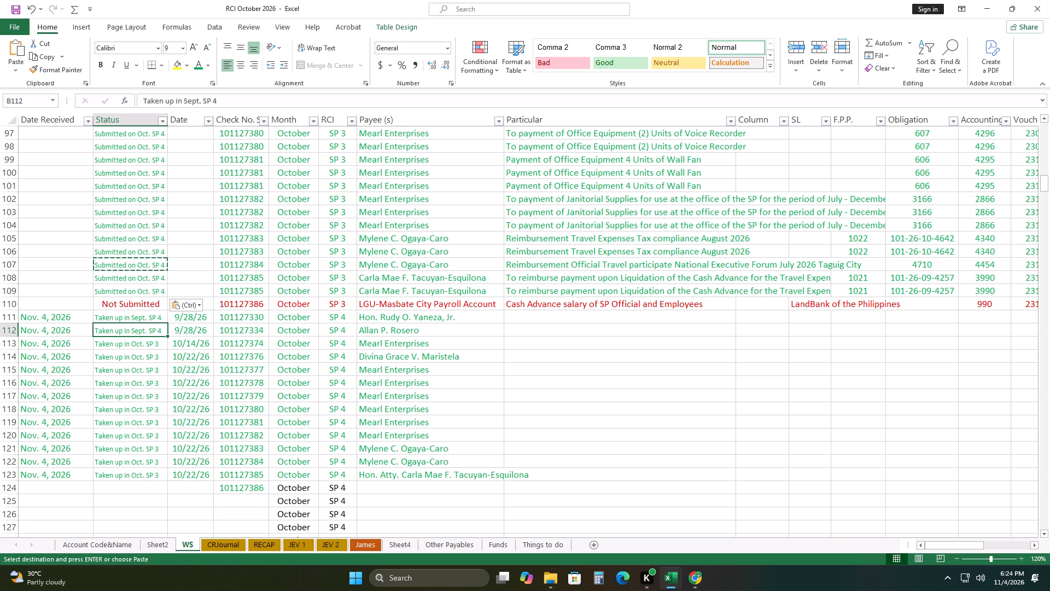
Check row 110's debit and credit entries and copy the status Submitted on Oct. SP 4 from row 109 into it.
{"action": "left_click", "coordinate": [7, 301]}
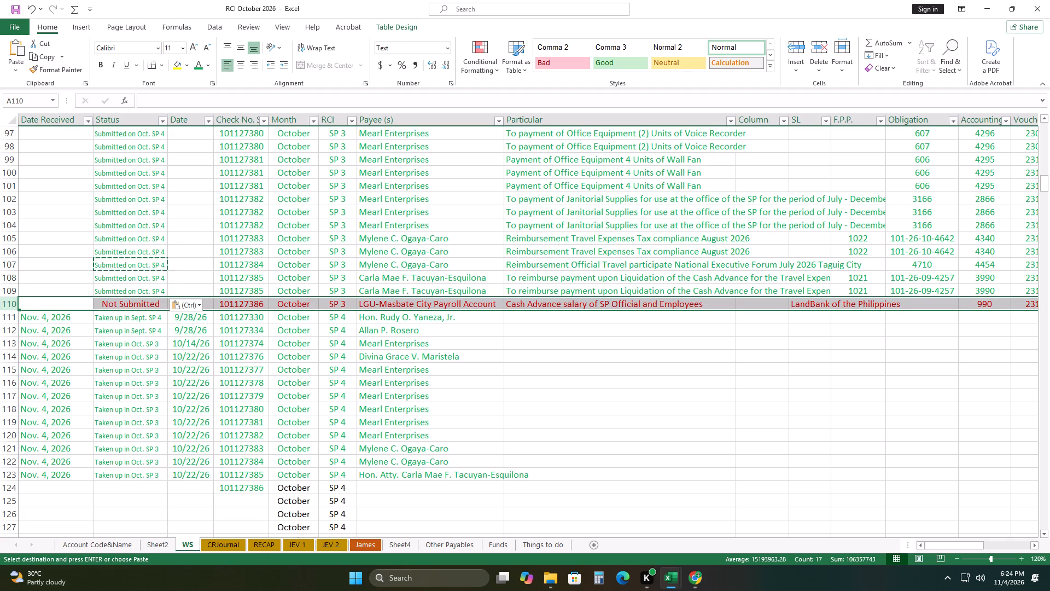
{"action": "left_click_drag", "start_coordinate": [952, 544], "coordinate": [1008, 543]}
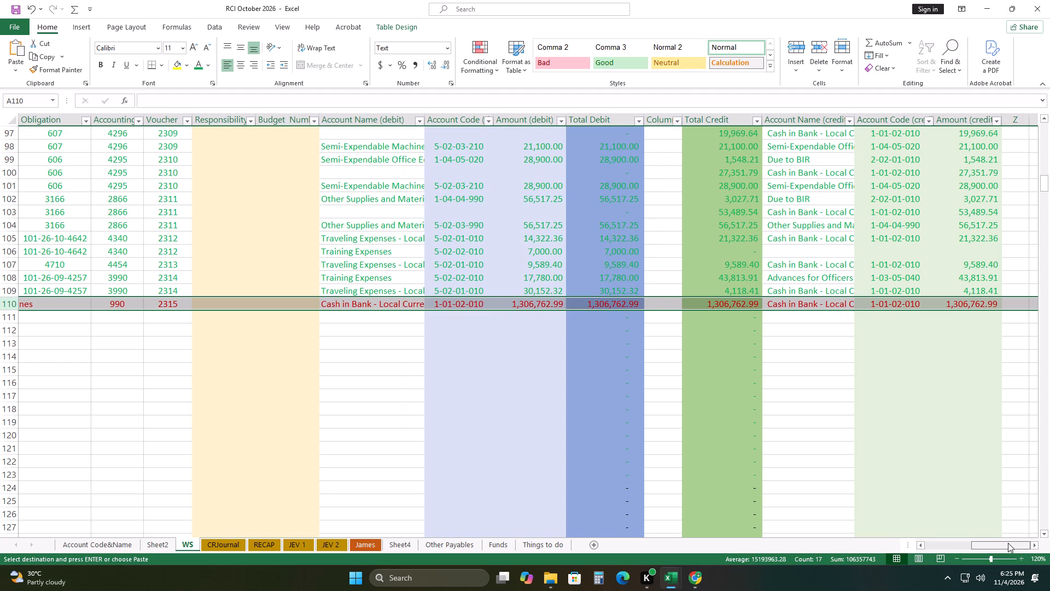
{"action": "left_click_drag", "start_coordinate": [1008, 543], "coordinate": [1009, 543]}
{"action": "left_click_drag", "start_coordinate": [1009, 543], "coordinate": [787, 542]}
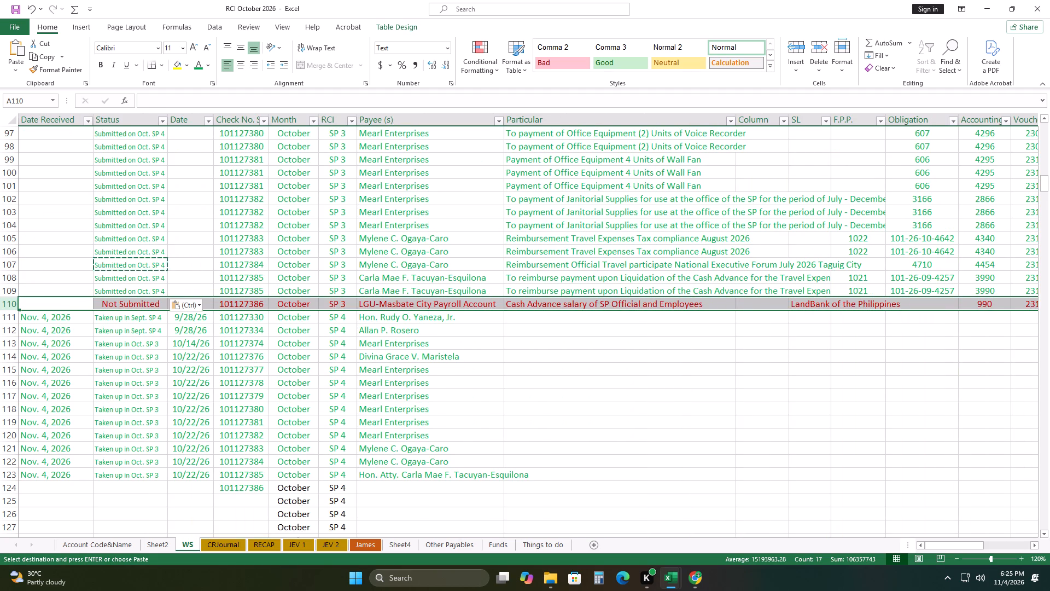
{"action": "left_click", "coordinate": [138, 293]}
{"action": "right_click", "coordinate": [138, 293]}
{"action": "left_click", "coordinate": [188, 263]}
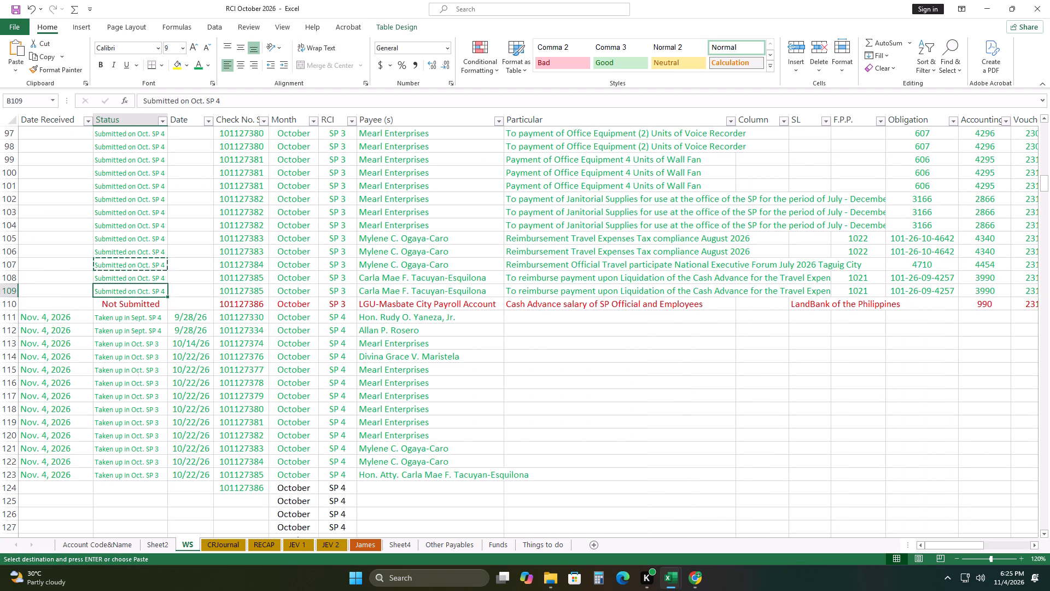
{"action": "right_click", "coordinate": [127, 304]}
{"action": "left_click", "coordinate": [154, 294]}
{"action": "left_click", "coordinate": [147, 346]}
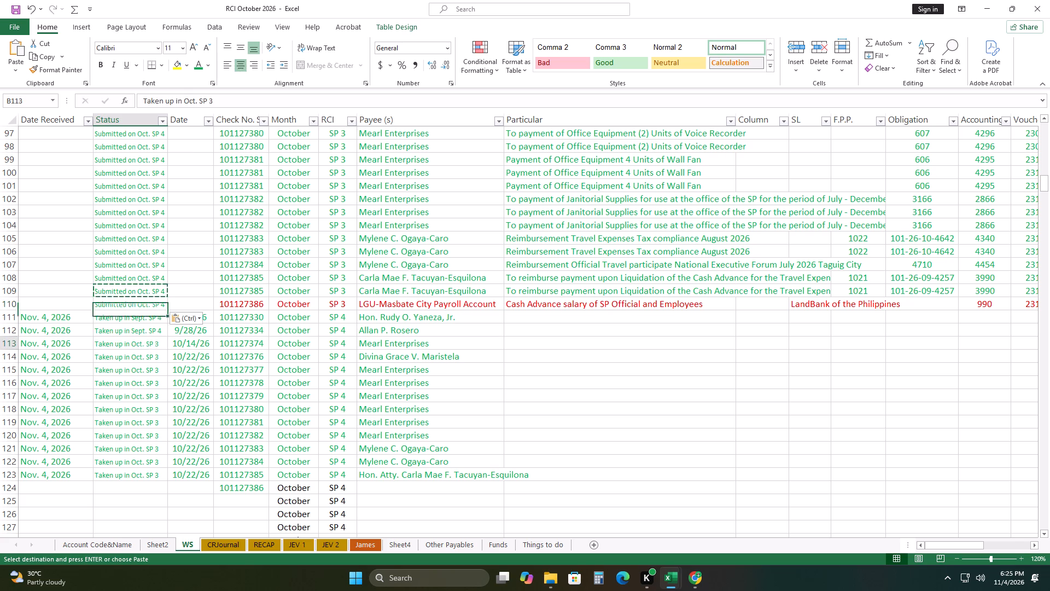
Set the font colour of the entire row 110 to green.
{"action": "left_click", "coordinate": [8, 304]}
{"action": "right_click", "coordinate": [8, 304]}
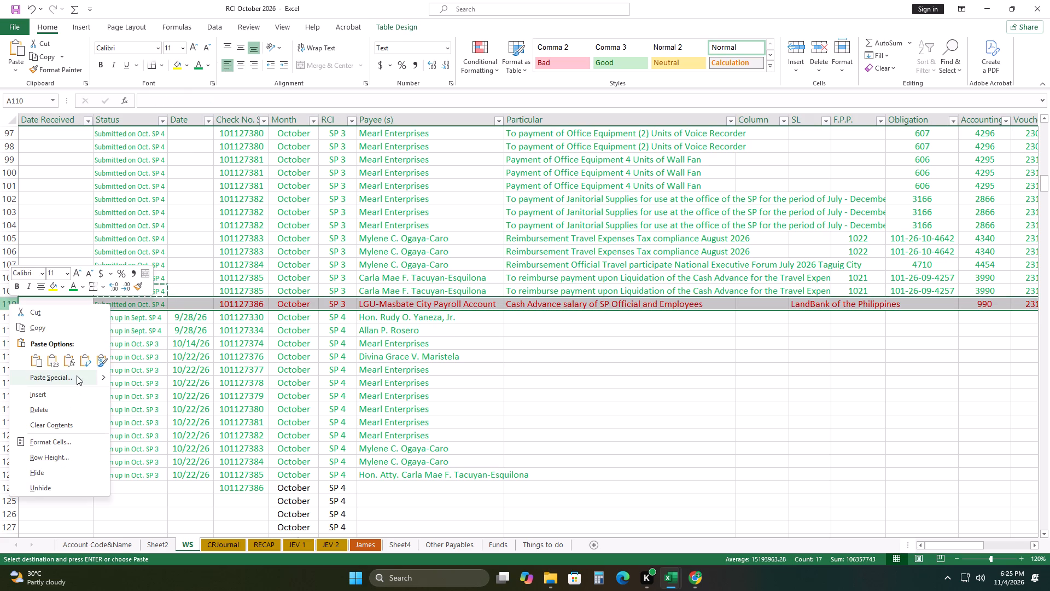
{"action": "left_click", "coordinate": [72, 289]}
{"action": "left_click_drag", "start_coordinate": [300, 386], "coordinate": [313, 389]}
Review the statuses and check numbers of the October SP 3 rows against the SP 4 rows below them.
{"action": "scroll", "coordinate": [480, 467], "scroll_direction": "up", "scroll_amount": 5}
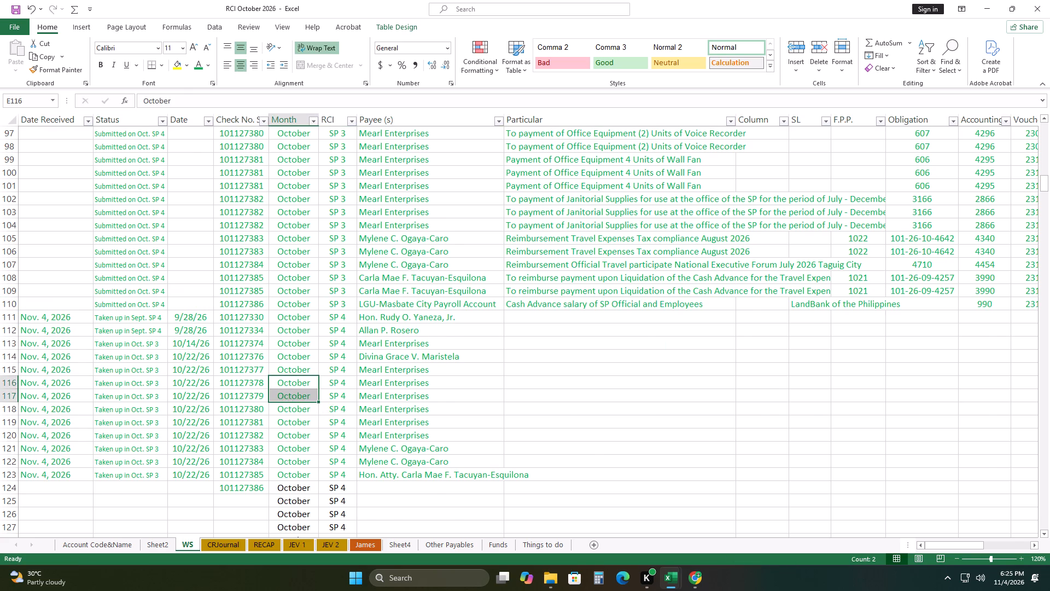
{"action": "scroll", "coordinate": [479, 471], "scroll_direction": "down", "scroll_amount": 8}
{"action": "scroll", "coordinate": [482, 490], "scroll_direction": "up", "scroll_amount": 4}
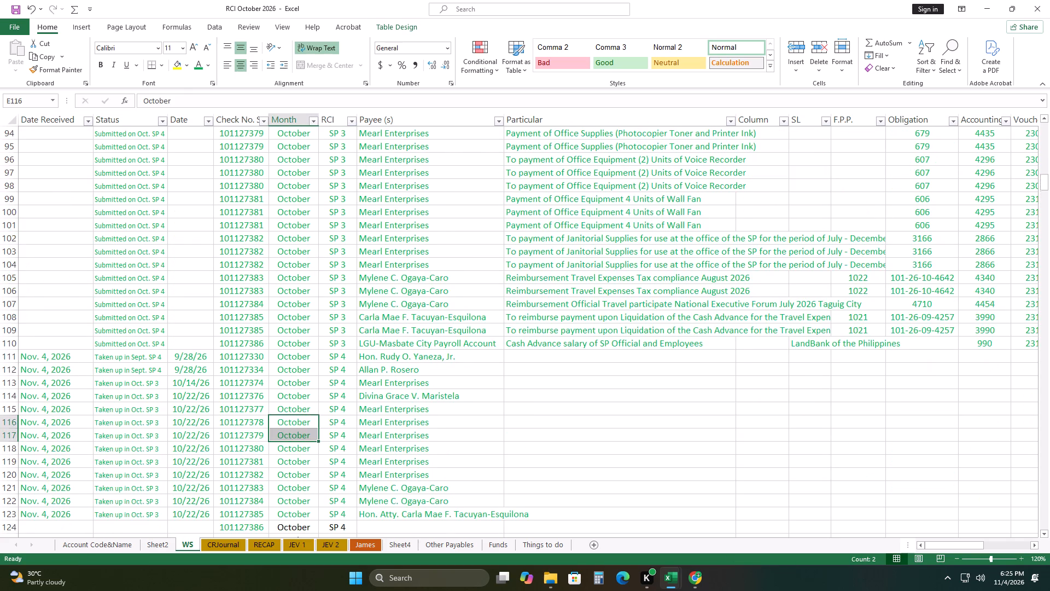
{"action": "scroll", "coordinate": [472, 496], "scroll_direction": "down", "scroll_amount": 3}
{"action": "scroll", "coordinate": [465, 509], "scroll_direction": "up", "scroll_amount": 8}
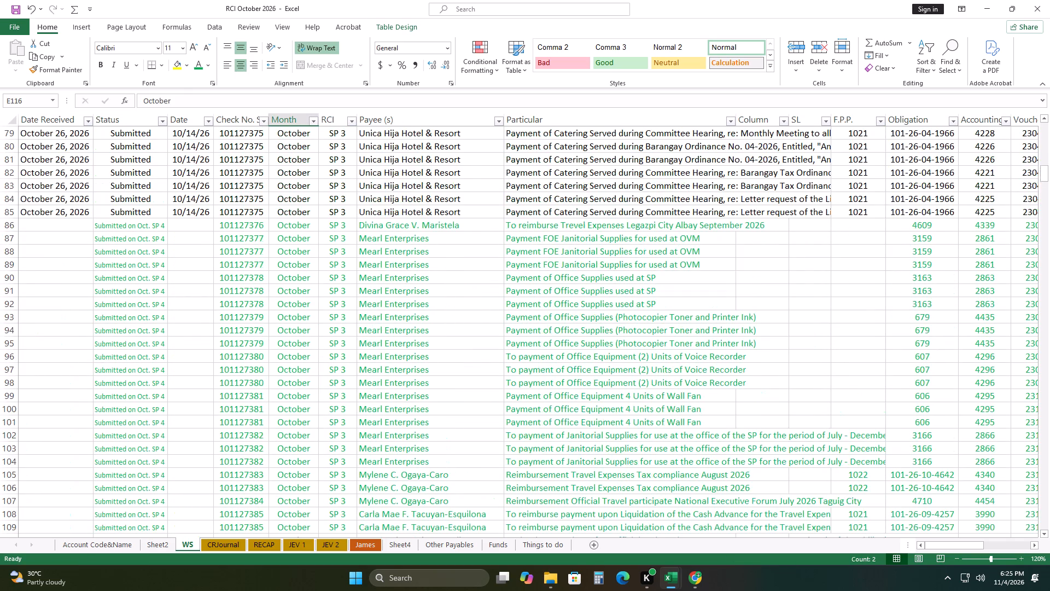
{"action": "scroll", "coordinate": [469, 514], "scroll_direction": "down", "scroll_amount": 8}
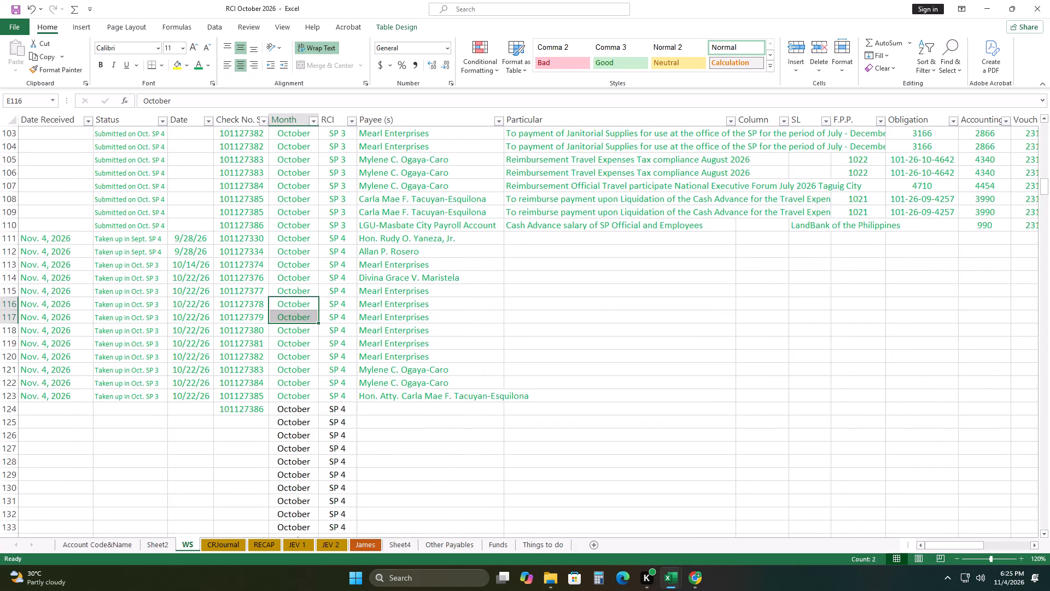
{"action": "scroll", "coordinate": [471, 517], "scroll_direction": "up", "scroll_amount": 4}
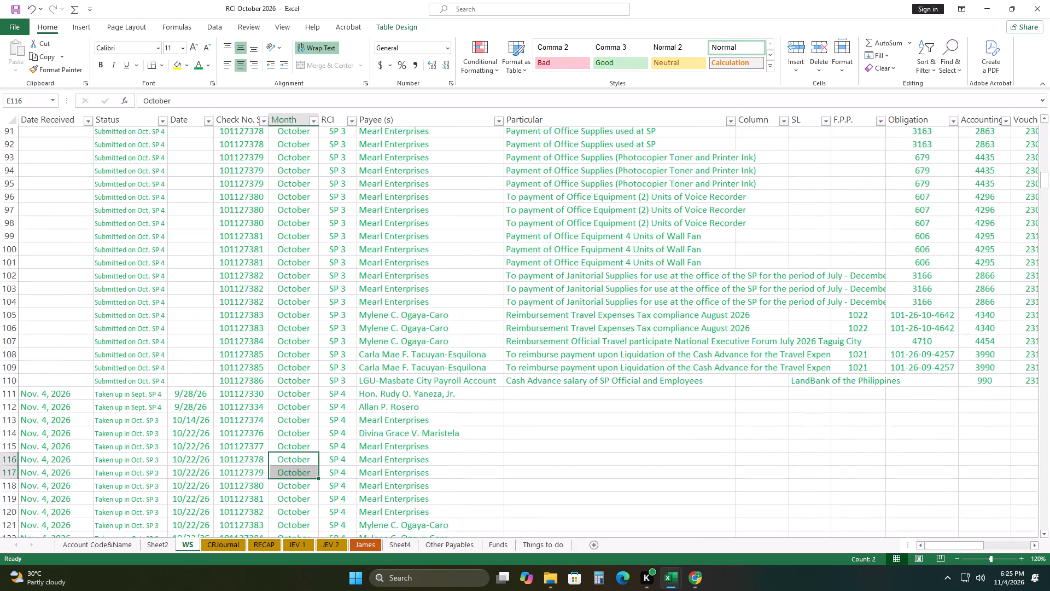
{"action": "scroll", "coordinate": [471, 517], "scroll_direction": "up", "scroll_amount": 5}
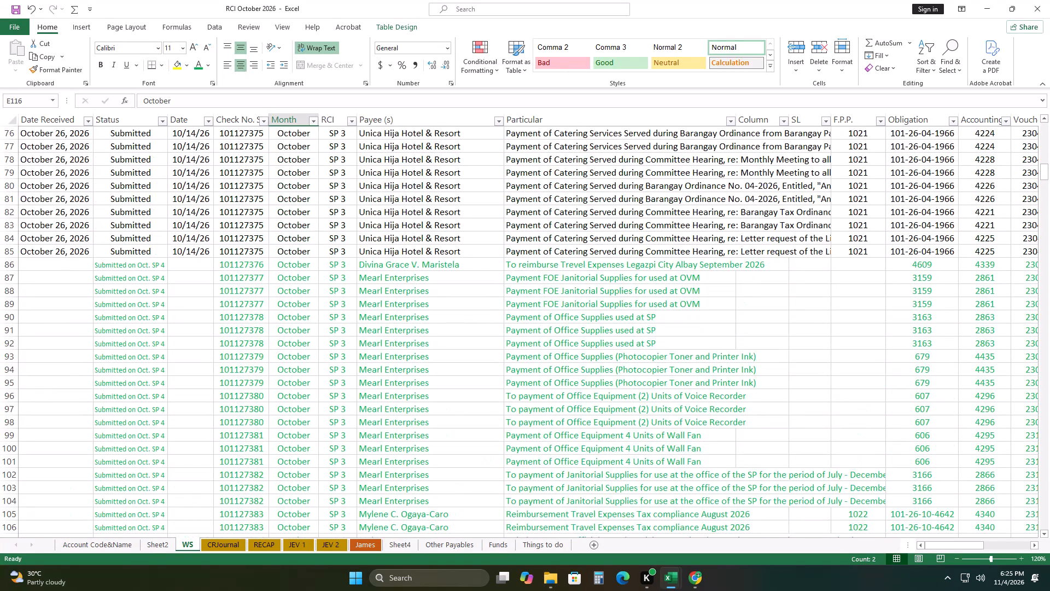
Copy row 123's date received Nov. 4, 2026, status Taken up in Oct. SP 3 and date 10/22/26 into row 124.
{"action": "scroll", "coordinate": [472, 517], "scroll_direction": "down", "scroll_amount": 10}
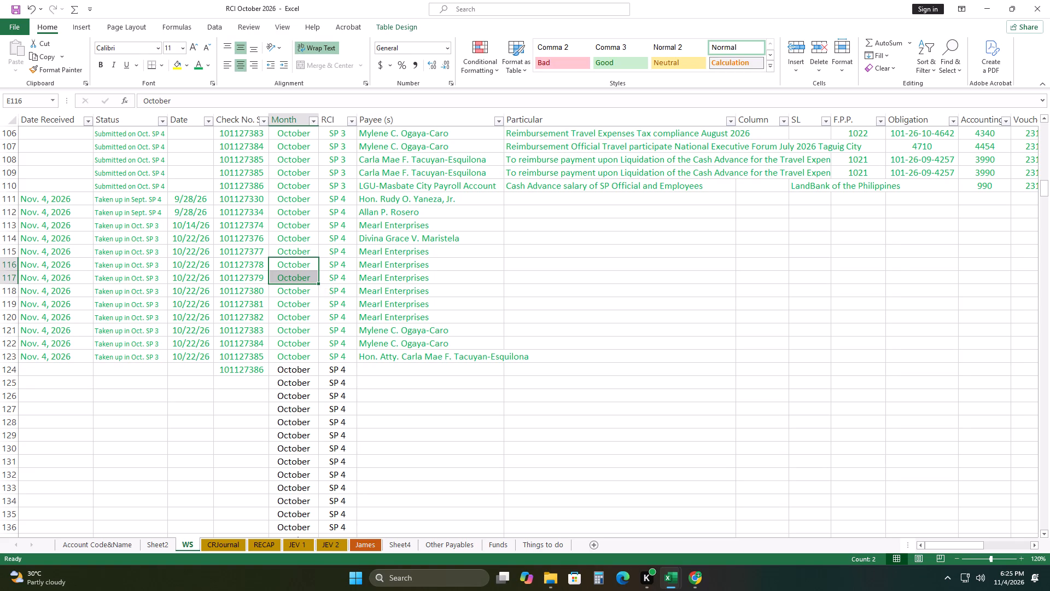
{"action": "left_click_drag", "start_coordinate": [58, 356], "coordinate": [183, 356]}
{"action": "right_click", "coordinate": [183, 356]}
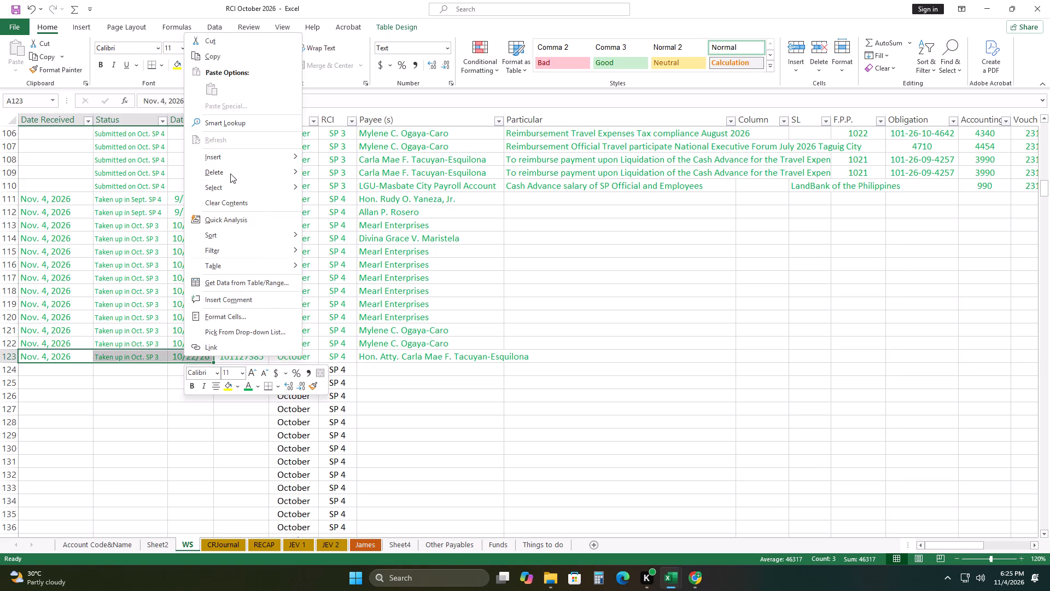
{"action": "left_click", "coordinate": [218, 56]}
{"action": "left_click", "coordinate": [68, 371]}
{"action": "right_click", "coordinate": [68, 370]}
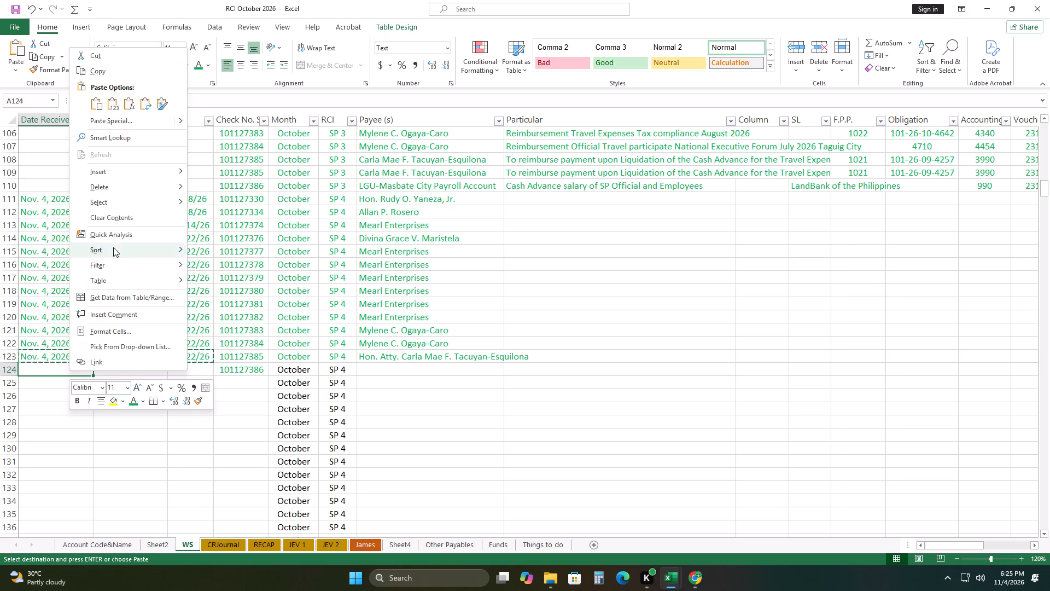
{"action": "left_click", "coordinate": [97, 108]}
{"action": "left_click", "coordinate": [421, 415]}
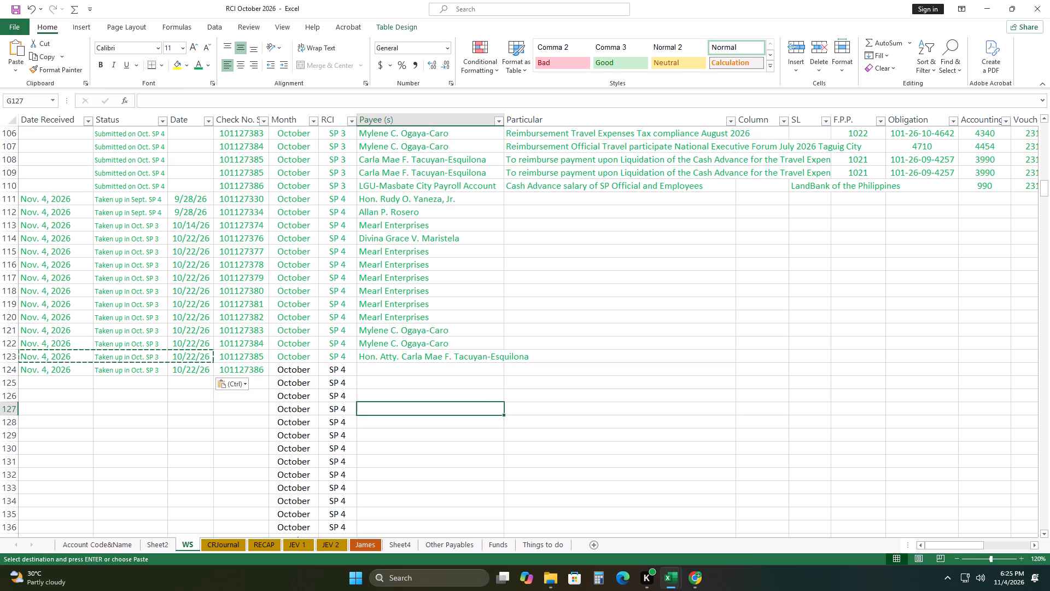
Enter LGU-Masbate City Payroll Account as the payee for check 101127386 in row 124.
{"action": "left_click", "coordinate": [407, 368]}
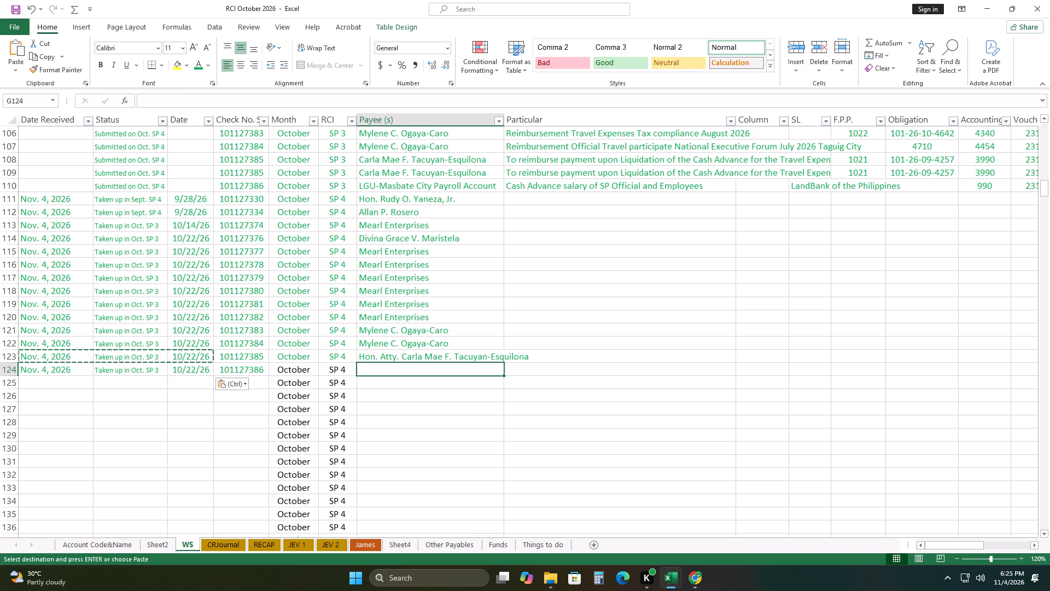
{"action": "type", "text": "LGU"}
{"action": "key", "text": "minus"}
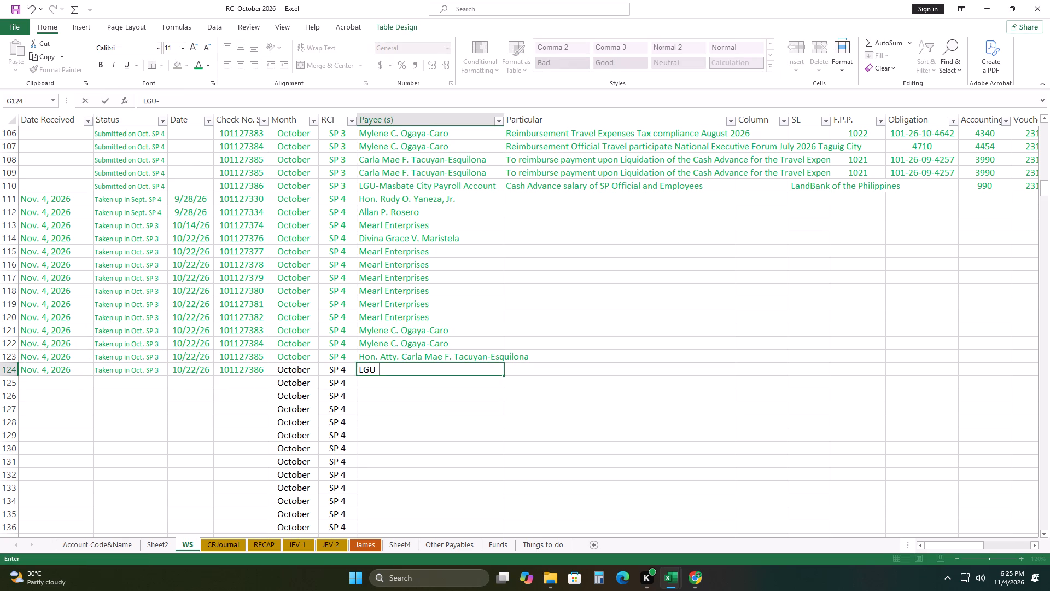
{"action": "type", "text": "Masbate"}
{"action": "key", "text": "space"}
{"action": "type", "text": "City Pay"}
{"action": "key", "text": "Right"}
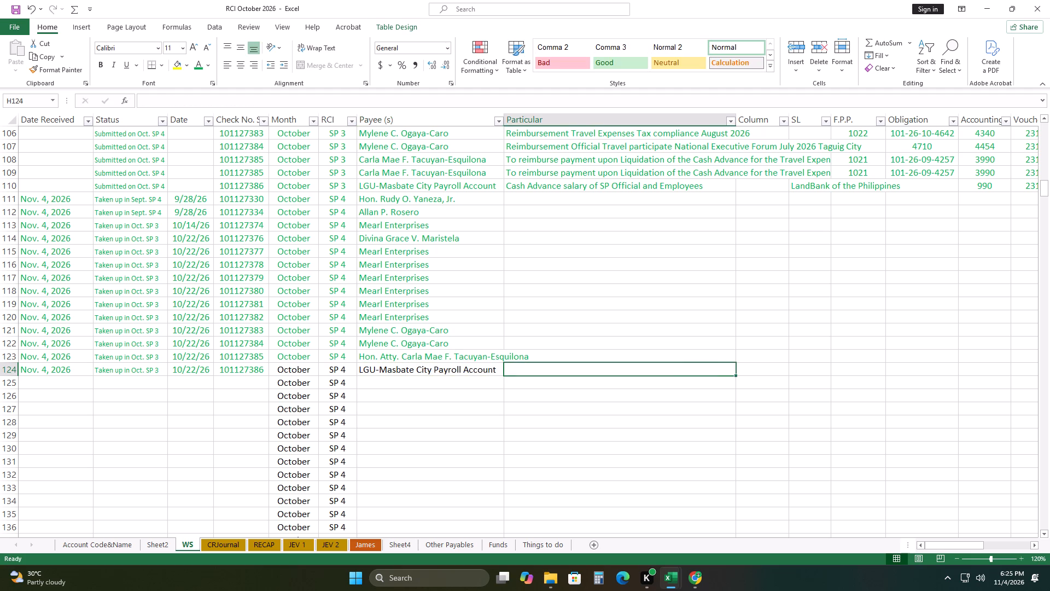
Set the font colour of the entire row 124 to green.
{"action": "right_click", "coordinate": [10, 369]}
{"action": "left_click", "coordinate": [73, 351]}
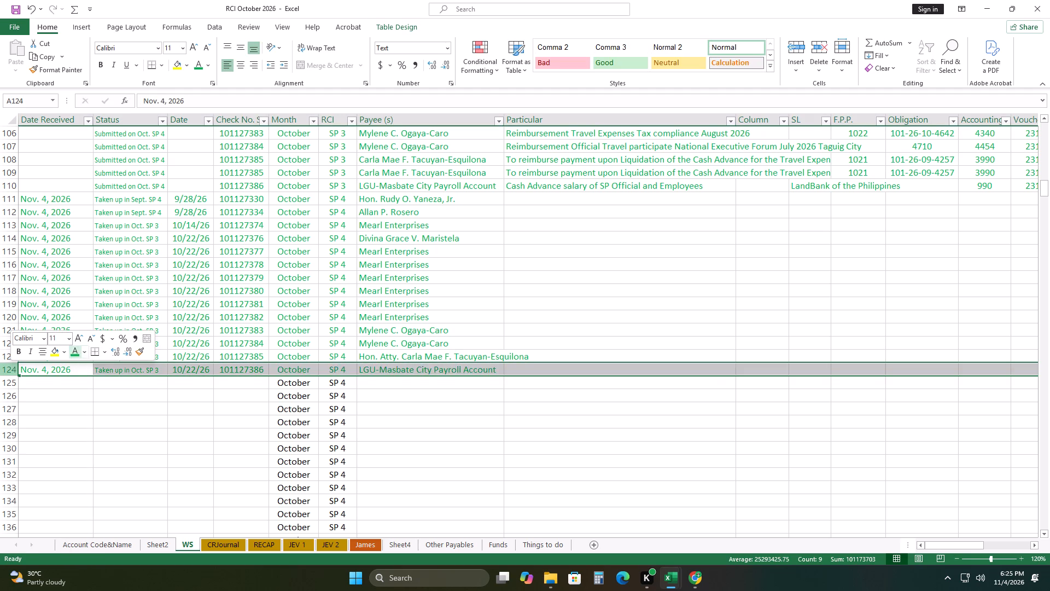
{"action": "left_click_drag", "start_coordinate": [154, 440], "coordinate": [163, 444]}
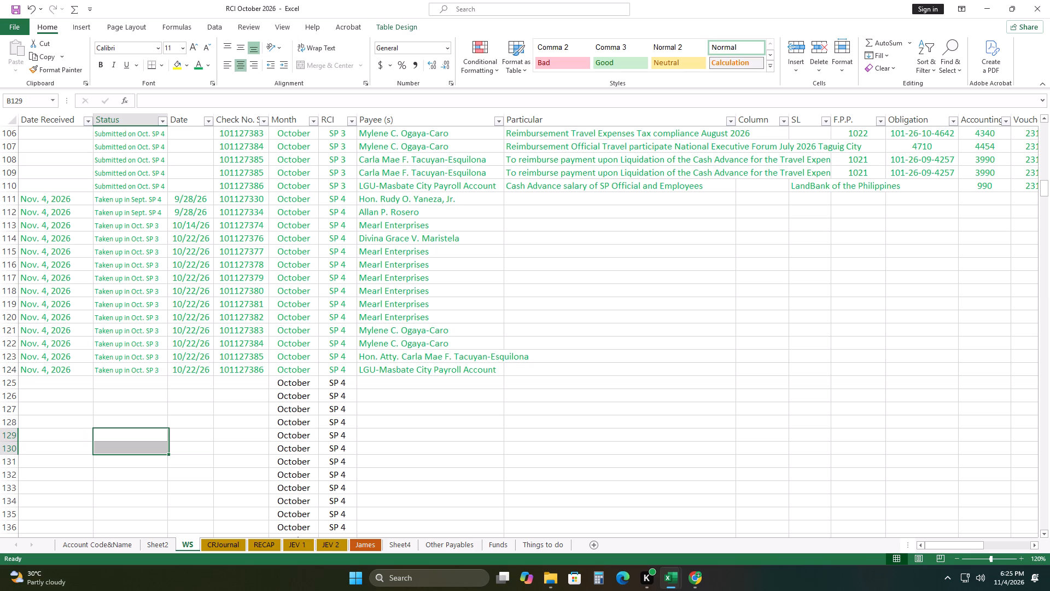
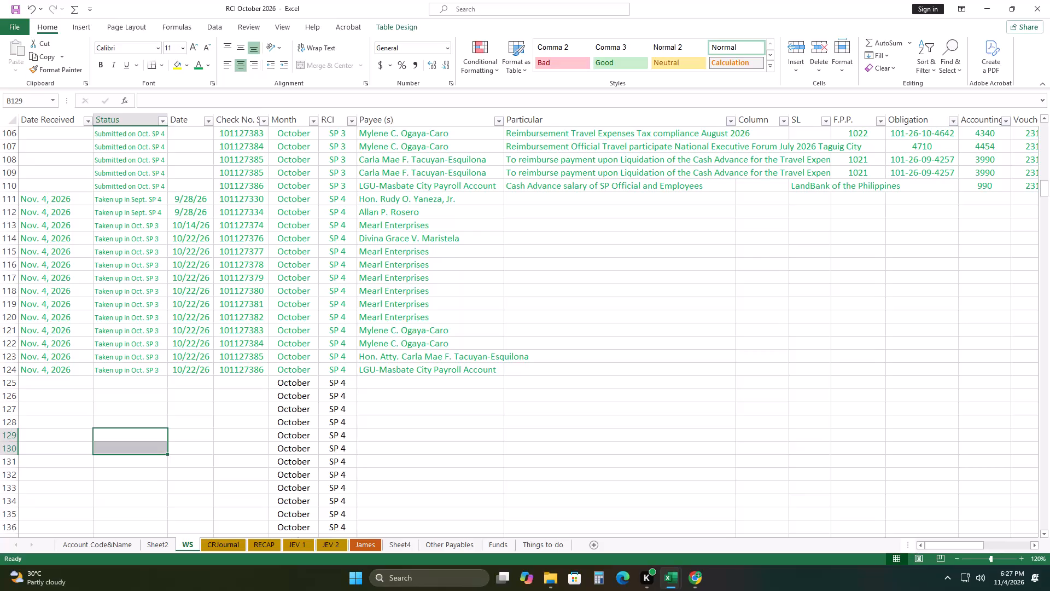
Set the font colour of the entire SP 4 rows 111 to 124 to the standard red.
{"action": "scroll", "coordinate": [316, 355], "scroll_direction": "up", "scroll_amount": 5}
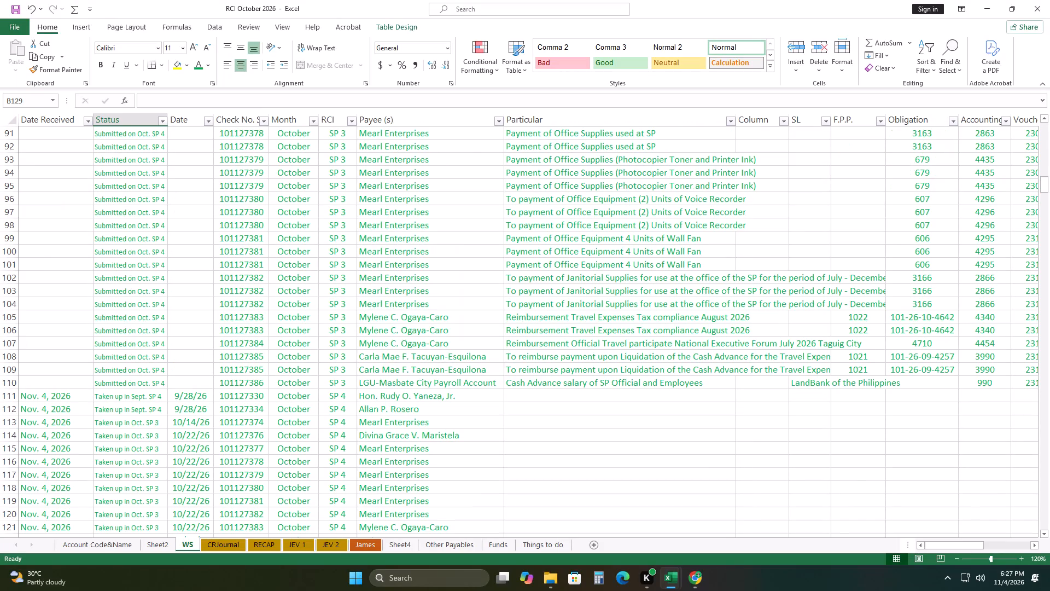
{"action": "scroll", "coordinate": [331, 355], "scroll_direction": "down", "scroll_amount": 3}
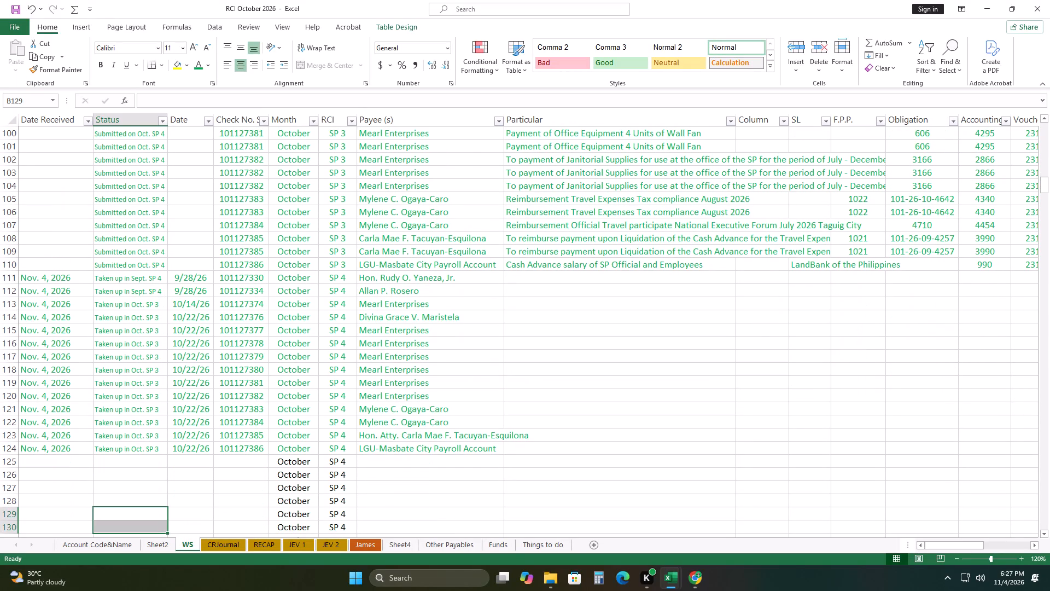
{"action": "scroll", "coordinate": [404, 326], "scroll_direction": "down", "scroll_amount": 1}
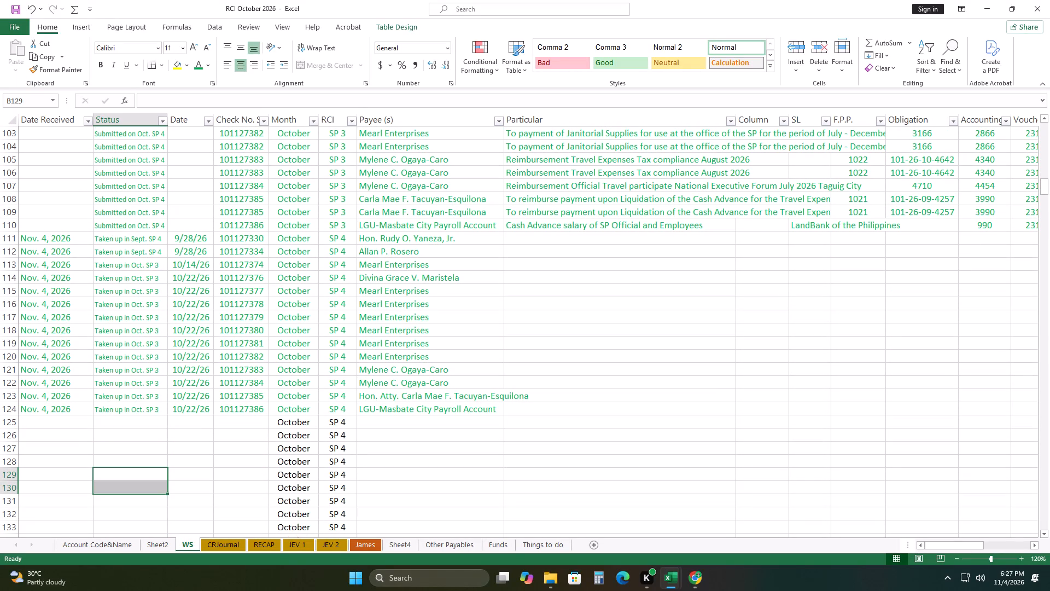
{"action": "left_click_drag", "start_coordinate": [10, 239], "coordinate": [2, 400]}
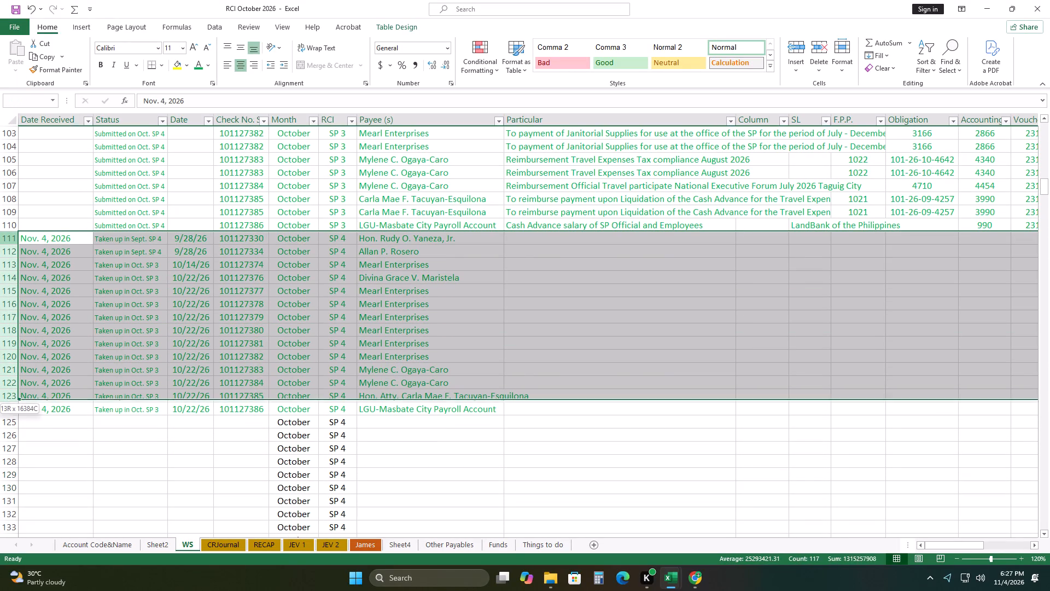
{"action": "left_click_drag", "start_coordinate": [2, 400], "coordinate": [0, 418]}
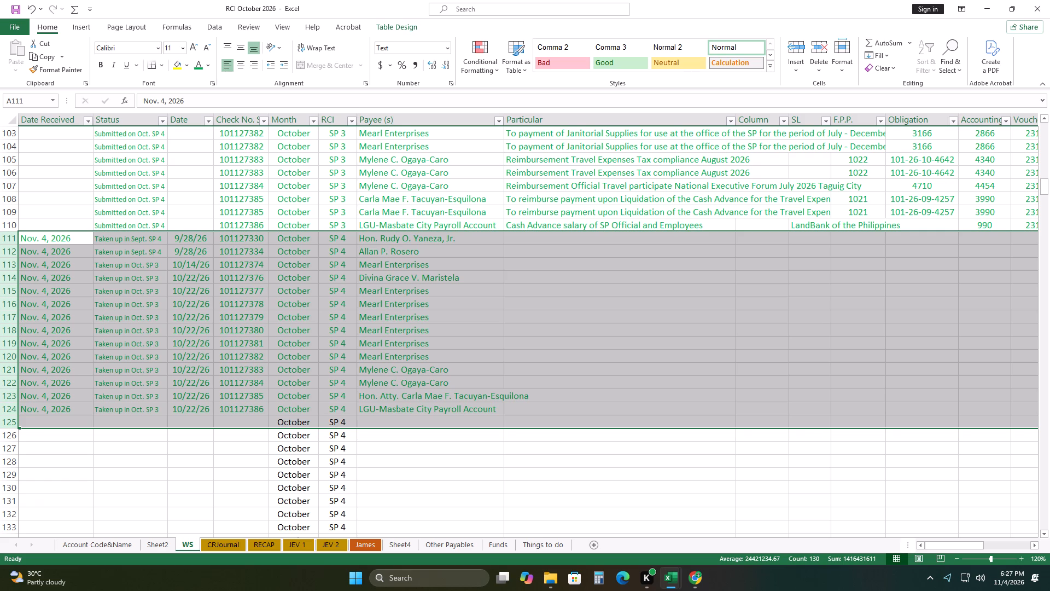
{"action": "left_click_drag", "start_coordinate": [8, 235], "coordinate": [19, 404]}
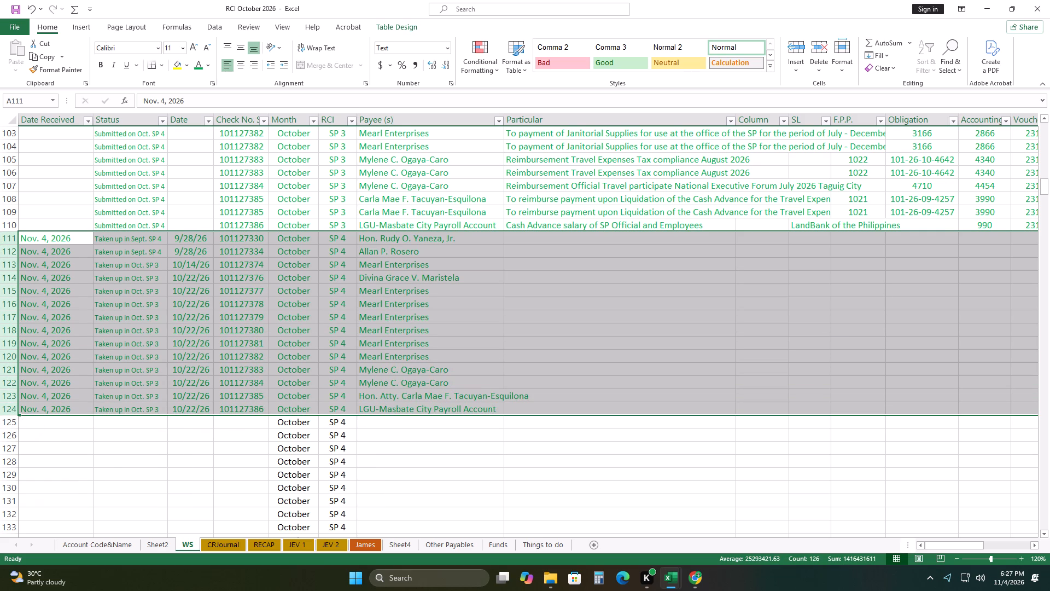
{"action": "right_click", "coordinate": [78, 343]}
{"action": "left_click", "coordinate": [153, 323]}
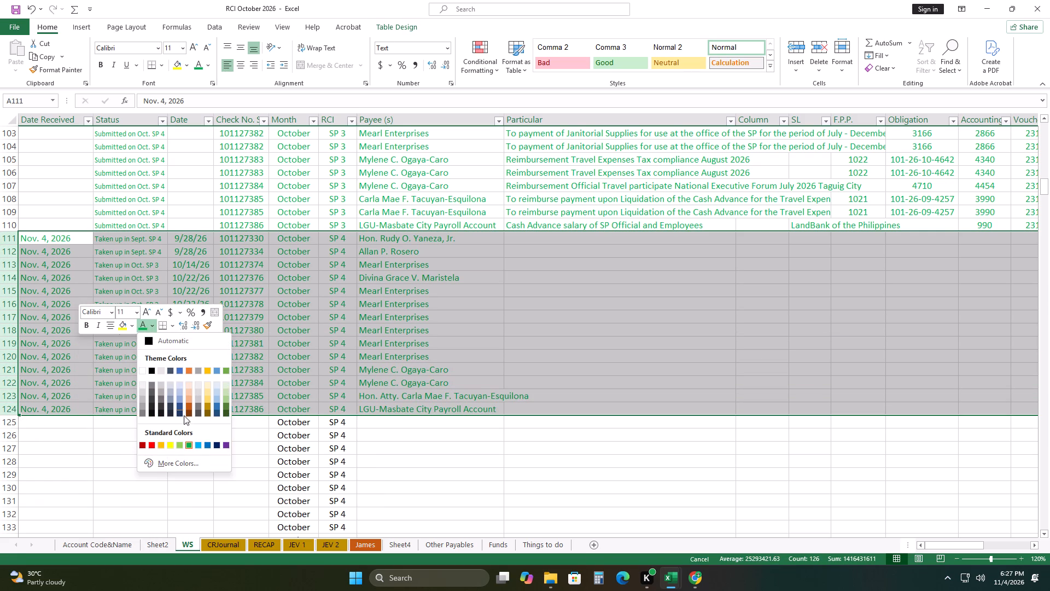
{"action": "left_click", "coordinate": [151, 446]}
{"action": "left_click", "coordinate": [382, 332]}
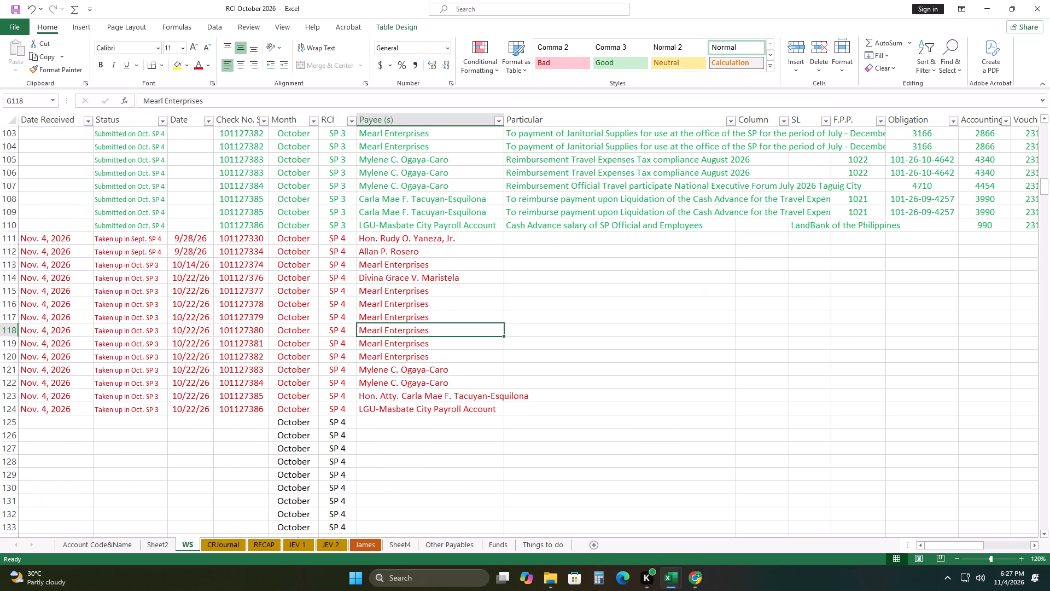
{"action": "scroll", "coordinate": [324, 332], "scroll_direction": "down", "scroll_amount": 1}
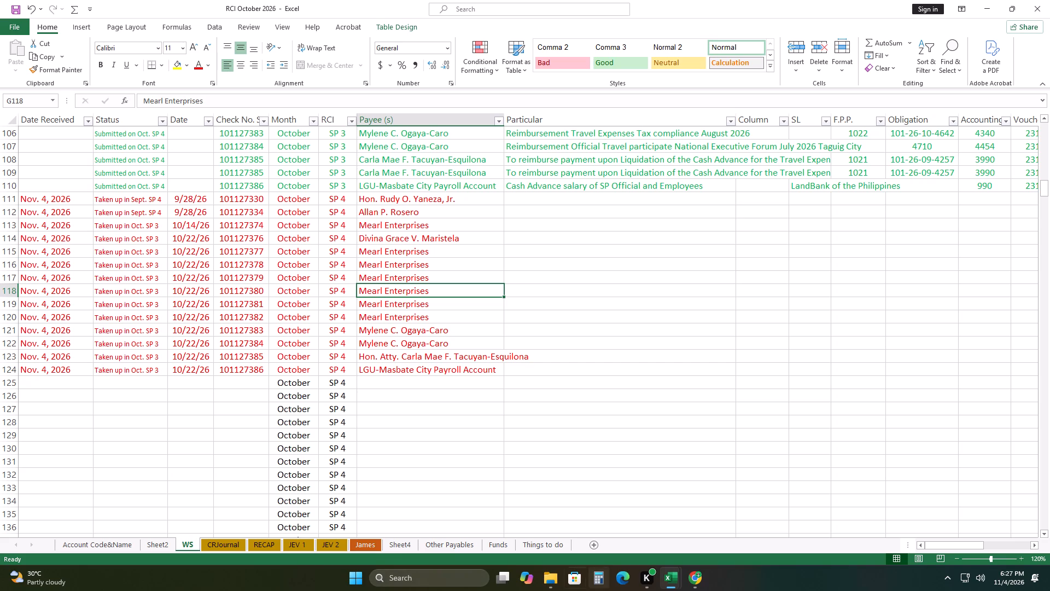
{"action": "left_click", "coordinate": [256, 199]}
{"action": "right_click", "coordinate": [256, 199]}
{"action": "left_click", "coordinate": [304, 222]}
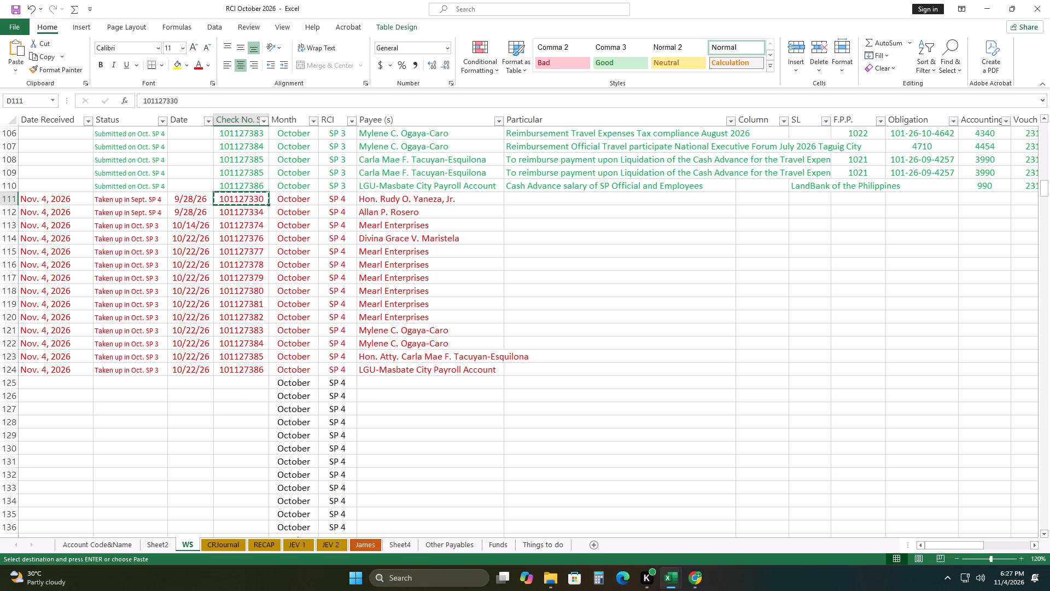
{"action": "left_click", "coordinate": [678, 581]}
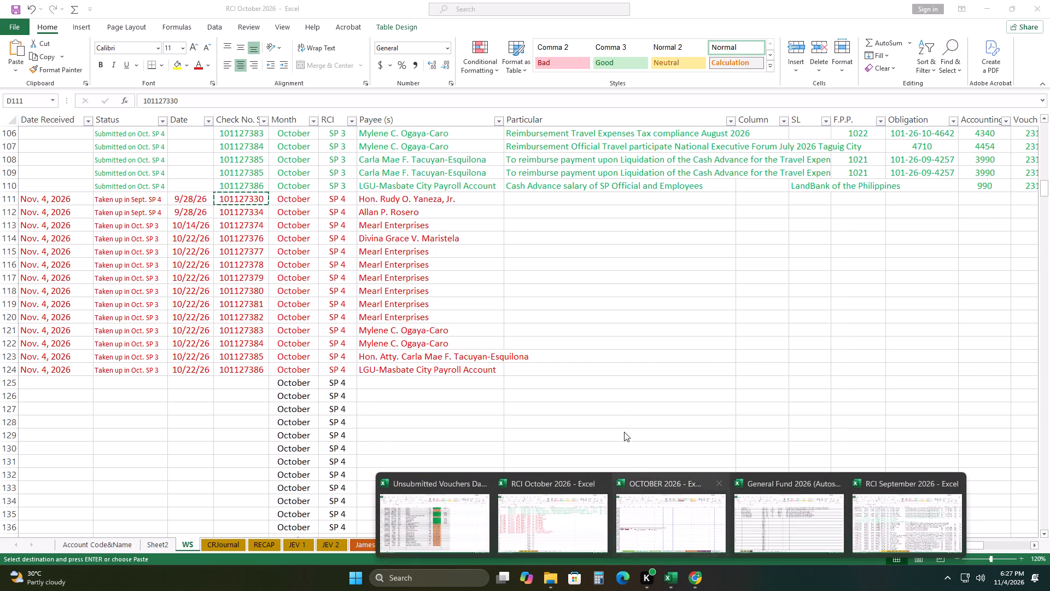
{"action": "left_click", "coordinate": [618, 365]}
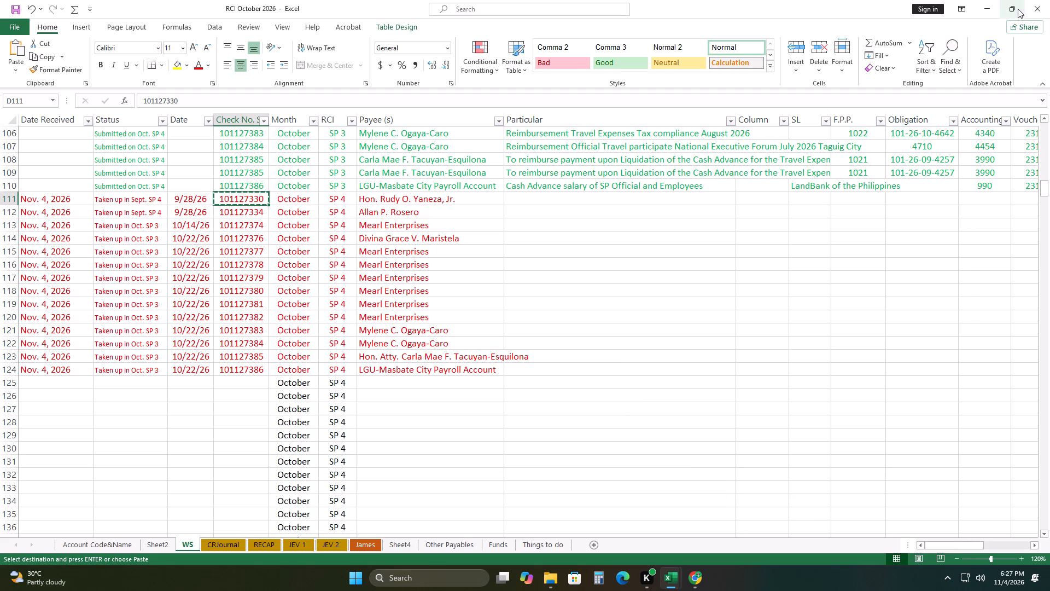
{"action": "left_click", "coordinate": [911, 86]}
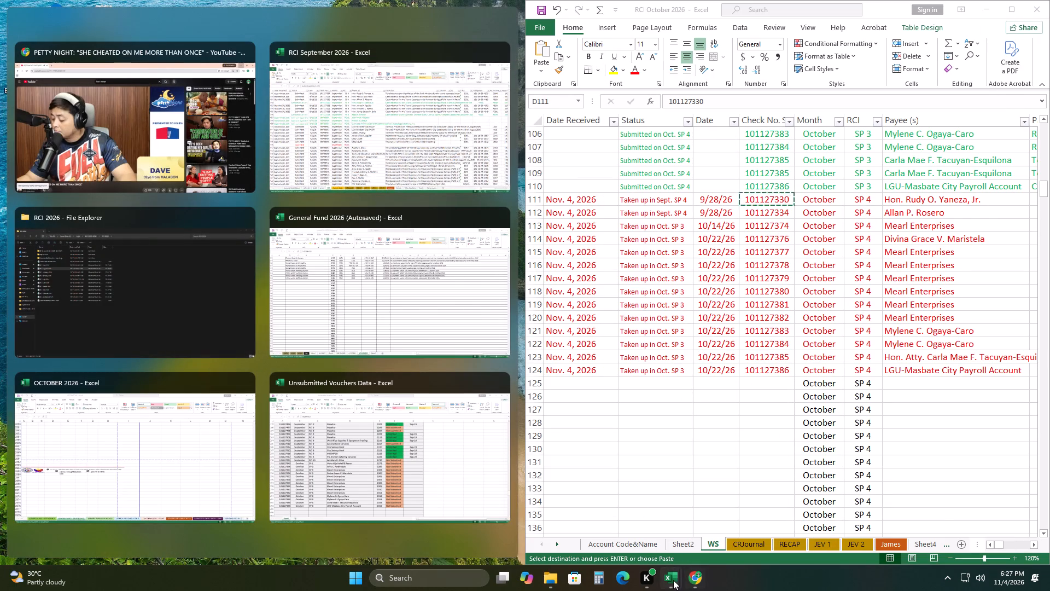
{"action": "left_click", "coordinate": [673, 580]}
{"action": "left_click", "coordinate": [463, 523]}
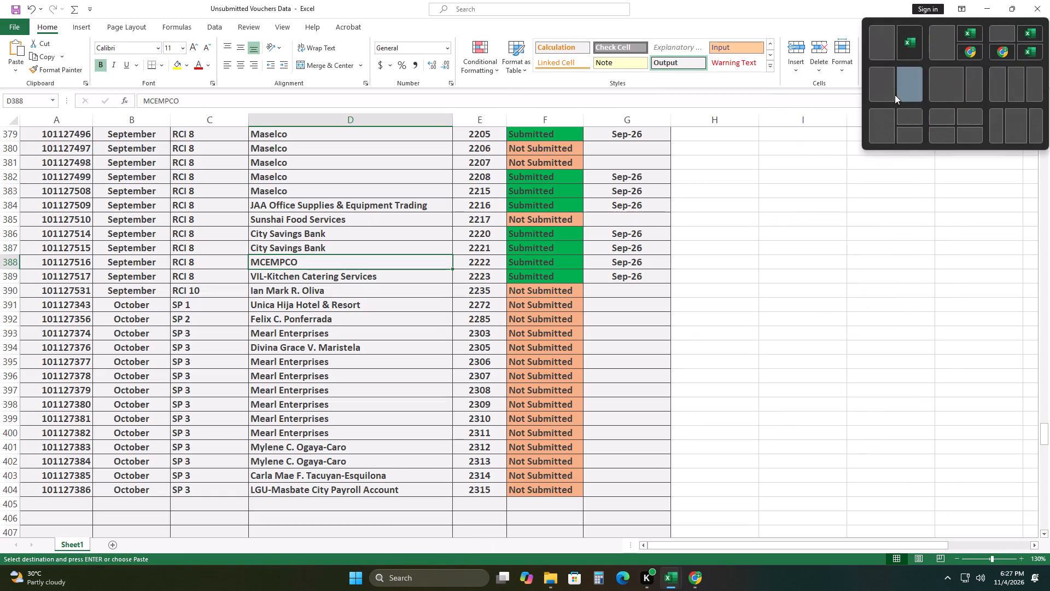
{"action": "left_click", "coordinate": [882, 94]}
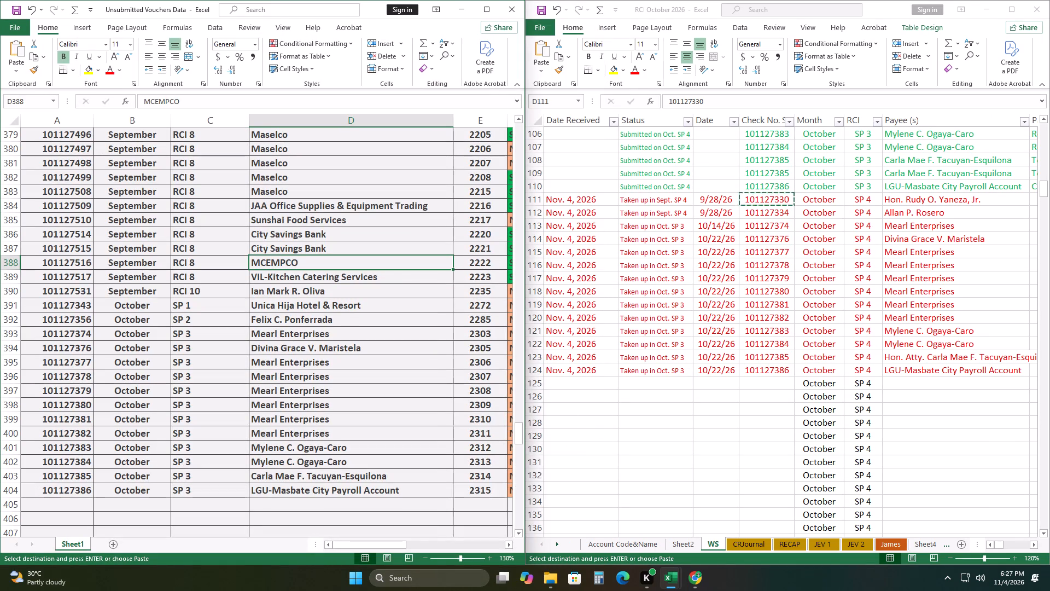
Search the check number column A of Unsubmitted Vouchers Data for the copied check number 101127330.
{"action": "left_click", "coordinate": [349, 355]}
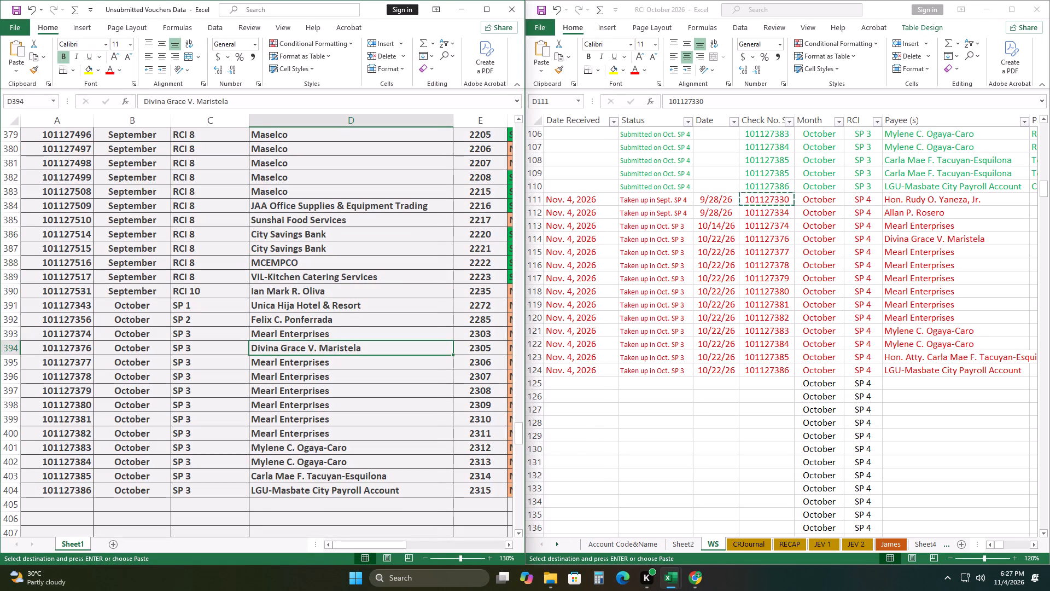
{"action": "key", "text": "ctrl+f"}
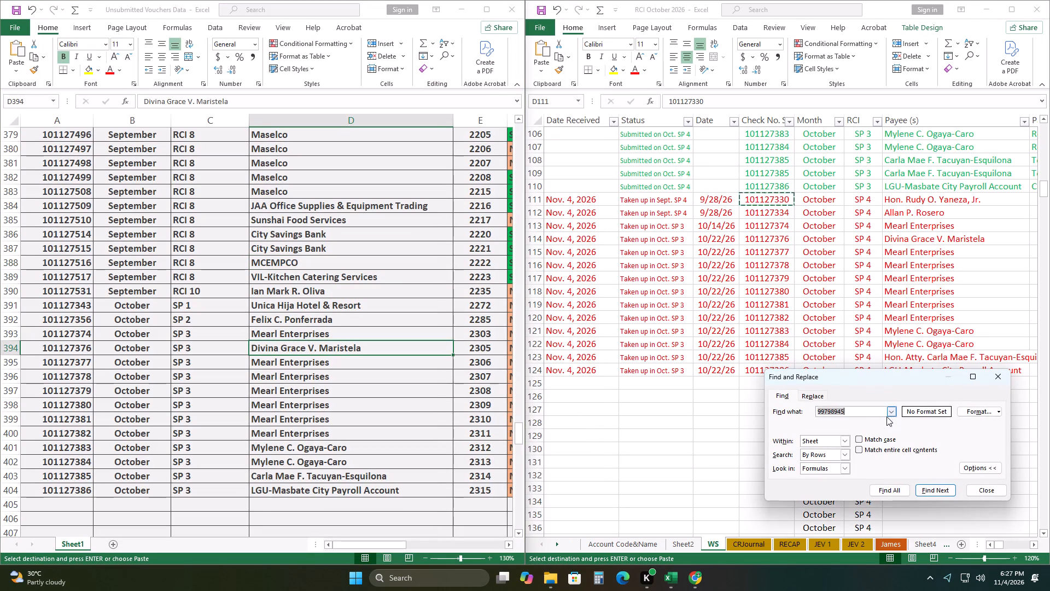
{"action": "right_click", "coordinate": [852, 410]}
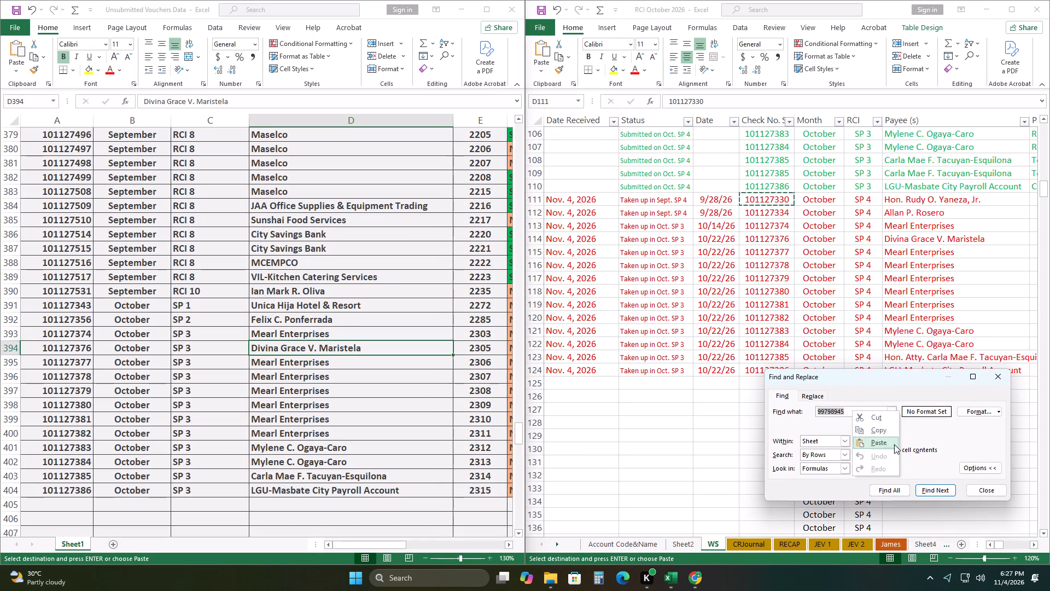
{"action": "left_click", "coordinate": [890, 441]}
{"action": "left_click_drag", "start_coordinate": [173, 268], "coordinate": [178, 267]}
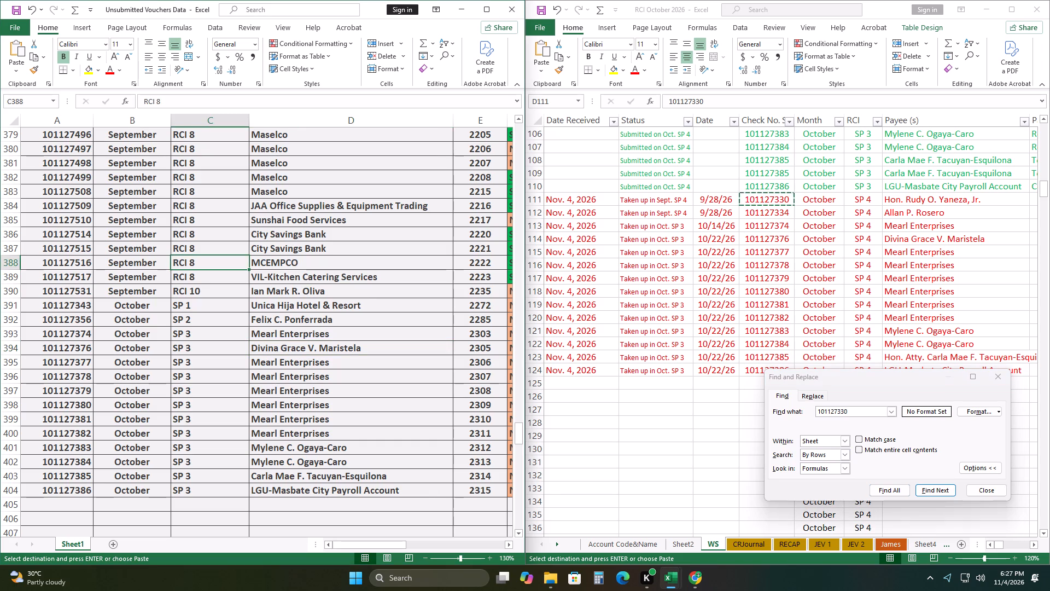
{"action": "left_click", "coordinate": [70, 124]}
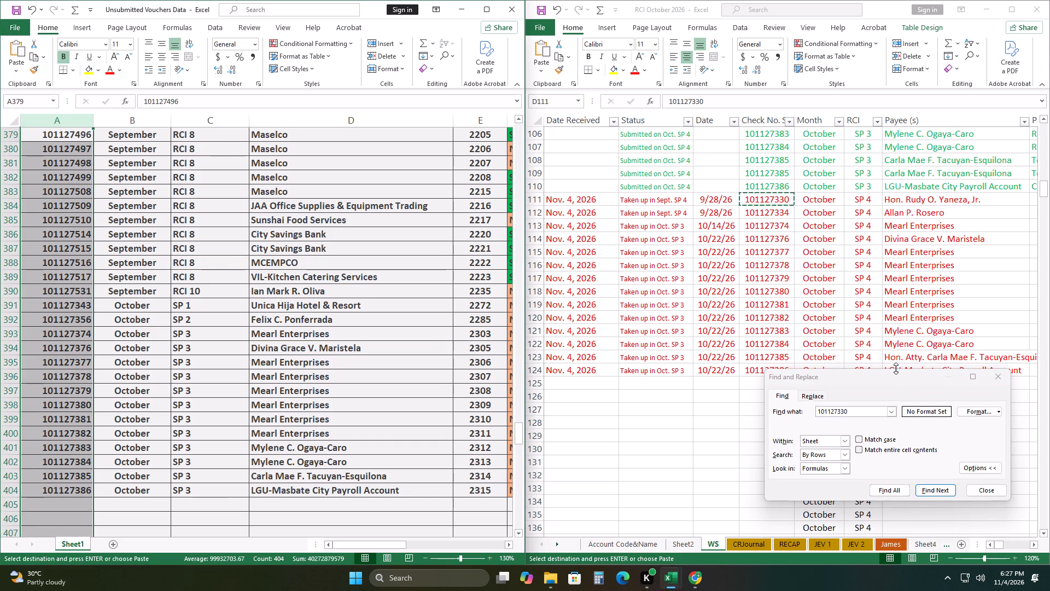
{"action": "left_click_drag", "start_coordinate": [886, 375], "coordinate": [581, 397]}
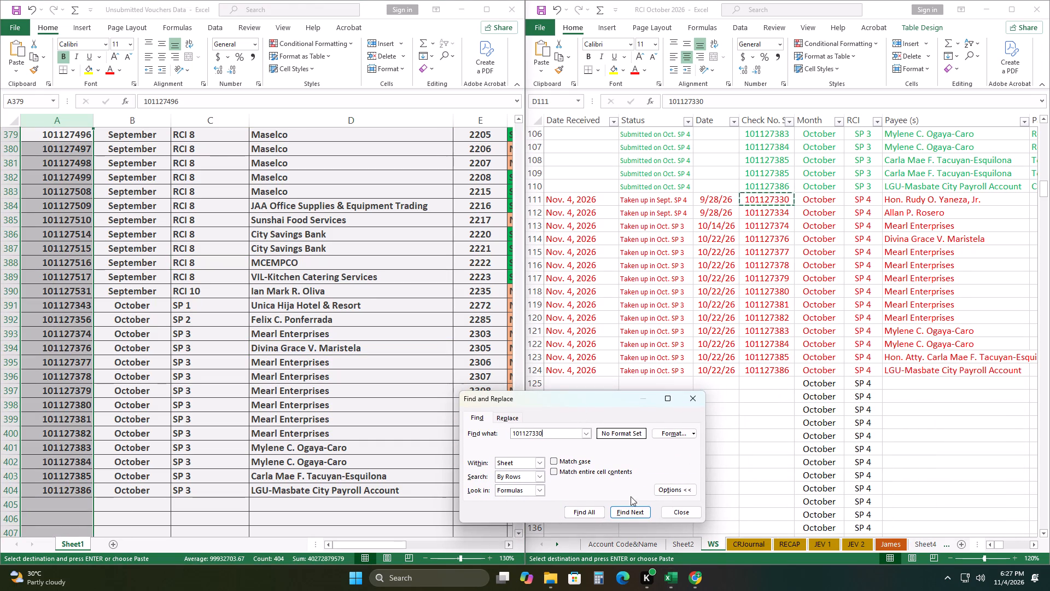
{"action": "left_click", "coordinate": [592, 513]}
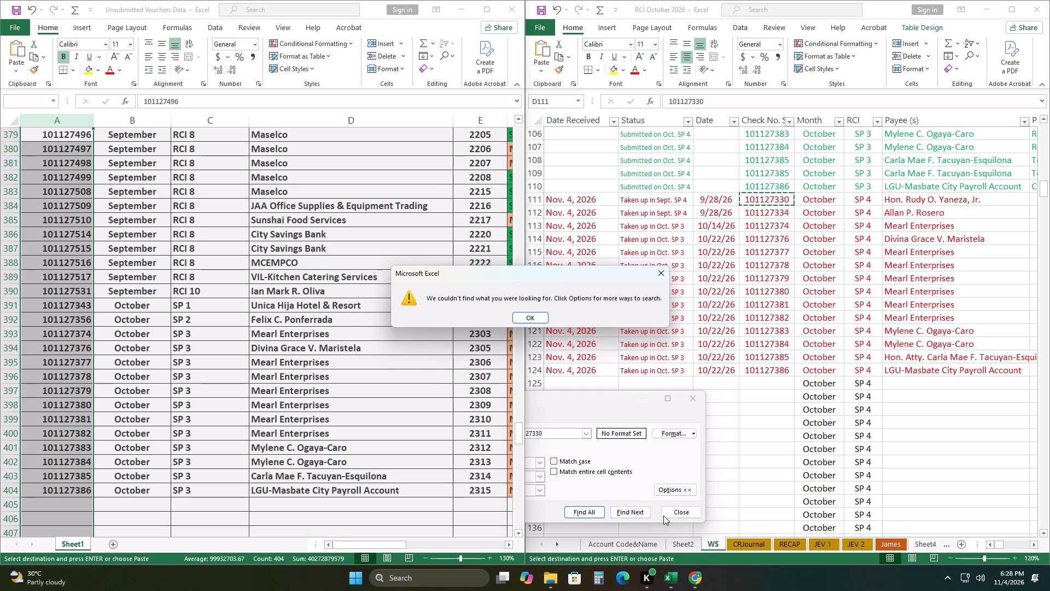
{"action": "left_click", "coordinate": [668, 489]}
{"action": "left_click_drag", "start_coordinate": [606, 399], "coordinate": [691, 403]}
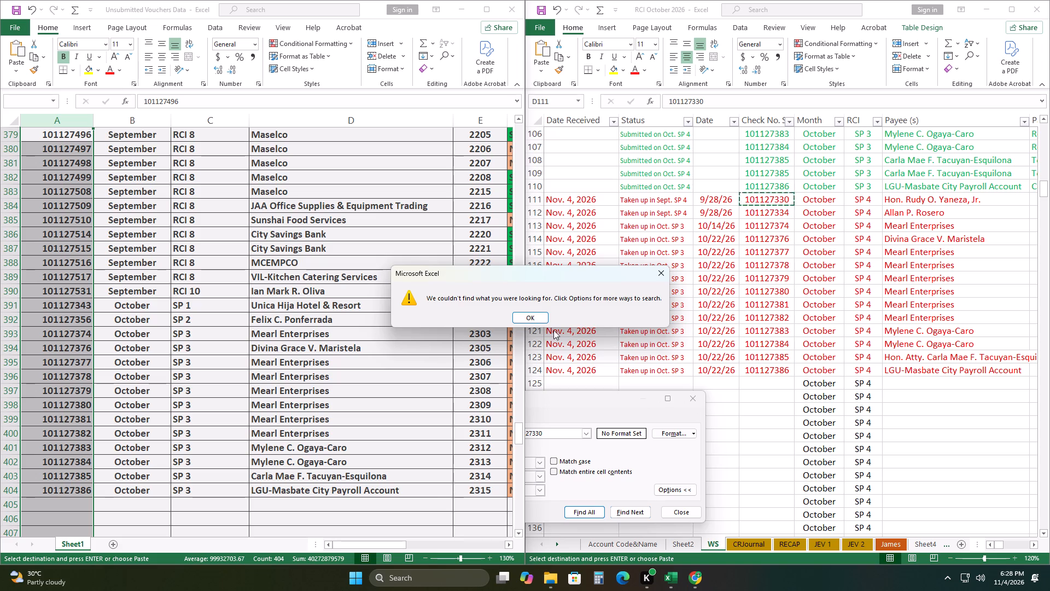
{"action": "left_click", "coordinate": [537, 318]}
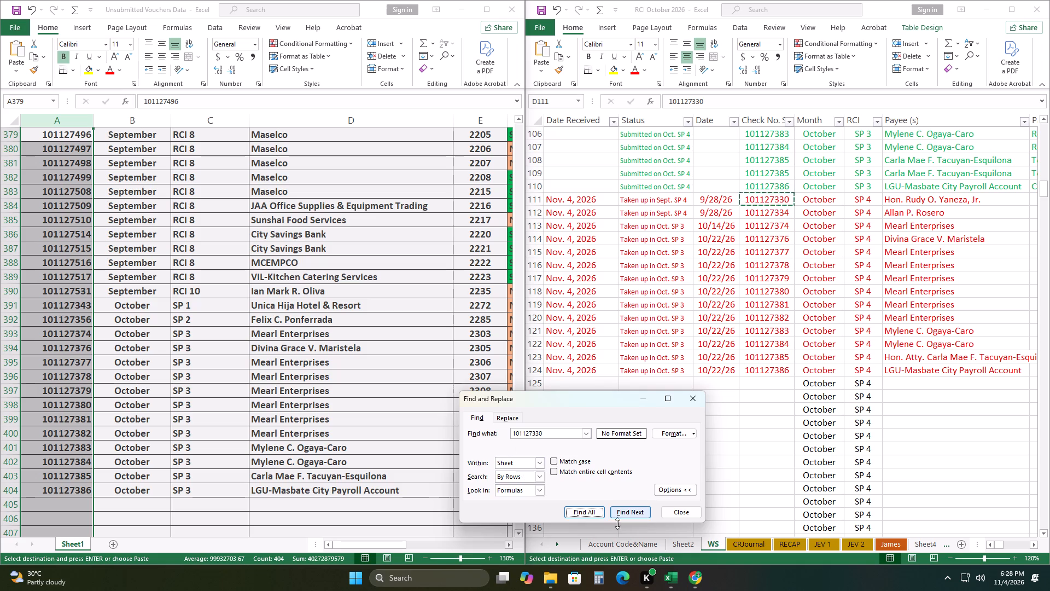
{"action": "left_click", "coordinate": [592, 511]}
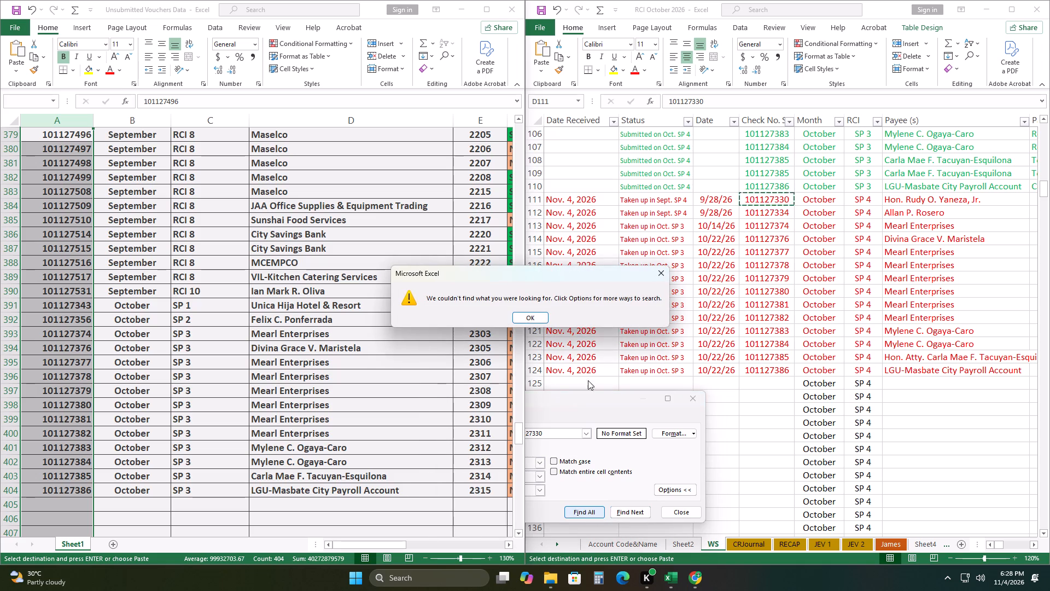
{"action": "left_click", "coordinate": [527, 318]}
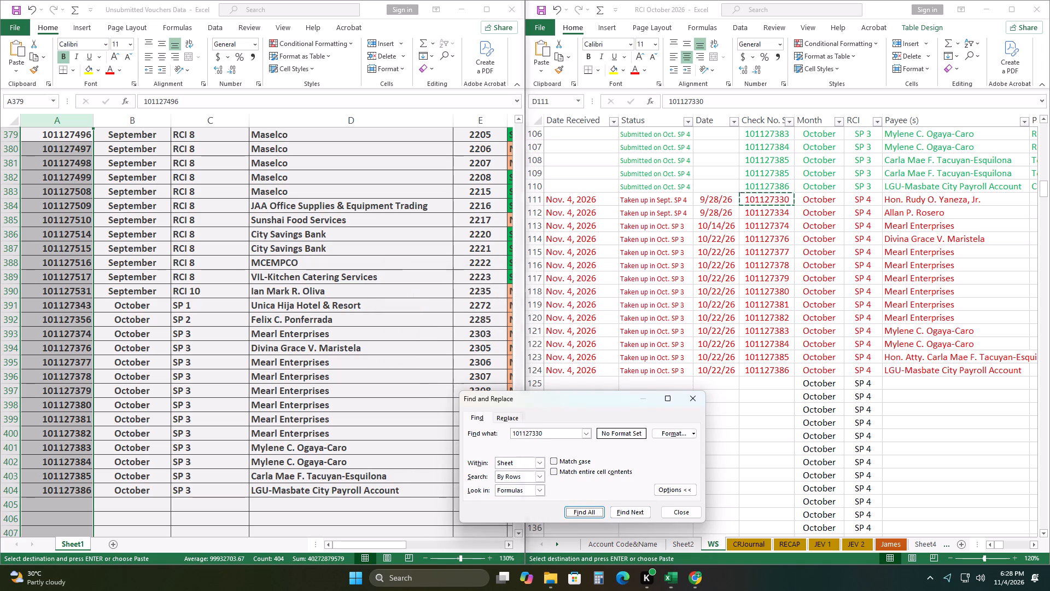
{"action": "left_click", "coordinate": [212, 343]}
{"action": "scroll", "coordinate": [152, 362], "scroll_direction": "up", "scroll_amount": 8}
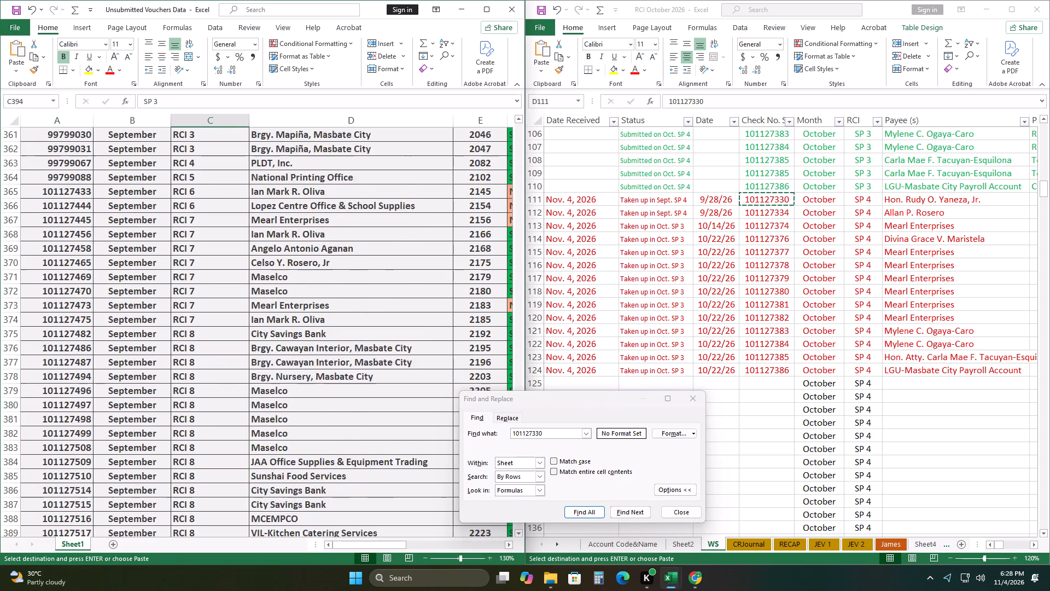
{"action": "scroll", "coordinate": [162, 367], "scroll_direction": "up", "scroll_amount": 5}
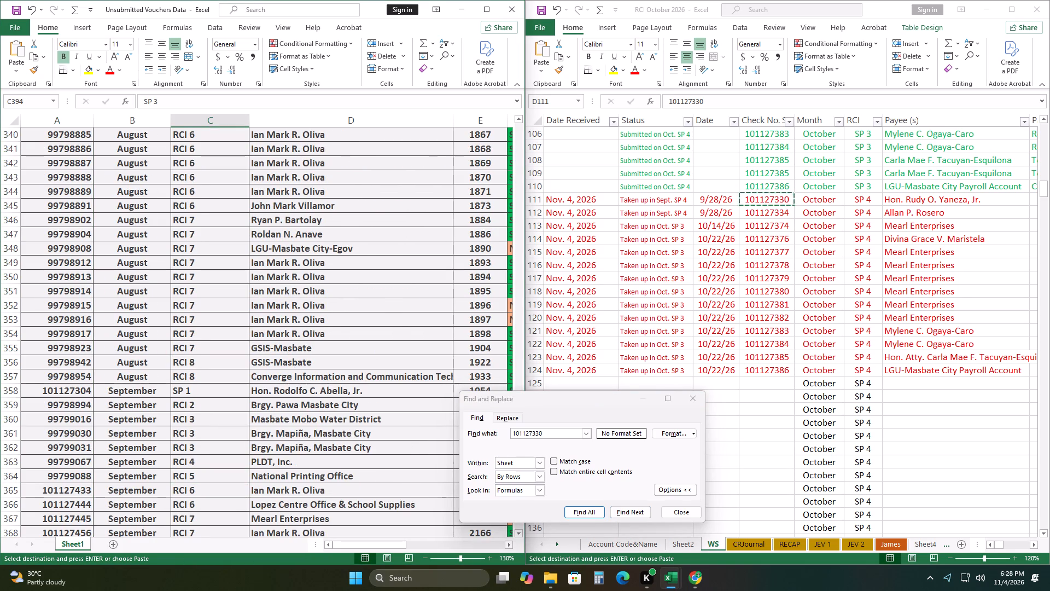
{"action": "scroll", "coordinate": [162, 368], "scroll_direction": "down", "scroll_amount": 6}
{"action": "scroll", "coordinate": [164, 371], "scroll_direction": "up", "scroll_amount": 1}
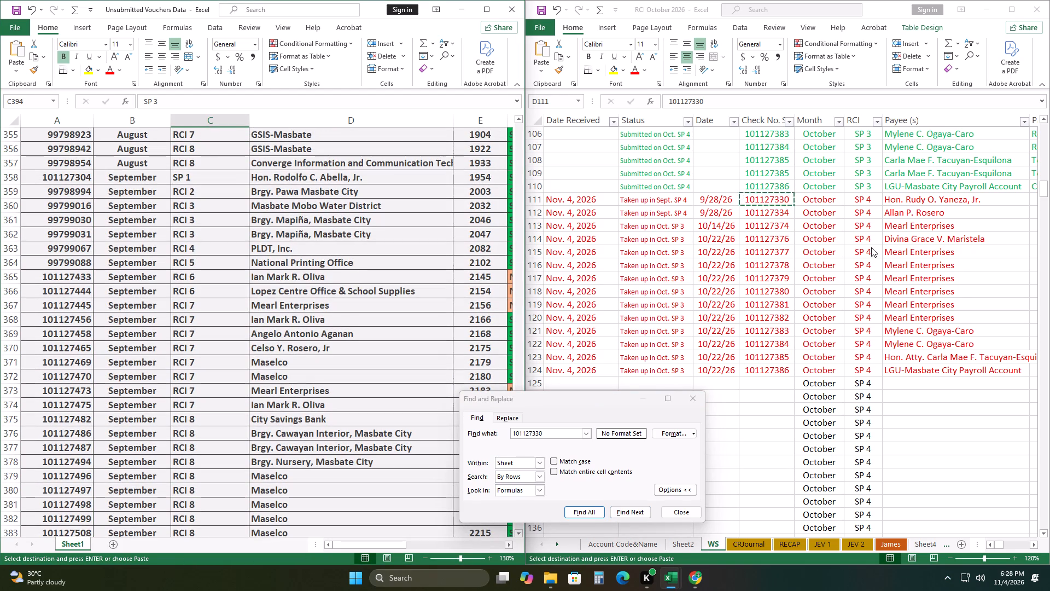
Search the payee column D of Unsubmitted Vouchers Data for the payee name copied from row 111 of RCI October 2026.
{"action": "left_click", "coordinate": [928, 199]}
{"action": "left_click", "coordinate": [926, 199]}
{"action": "right_click", "coordinate": [926, 199]}
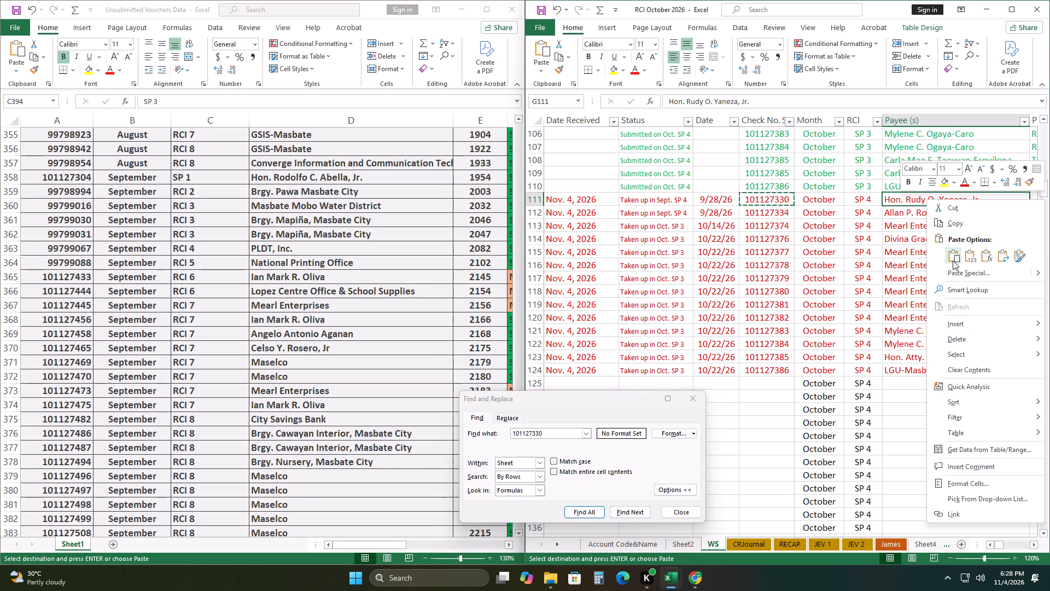
{"action": "left_click", "coordinate": [968, 223]}
{"action": "double_click", "coordinate": [551, 432]}
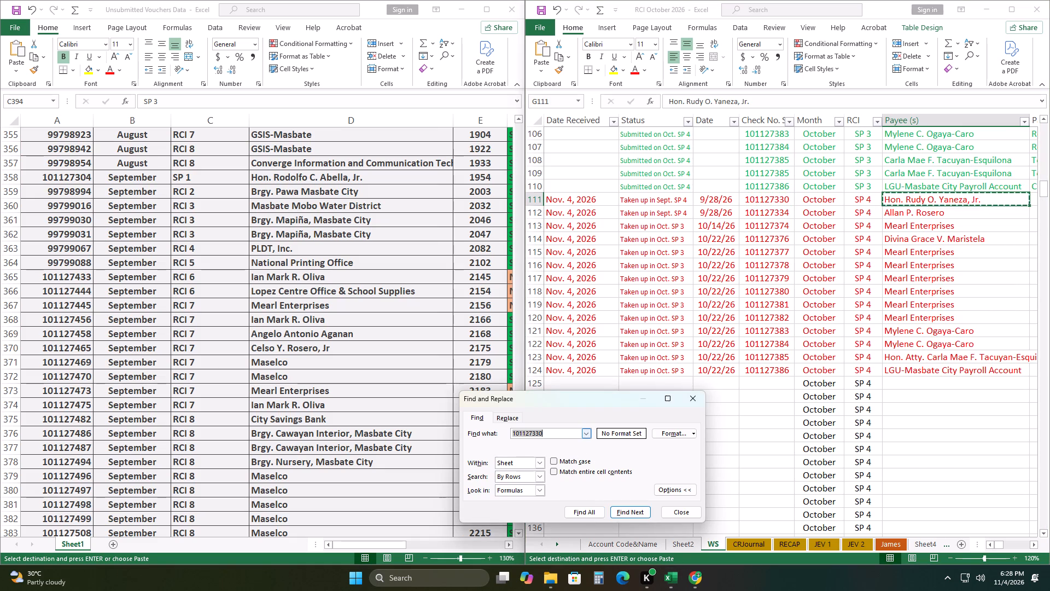
{"action": "right_click", "coordinate": [551, 432]}
{"action": "left_click", "coordinate": [582, 463]}
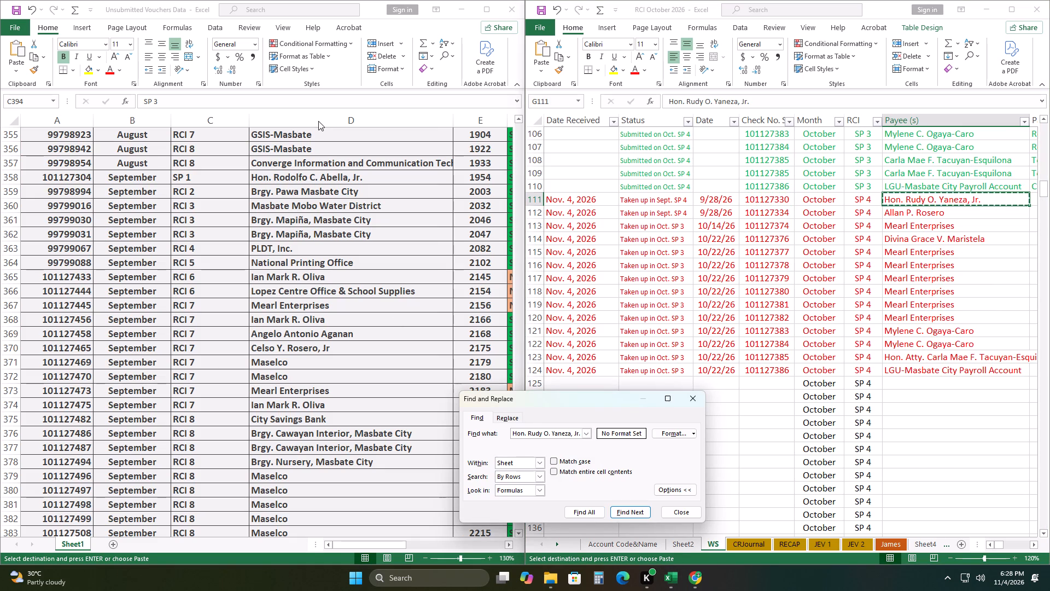
{"action": "double_click", "coordinate": [318, 121]}
{"action": "left_click", "coordinate": [584, 509]}
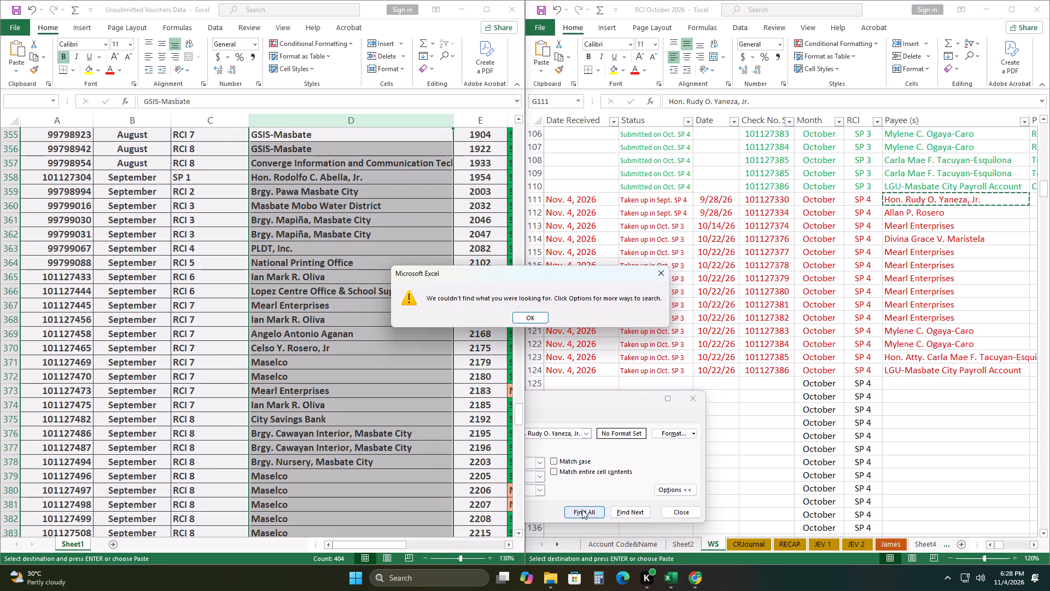
{"action": "left_click", "coordinate": [530, 316]}
{"action": "left_click", "coordinate": [336, 345]}
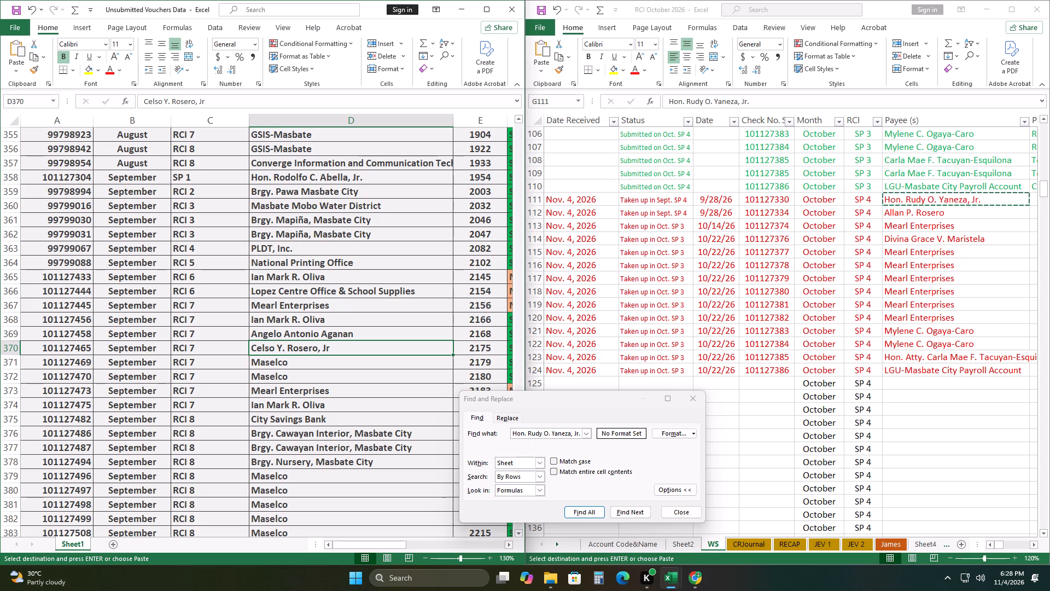
Look through the August, September and October rows of Unsubmitted Vouchers Data for the check from row 111 of RCI October 2026.
{"action": "left_click", "coordinate": [83, 339]}
{"action": "scroll", "coordinate": [85, 345], "scroll_direction": "down", "scroll_amount": 8}
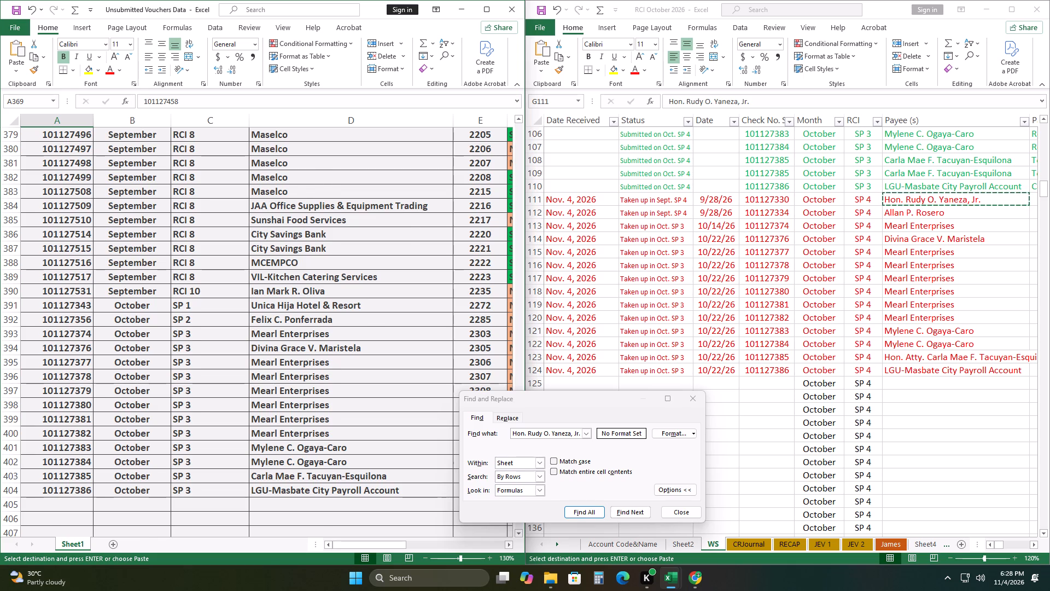
{"action": "scroll", "coordinate": [104, 380], "scroll_direction": "up", "scroll_amount": 16}
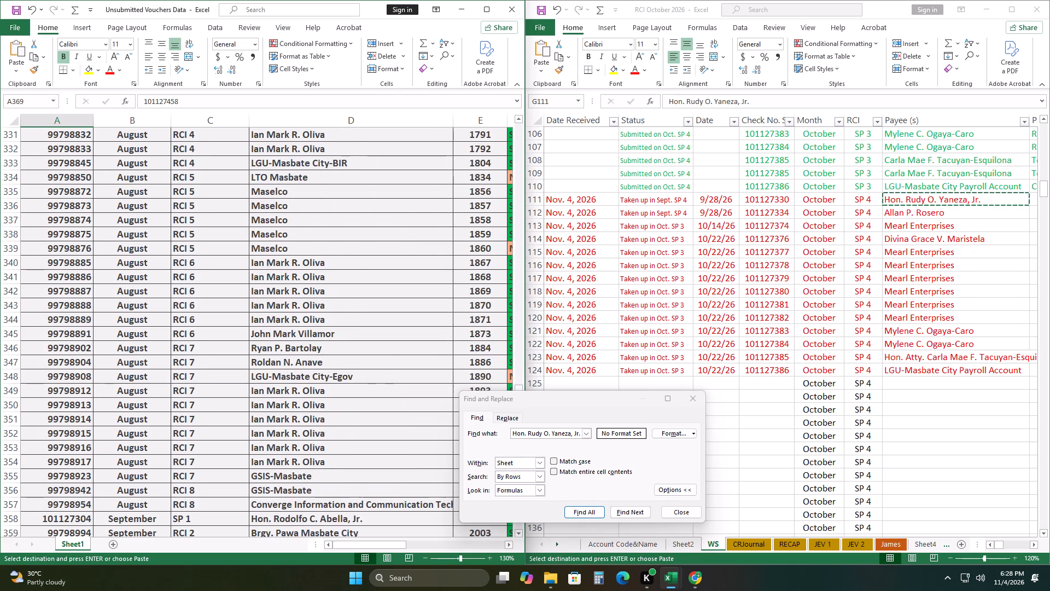
{"action": "scroll", "coordinate": [111, 383], "scroll_direction": "up", "scroll_amount": 9}
{"action": "scroll", "coordinate": [113, 385], "scroll_direction": "down", "scroll_amount": 14}
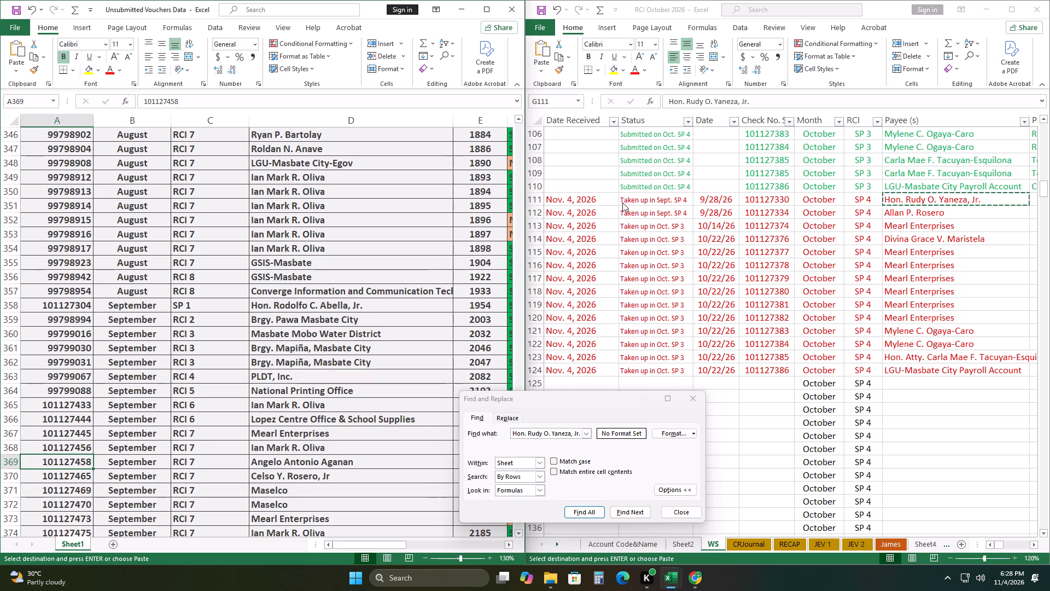
{"action": "double_click", "coordinate": [758, 199]}
{"action": "right_click", "coordinate": [758, 199]}
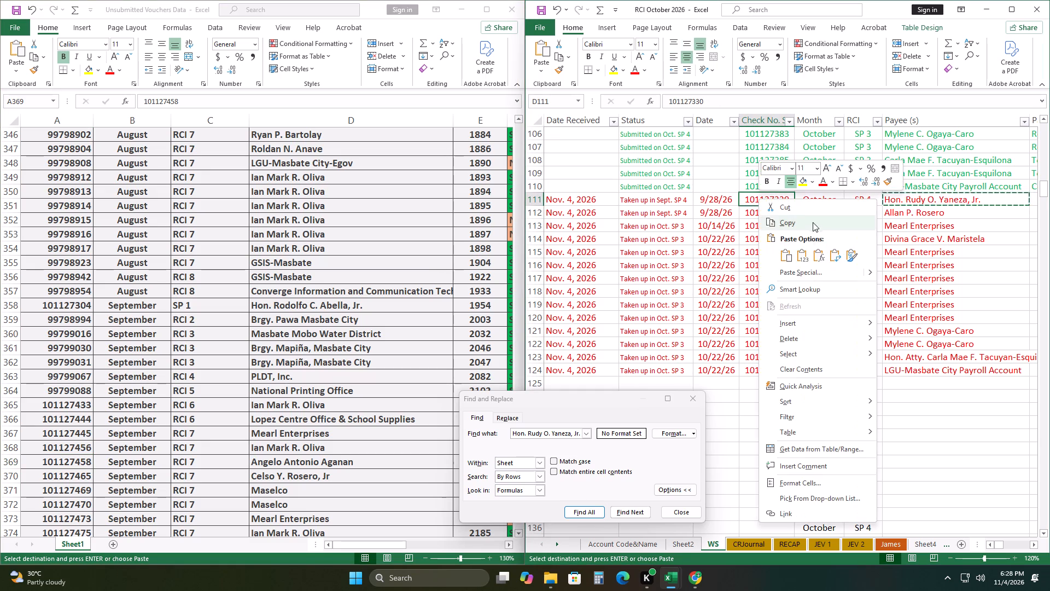
{"action": "left_click", "coordinate": [813, 221]}
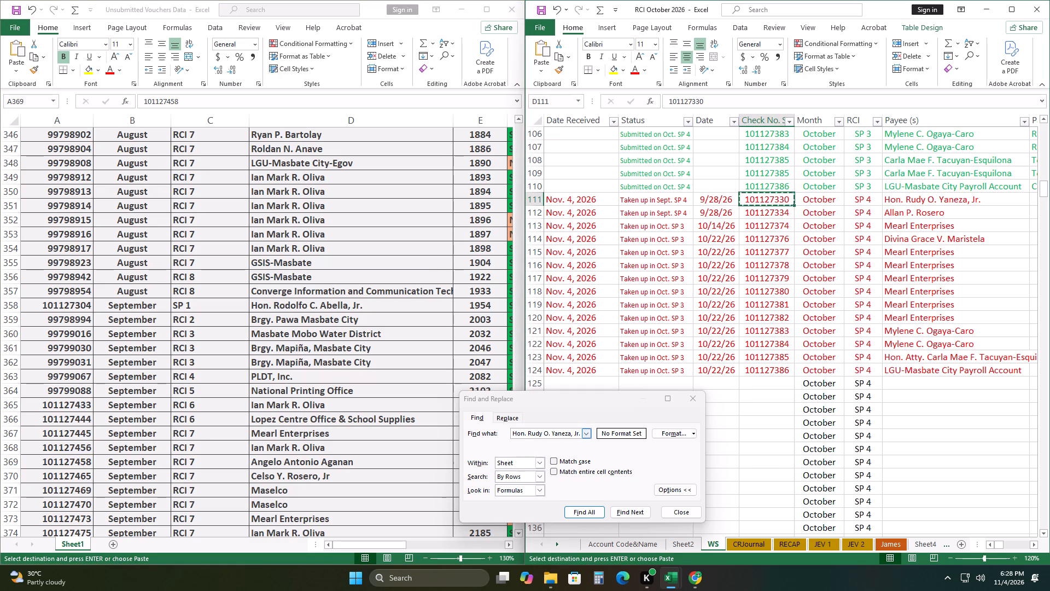
{"action": "triple_click", "coordinate": [521, 433]}
{"action": "left_click_drag", "start_coordinate": [521, 433], "coordinate": [604, 436]}
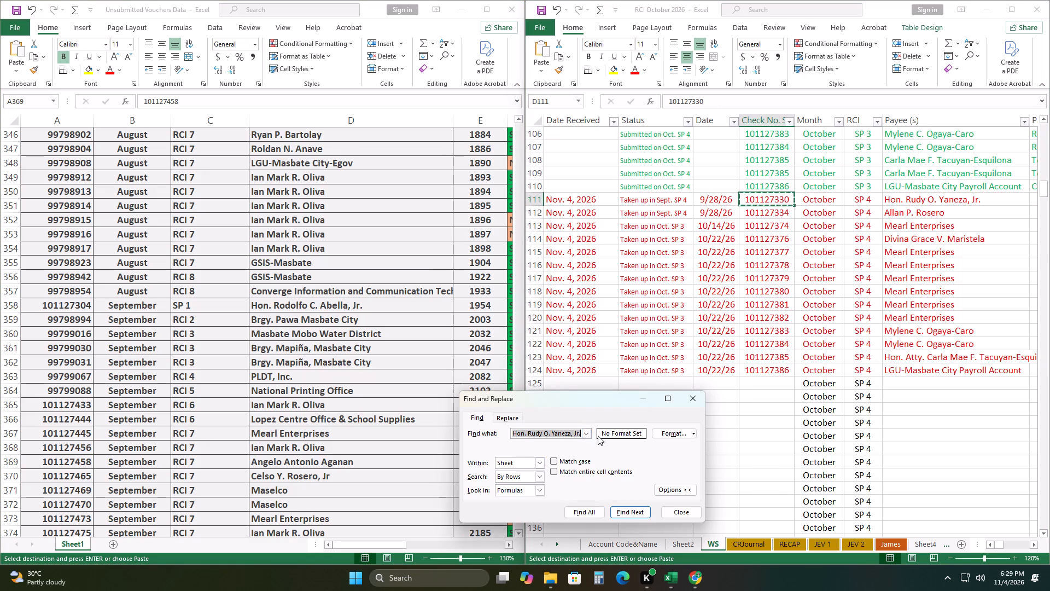
{"action": "key", "text": "BackSpace"}
{"action": "key", "text": "BackSpace"}
{"action": "key", "text": "BackSpace"}
{"action": "key", "text": "BackSpace"}
{"action": "key", "text": "BackSpace"}
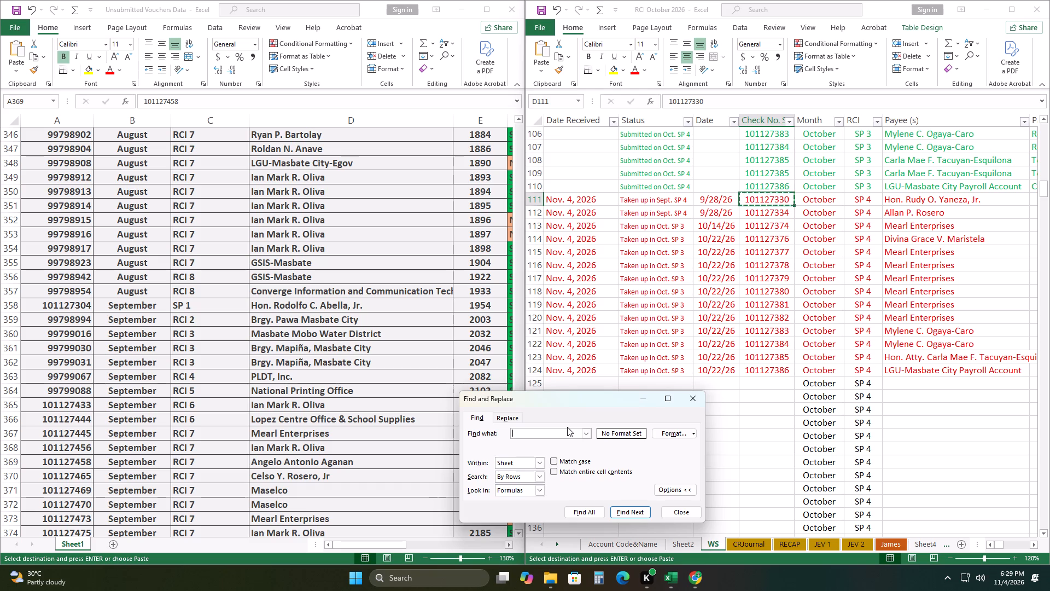
{"action": "key", "text": "BackSpace"}
{"action": "key", "text": "BackSpace"}
{"action": "key", "text": "BackSpace"}
{"action": "key", "text": "BackSpace"}
{"action": "key", "text": "BackSpace"}
{"action": "key", "text": "BackSpace"}
{"action": "key", "text": "BackSpace"}
{"action": "key", "text": "BackSpace"}
{"action": "key", "text": "ctrl+v"}
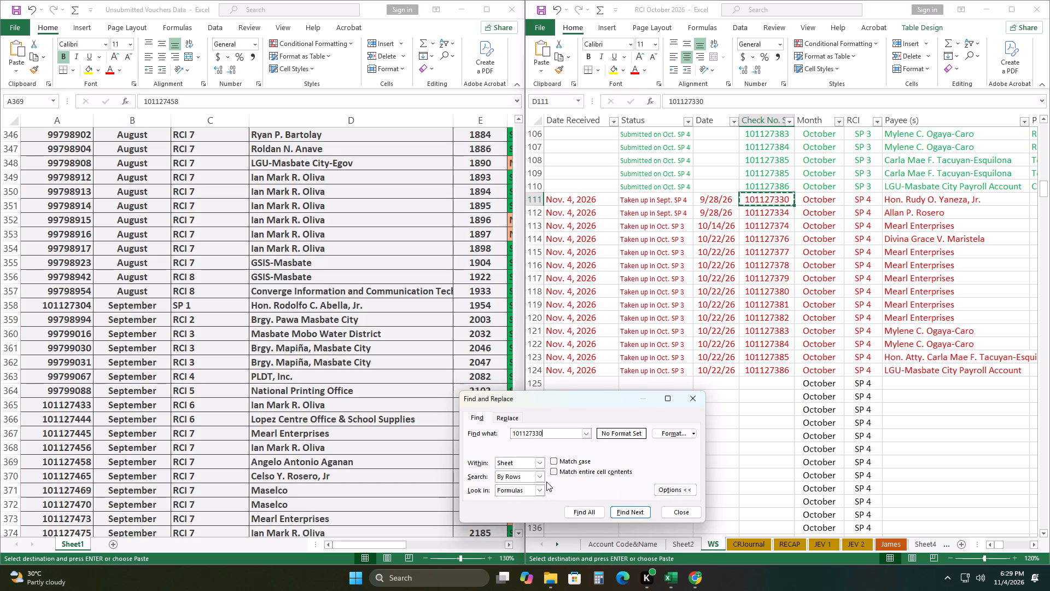
{"action": "left_click", "coordinate": [542, 461]}
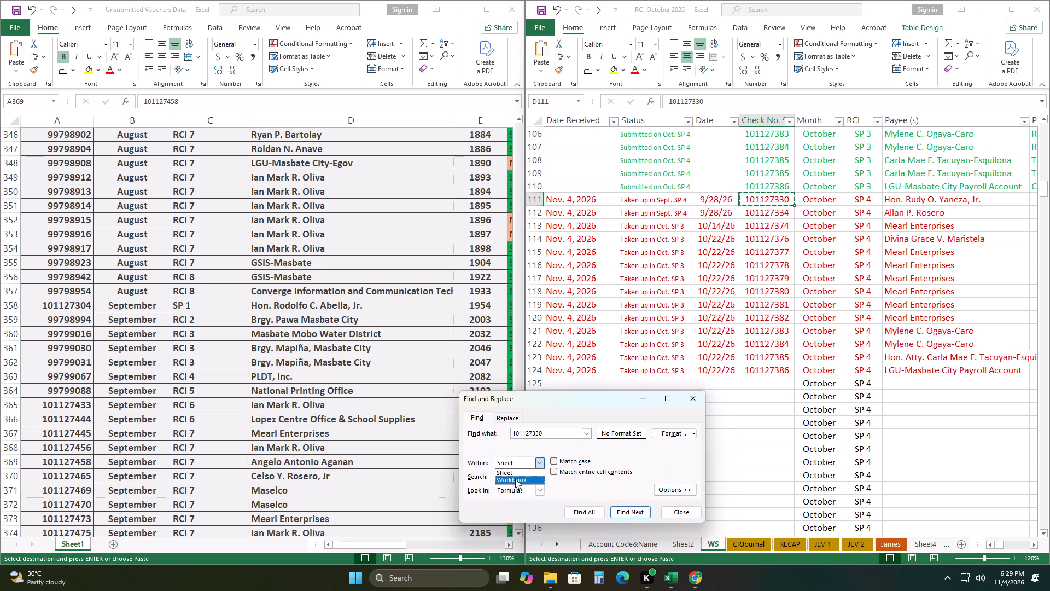
{"action": "left_click", "coordinate": [515, 479]}
{"action": "left_click", "coordinate": [292, 384]}
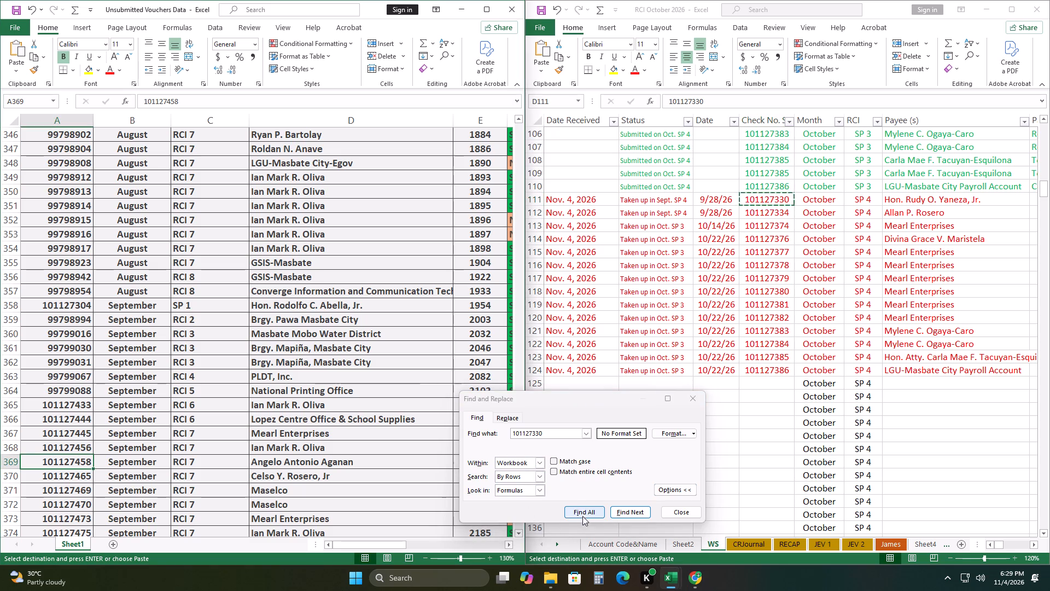
{"action": "left_click", "coordinate": [584, 513]}
{"action": "left_click", "coordinate": [523, 316]}
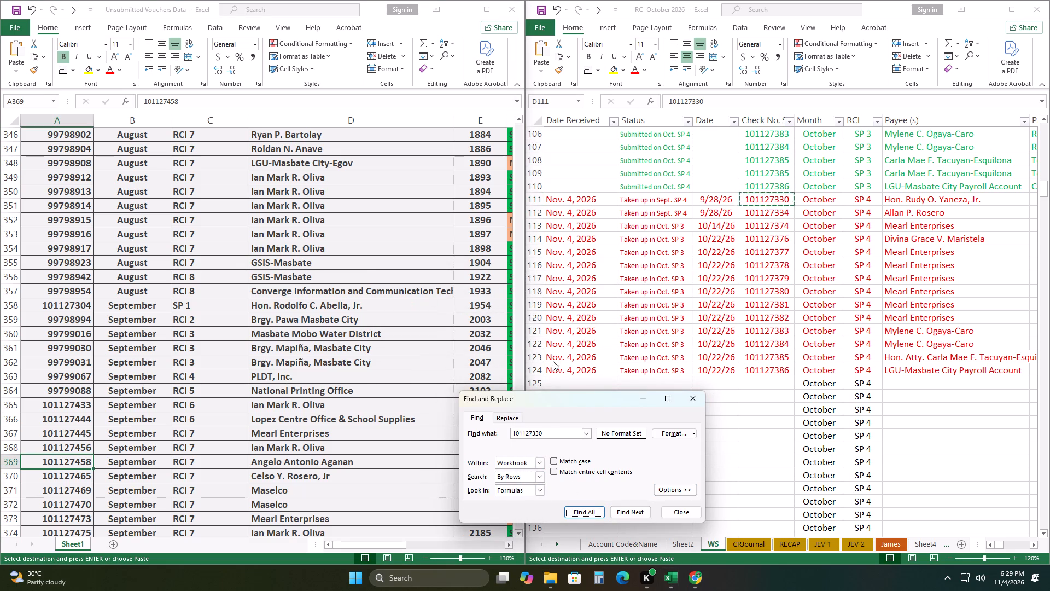
{"action": "left_click", "coordinate": [672, 299]}
{"action": "left_click", "coordinate": [783, 211]}
{"action": "right_click", "coordinate": [781, 213]}
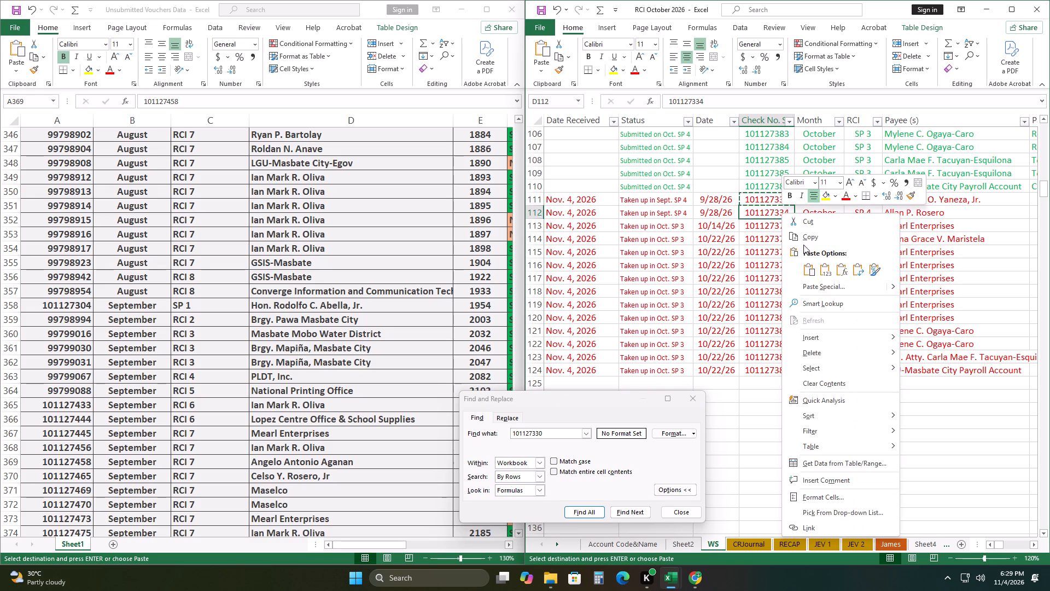
{"action": "left_click", "coordinate": [814, 237]}
{"action": "double_click", "coordinate": [545, 431]}
{"action": "right_click", "coordinate": [546, 432]}
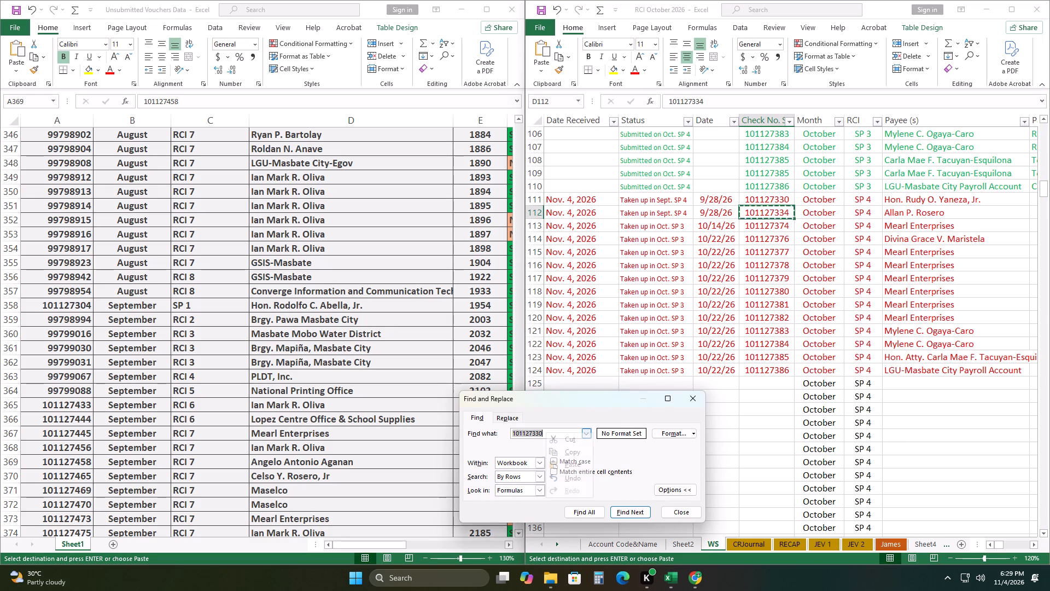
{"action": "left_click", "coordinate": [575, 463]}
{"action": "left_click", "coordinate": [284, 369]}
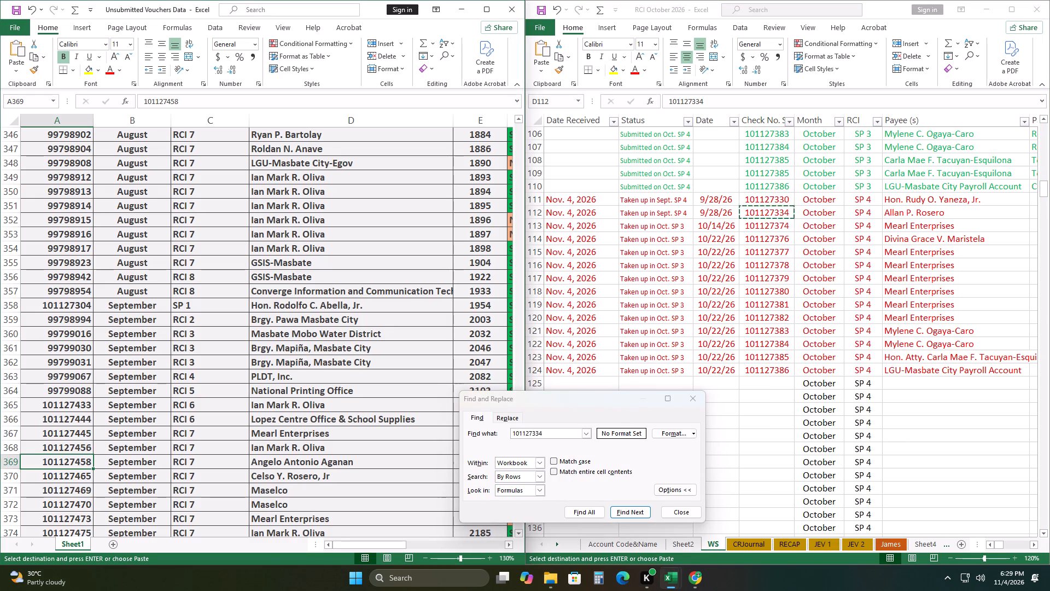
{"action": "left_click", "coordinate": [74, 118]}
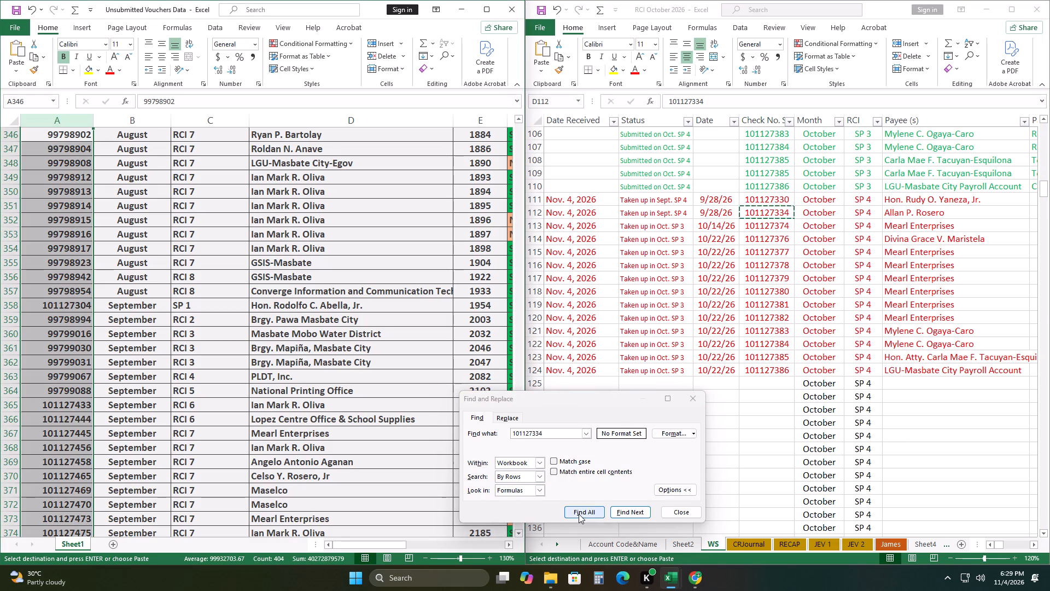
{"action": "left_click", "coordinate": [579, 514]}
{"action": "left_click", "coordinate": [533, 317]}
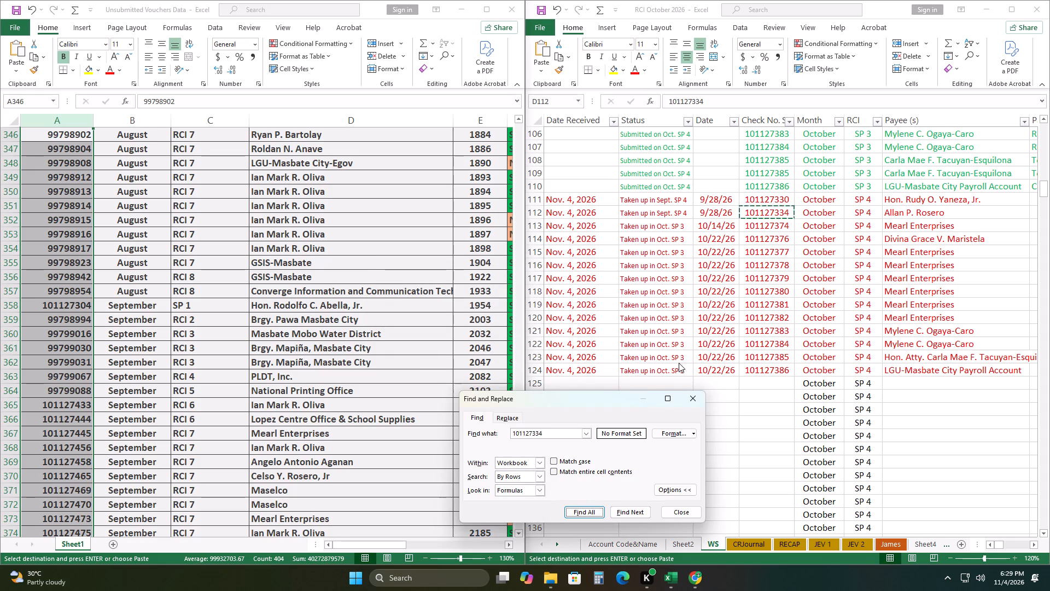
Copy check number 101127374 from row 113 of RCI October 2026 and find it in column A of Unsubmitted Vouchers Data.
{"action": "left_click", "coordinate": [776, 223]}
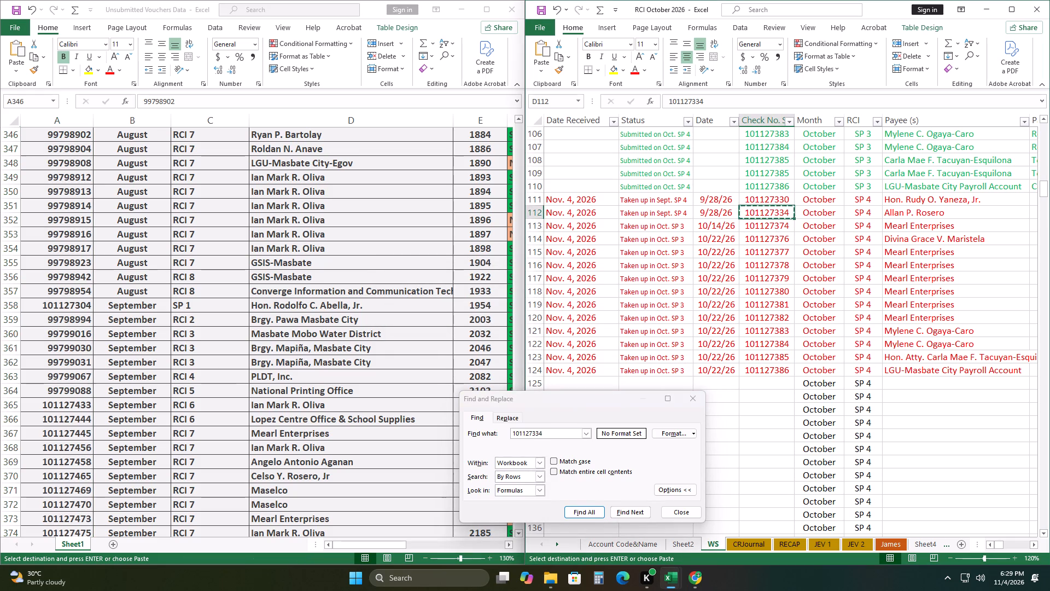
{"action": "left_click", "coordinate": [775, 227]}
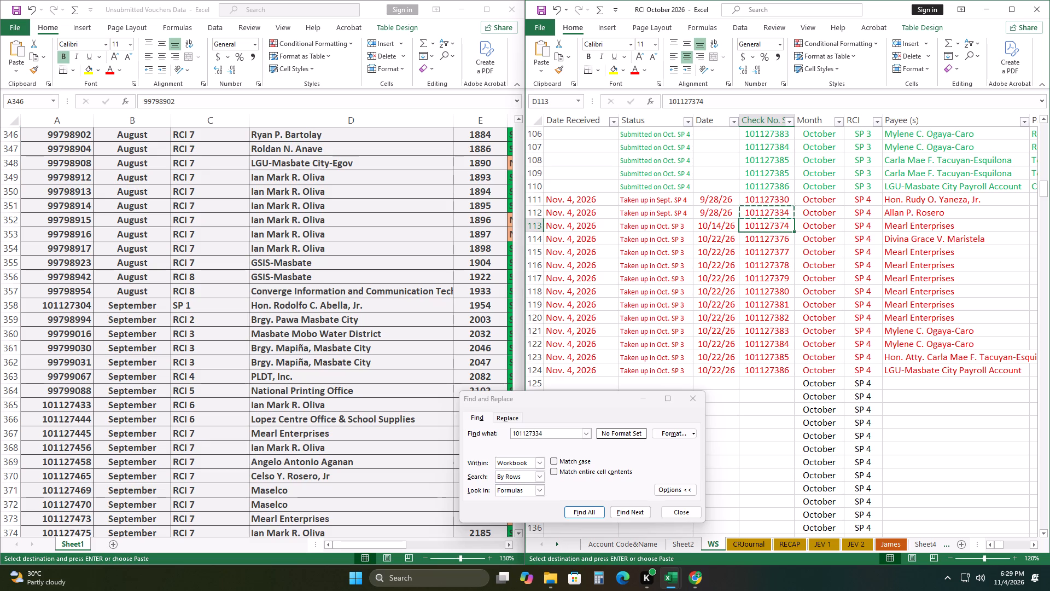
{"action": "left_click", "coordinate": [775, 227]}
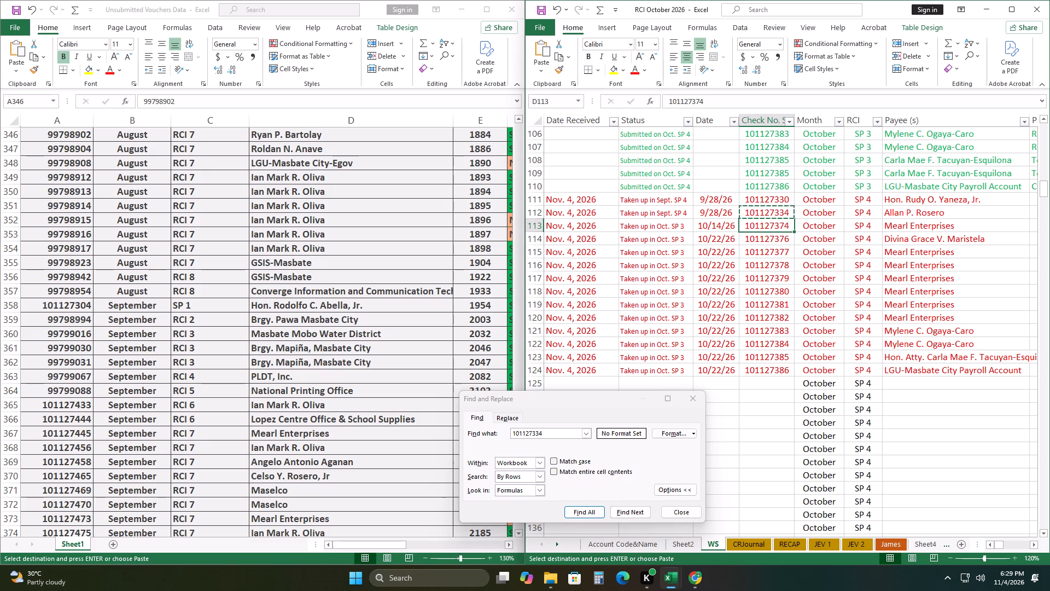
{"action": "right_click", "coordinate": [775, 227]}
{"action": "left_click", "coordinate": [812, 250]}
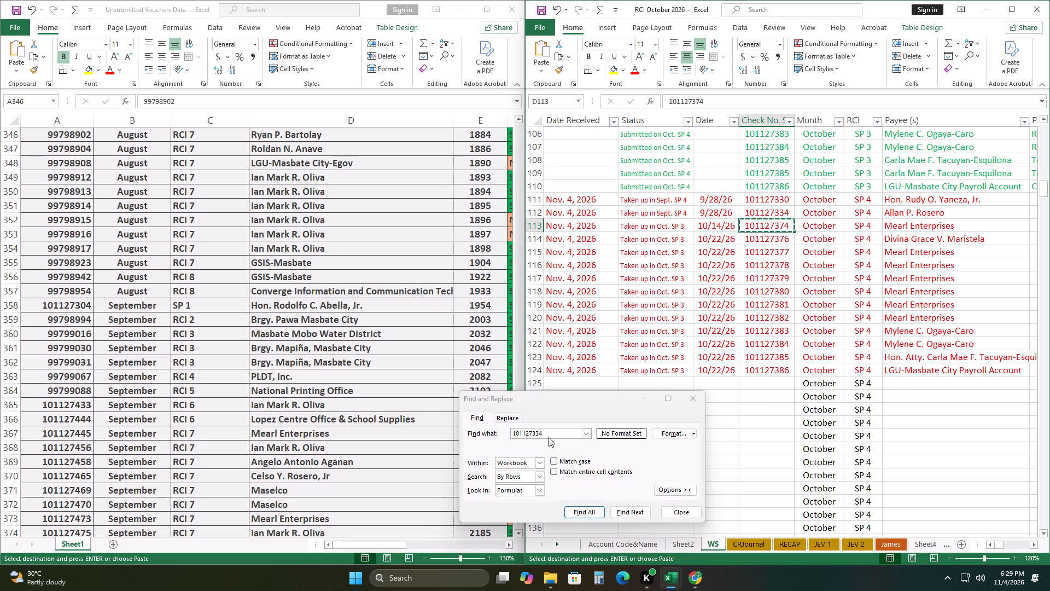
{"action": "double_click", "coordinate": [549, 434]}
{"action": "right_click", "coordinate": [550, 433]}
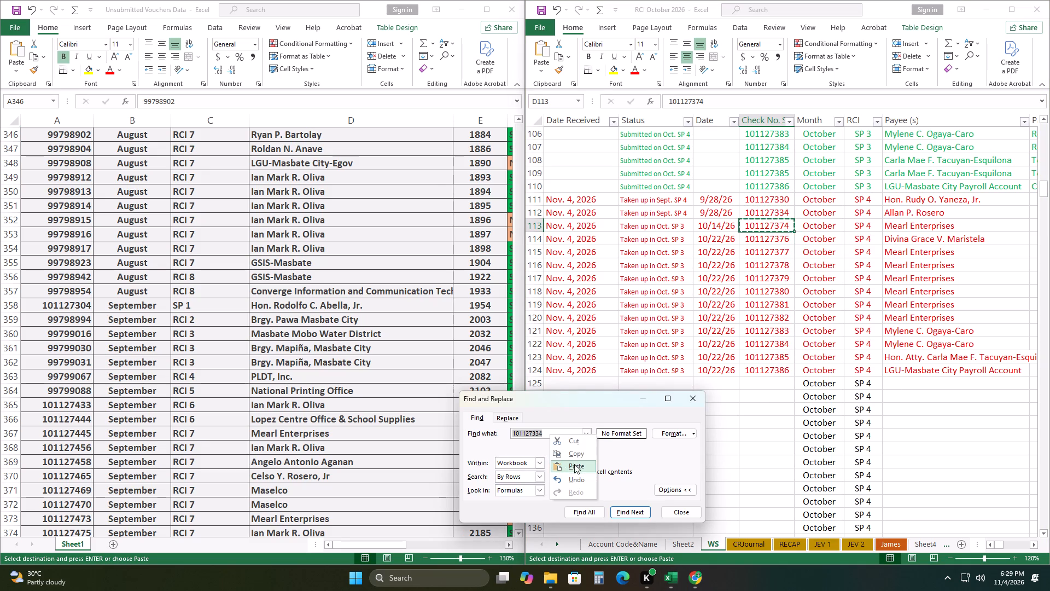
{"action": "left_click", "coordinate": [574, 464]}
{"action": "double_click", "coordinate": [65, 123]}
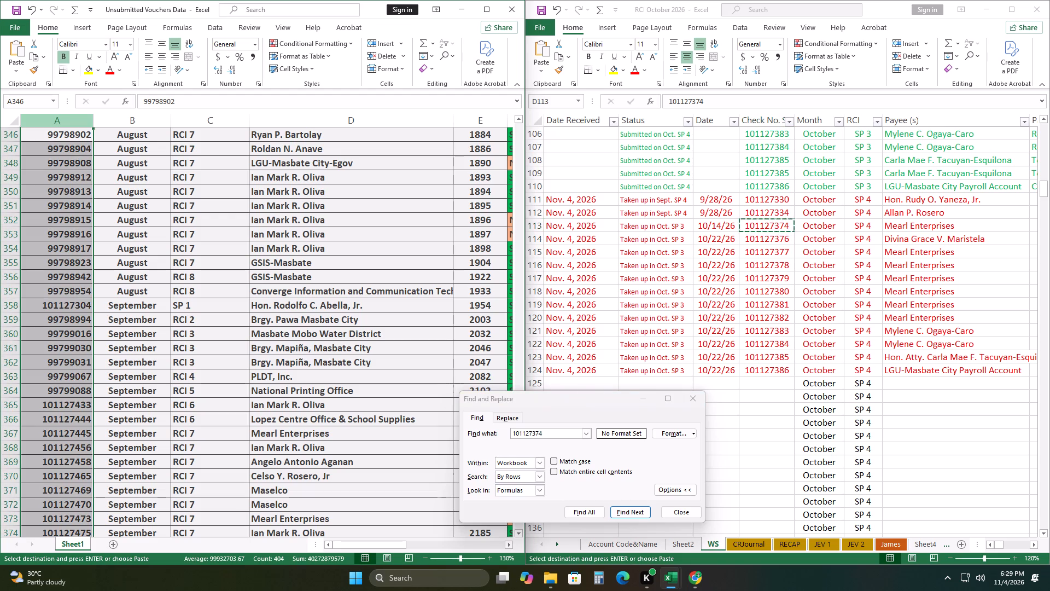
{"action": "left_click", "coordinate": [585, 511]}
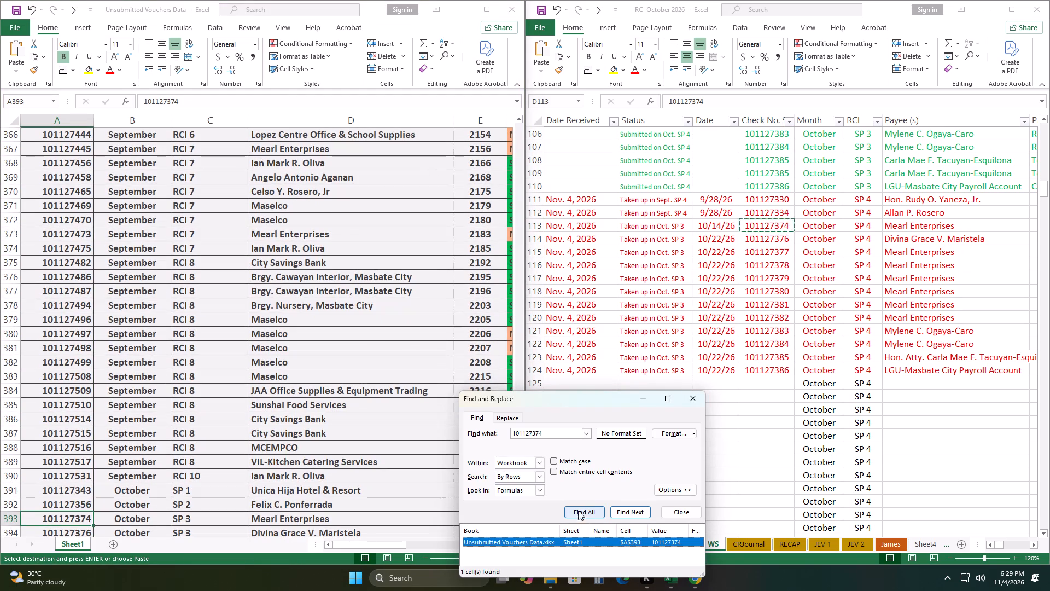
{"action": "scroll", "coordinate": [320, 337], "scroll_direction": "down", "scroll_amount": 6}
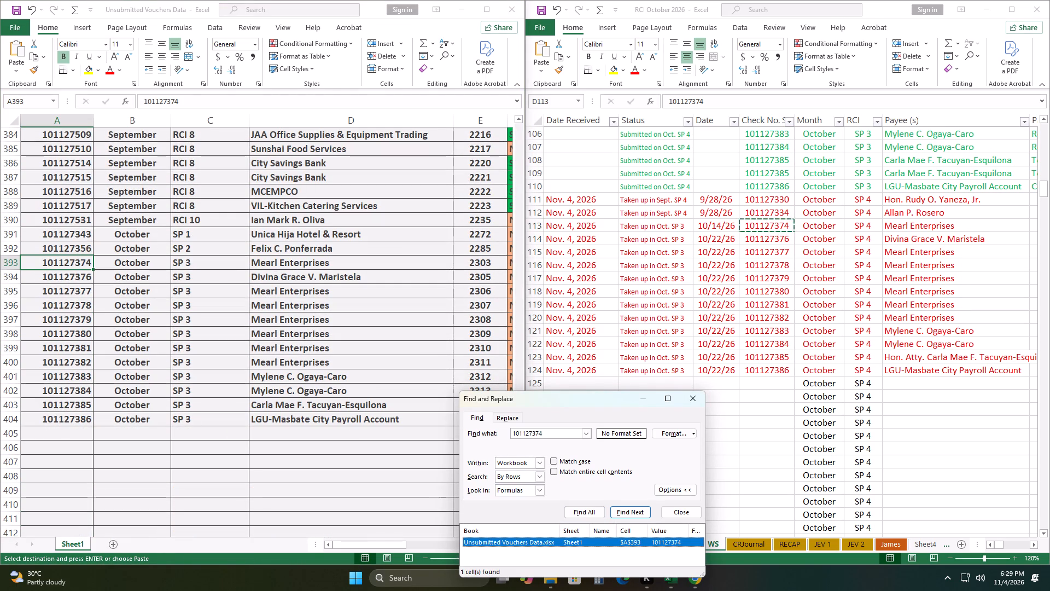
{"action": "left_click", "coordinate": [8, 262]}
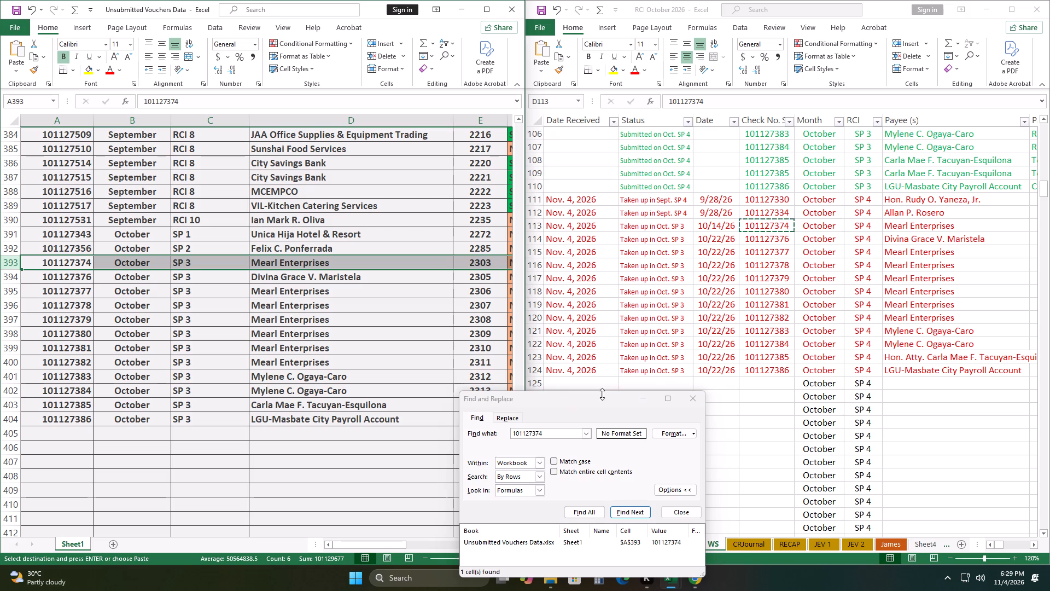
{"action": "left_click_drag", "start_coordinate": [594, 395], "coordinate": [806, 350]}
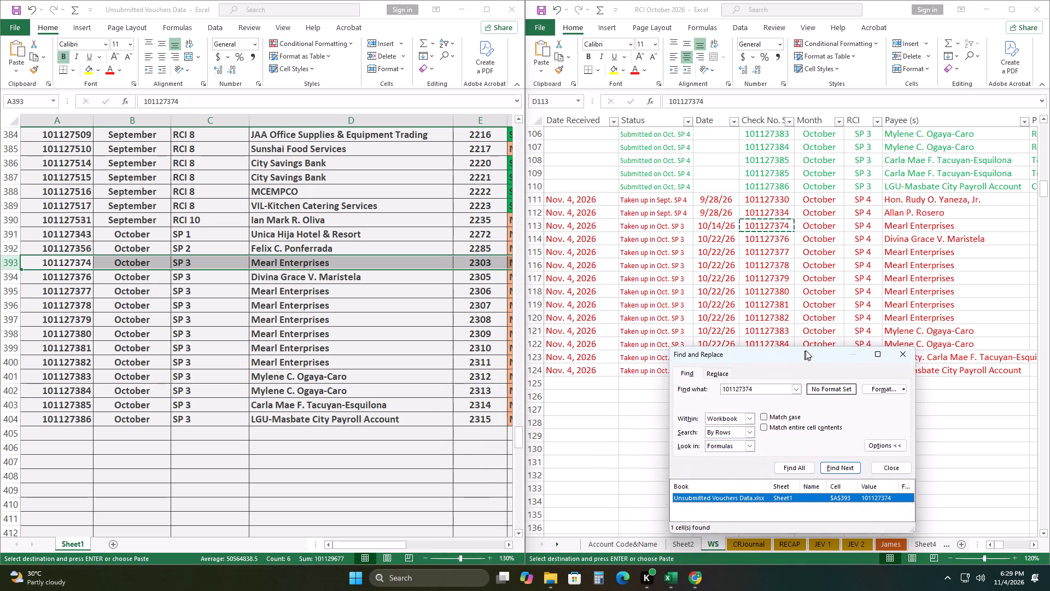
{"action": "left_click_drag", "start_coordinate": [806, 350], "coordinate": [806, 350]}
{"action": "left_click_drag", "start_coordinate": [395, 543], "coordinate": [427, 537]}
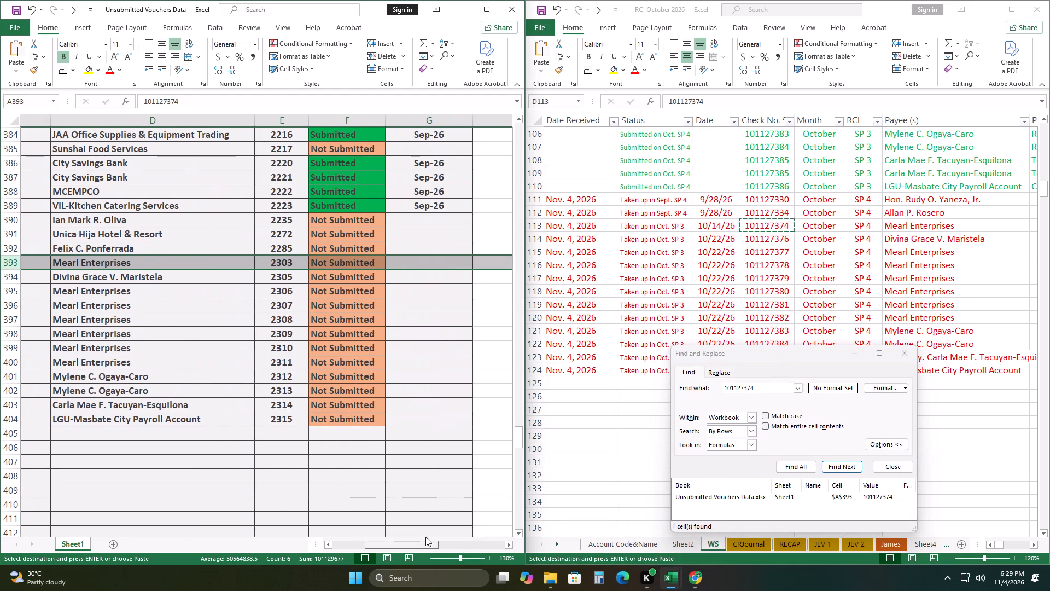
{"action": "left_click", "coordinate": [332, 263]}
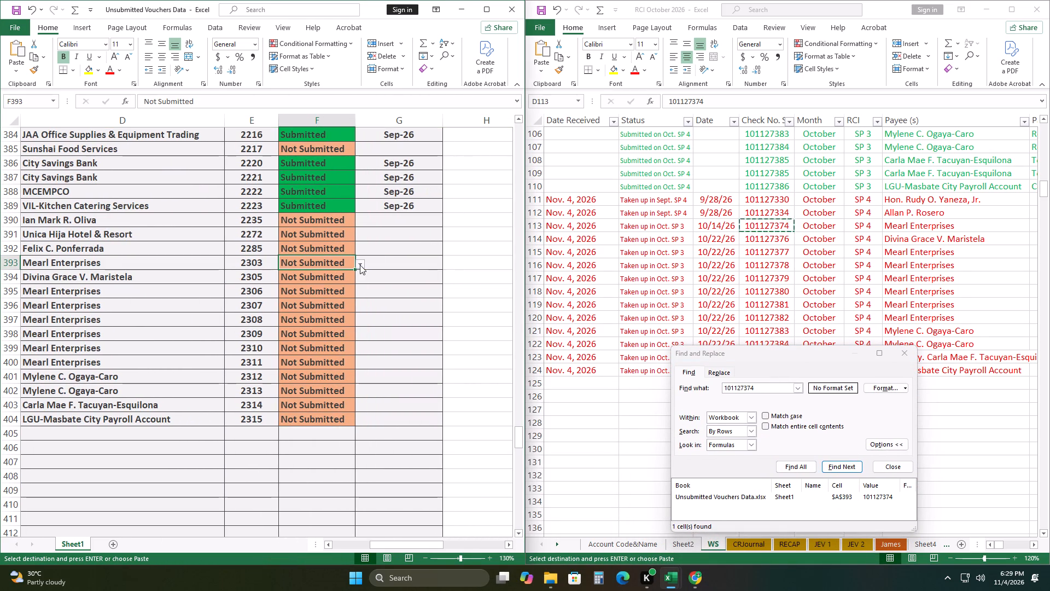
{"action": "left_click", "coordinate": [360, 265]}
{"action": "left_click", "coordinate": [326, 275]}
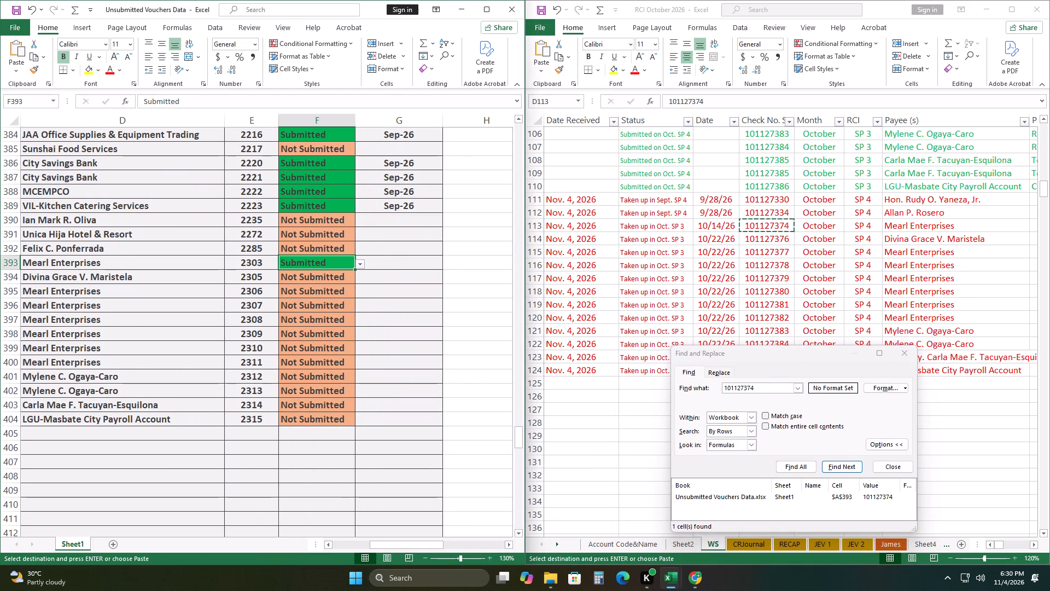
Copy the Sep-26 date cell from row 389 into column G of row 393 and change its month to October (10/1/2026).
{"action": "left_click", "coordinate": [409, 208]}
{"action": "right_click", "coordinate": [409, 208]}
{"action": "left_click", "coordinate": [450, 233]}
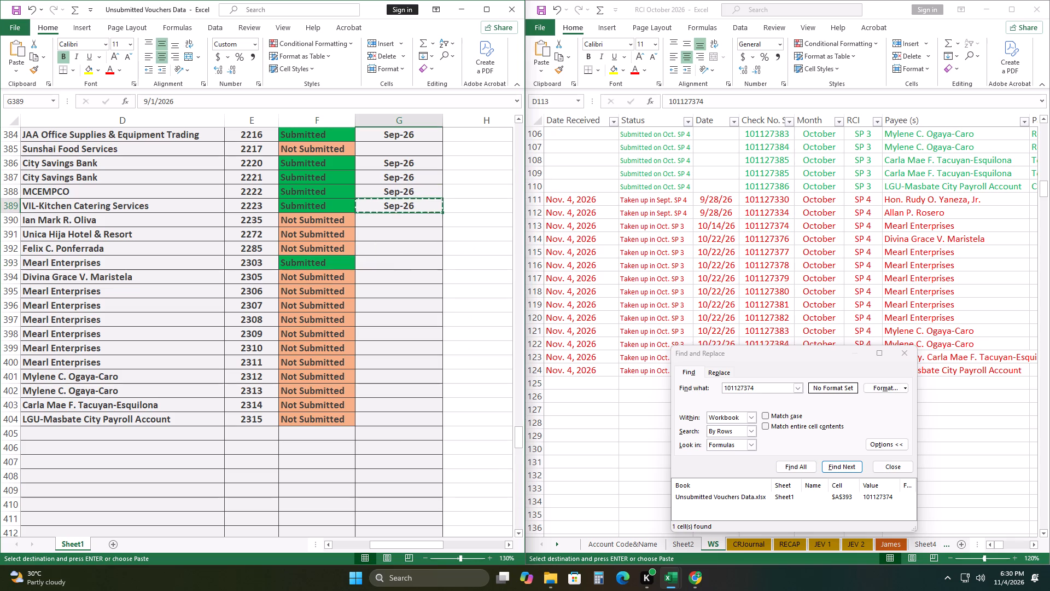
{"action": "left_click", "coordinate": [400, 263]}
{"action": "right_click", "coordinate": [399, 264]}
{"action": "left_click", "coordinate": [428, 327]}
{"action": "left_click", "coordinate": [387, 333]}
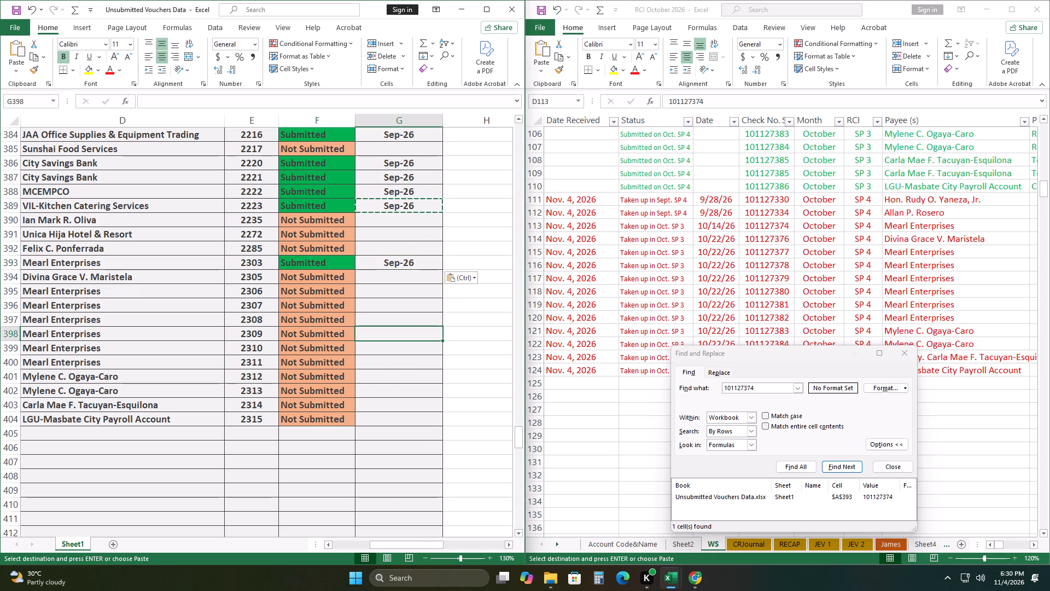
{"action": "double_click", "coordinate": [396, 262]}
{"action": "left_click", "coordinate": [384, 262]}
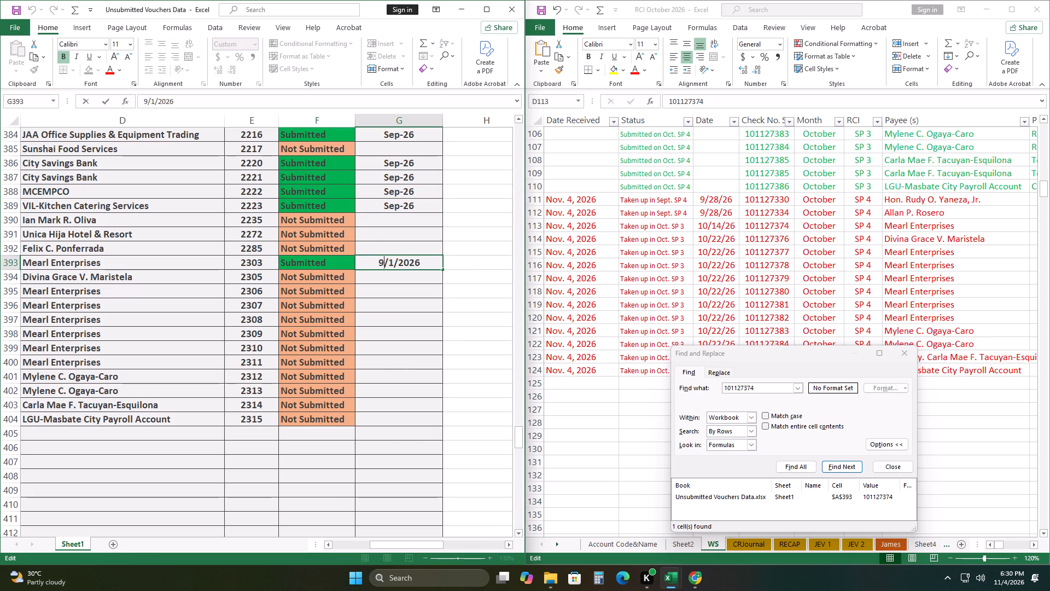
{"action": "key", "text": "BackSpace"}
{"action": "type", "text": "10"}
{"action": "left_click", "coordinate": [402, 310]}
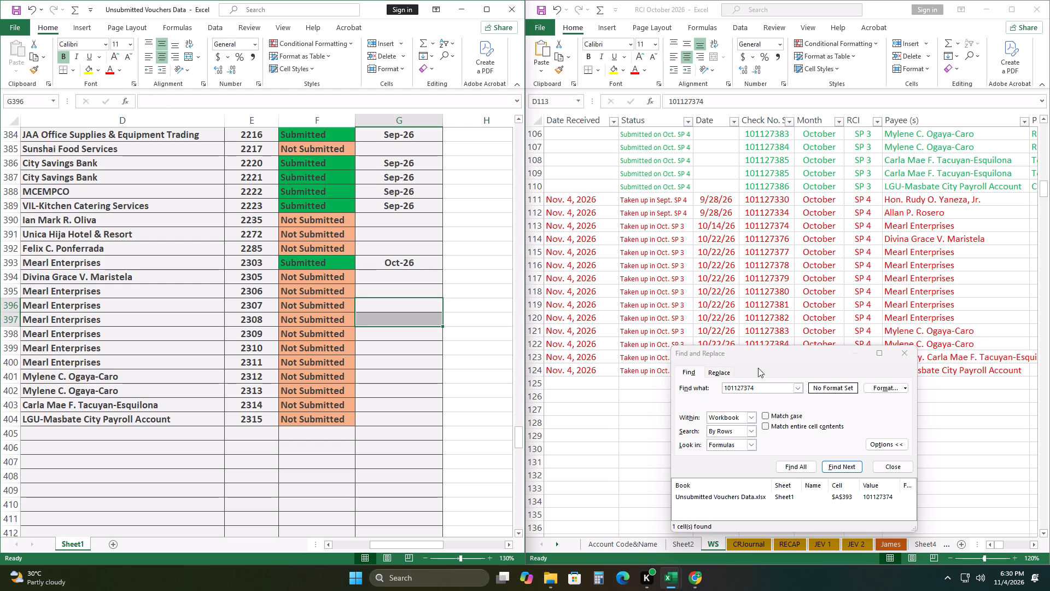
Change the font colour of rows 111 to 113 in RCI October 2026 to the standard green.
{"action": "left_click", "coordinate": [535, 198]}
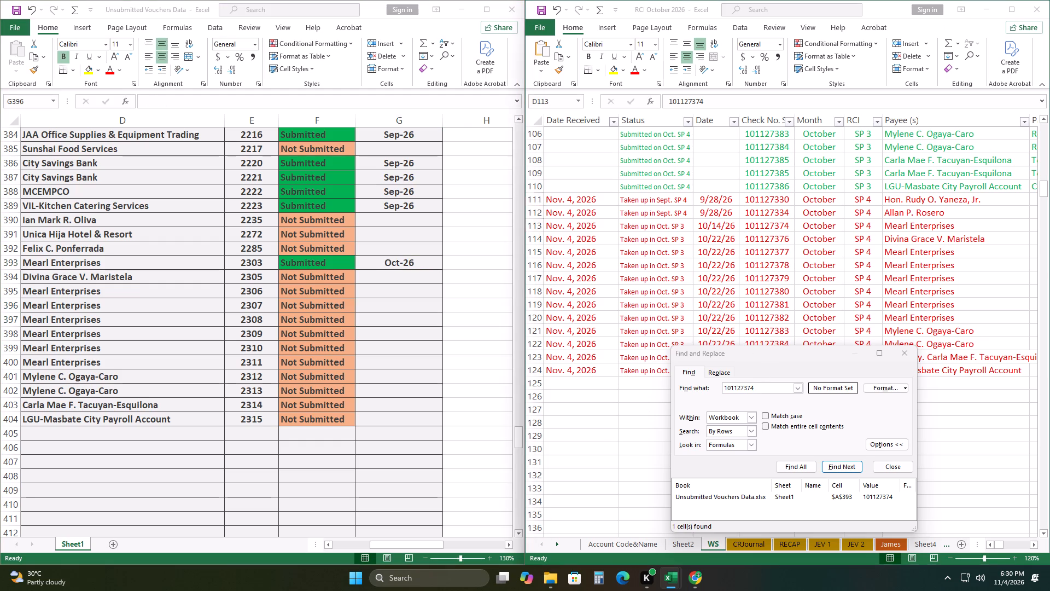
{"action": "left_click_drag", "start_coordinate": [538, 199], "coordinate": [537, 220]}
{"action": "right_click", "coordinate": [537, 220]}
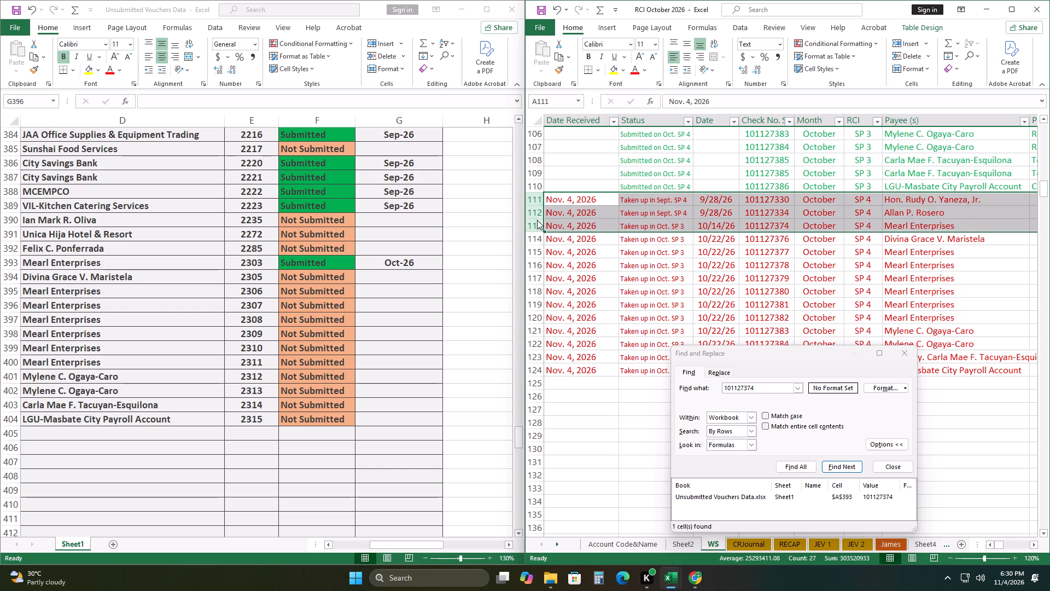
{"action": "left_click", "coordinate": [610, 202]}
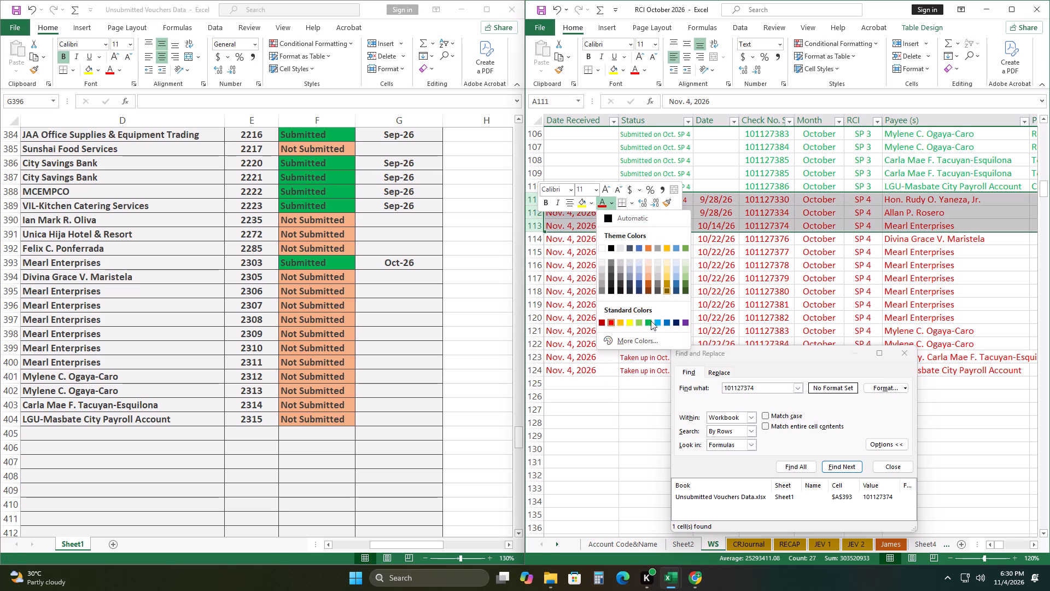
{"action": "left_click", "coordinate": [647, 324]}
{"action": "left_click", "coordinate": [603, 389]}
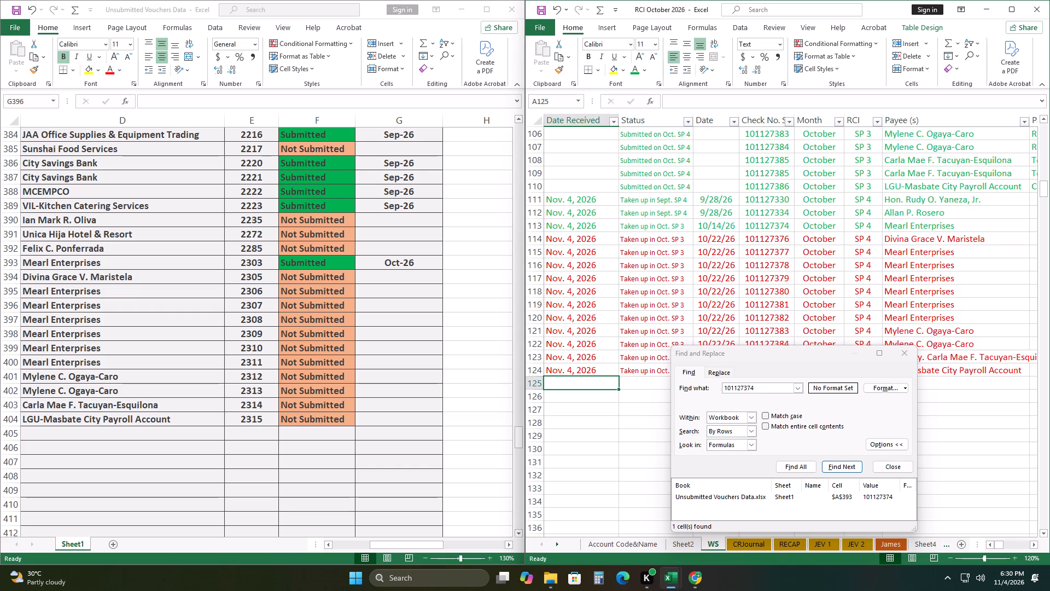
{"action": "left_click", "coordinate": [780, 241]}
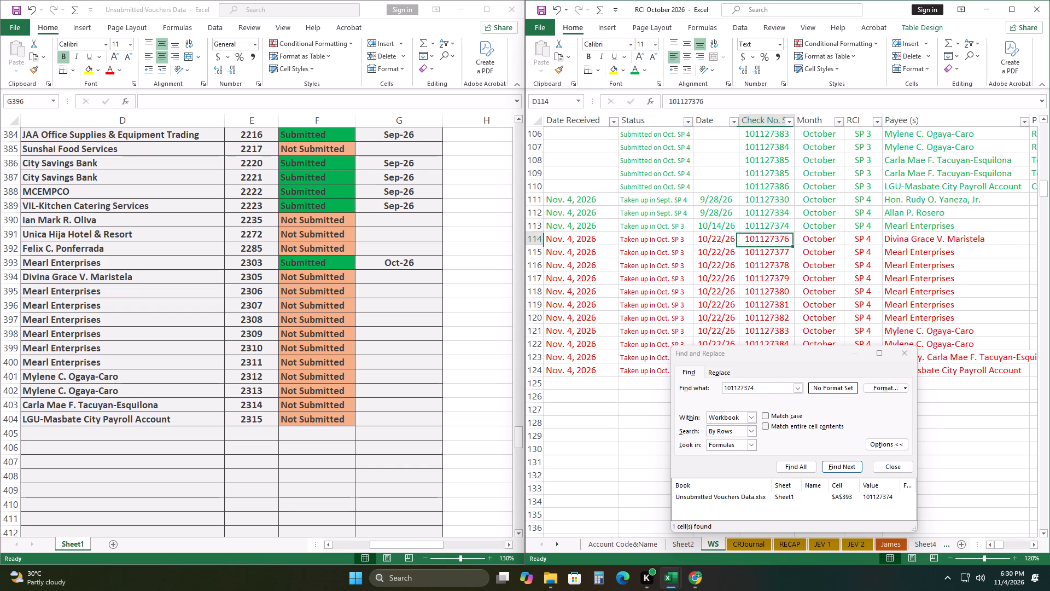
{"action": "right_click", "coordinate": [777, 241]}
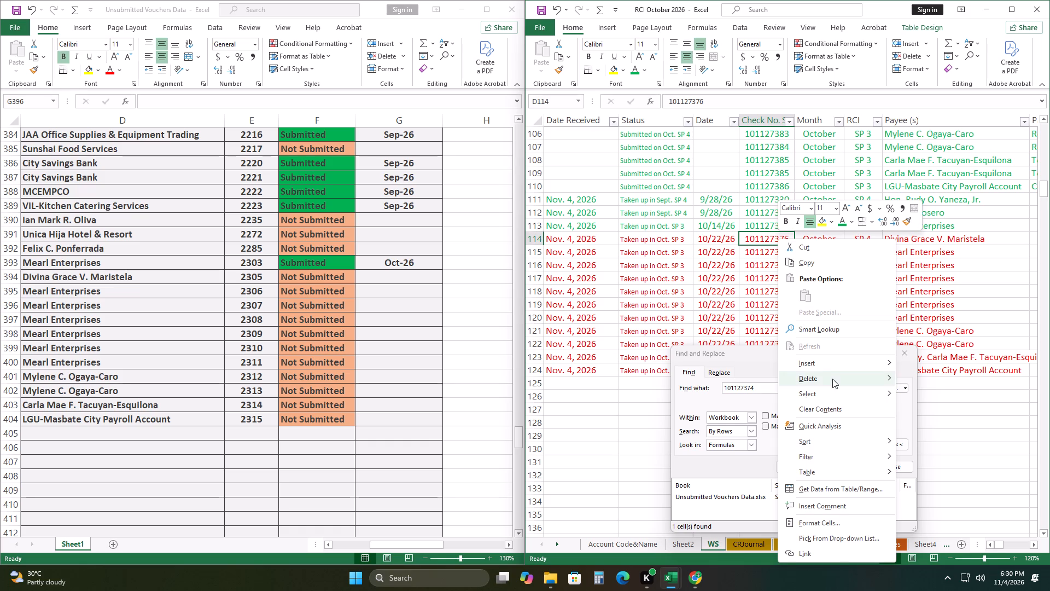
{"action": "left_click", "coordinate": [822, 264]}
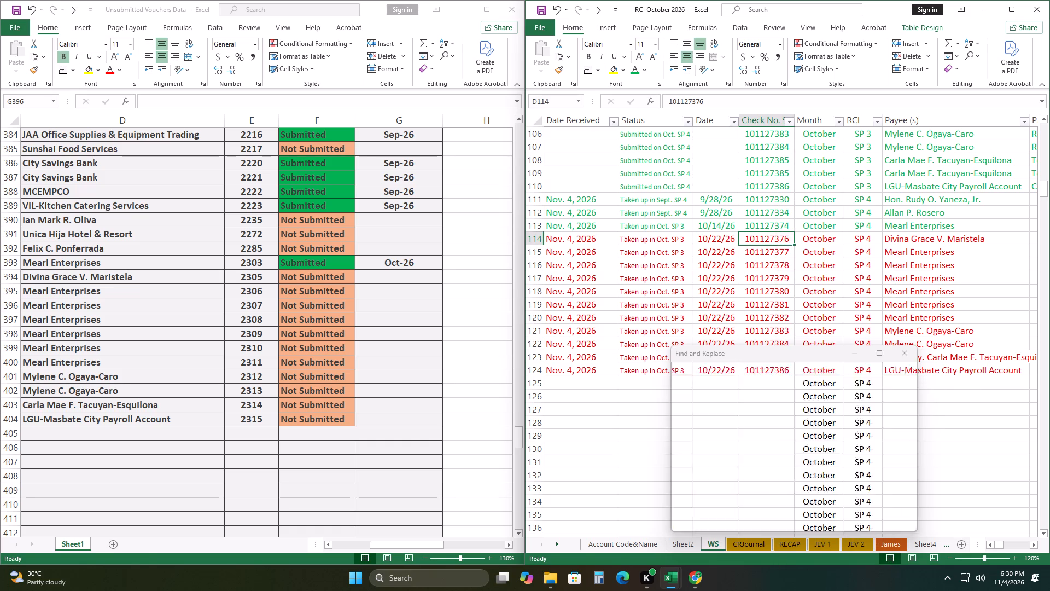
{"action": "double_click", "coordinate": [760, 386]}
{"action": "right_click", "coordinate": [760, 385]}
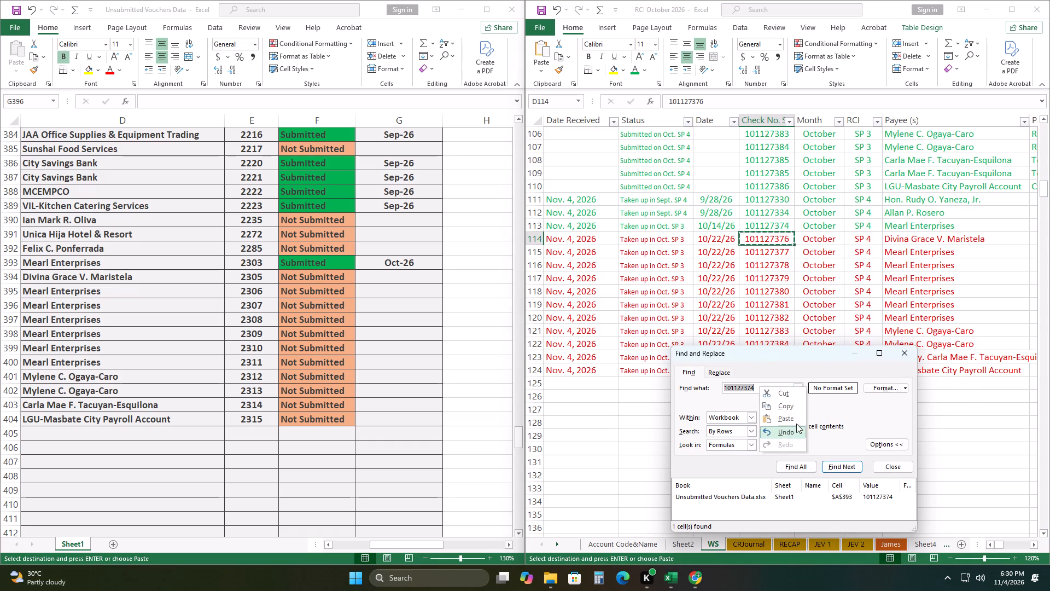
{"action": "left_click", "coordinate": [795, 418]}
{"action": "left_click_drag", "start_coordinate": [401, 547], "coordinate": [329, 555]}
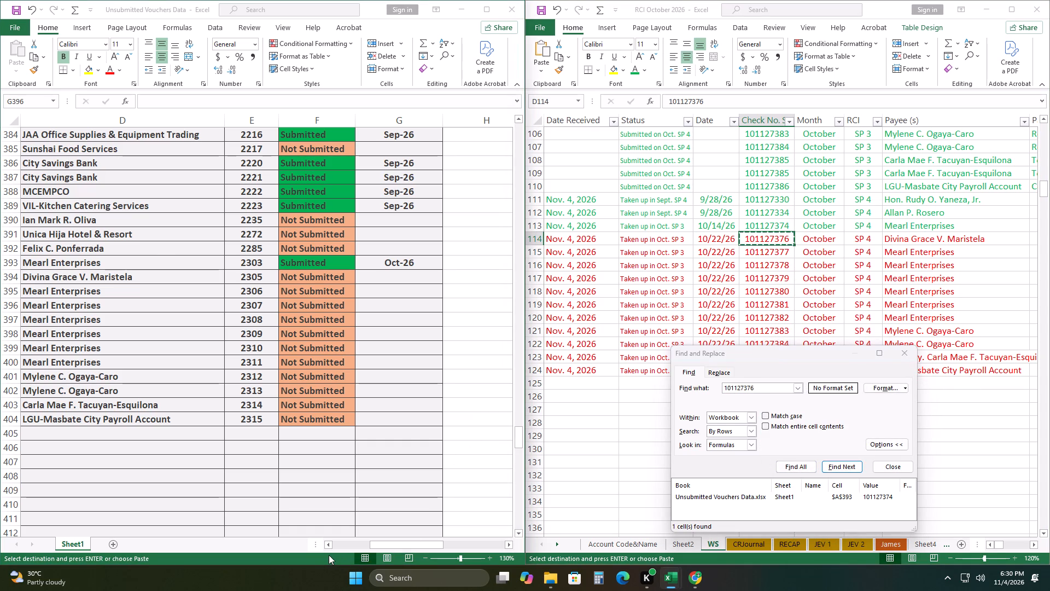
{"action": "left_click_drag", "start_coordinate": [329, 555], "coordinate": [328, 553]}
{"action": "left_click_drag", "start_coordinate": [388, 547], "coordinate": [327, 544]}
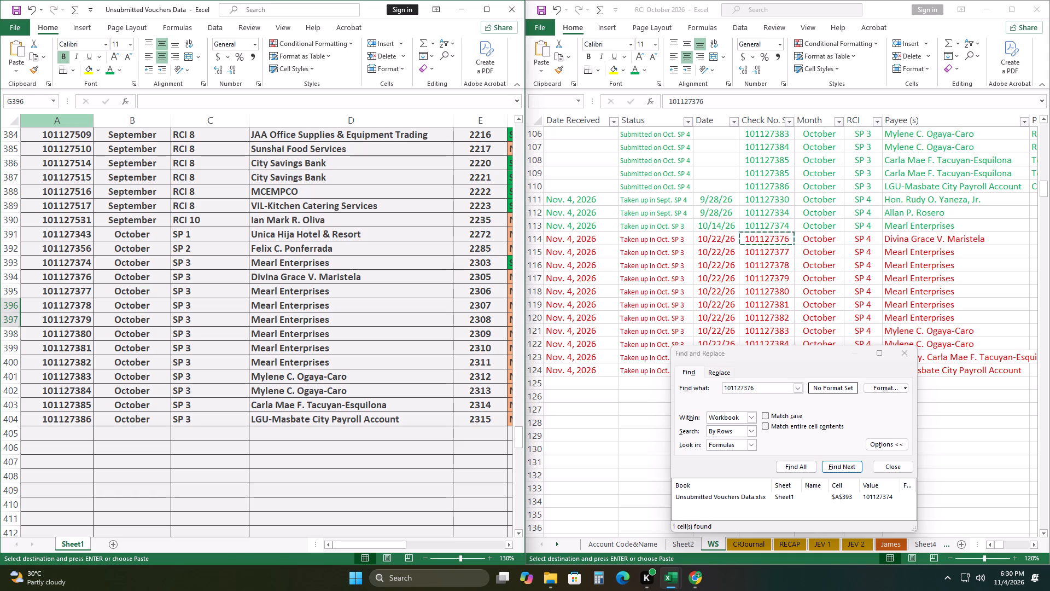
{"action": "left_click", "coordinate": [60, 124]}
{"action": "left_click", "coordinate": [799, 467]}
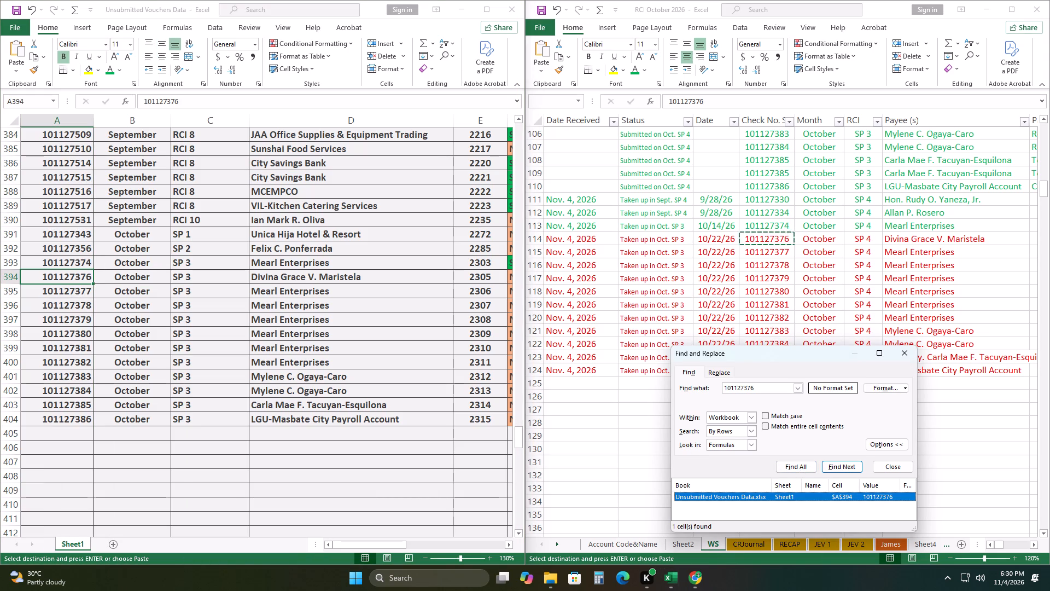
Compare the checks in rows 394 to 404 of Unsubmitted Vouchers Data with rows 114 to 124 of RCI October 2026.
{"action": "left_click", "coordinate": [9, 277]}
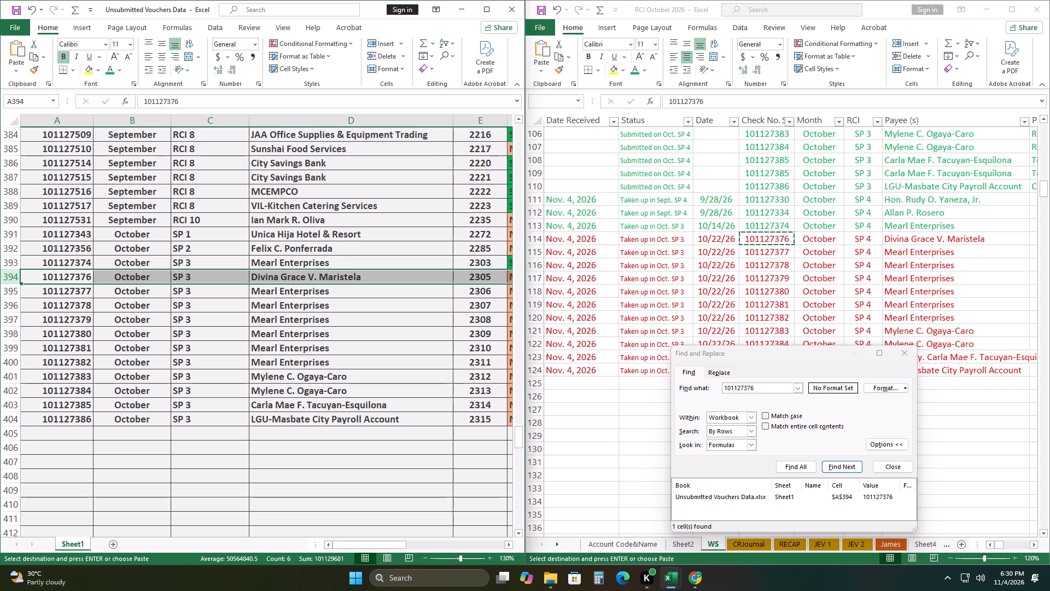
{"action": "left_click_drag", "start_coordinate": [13, 278], "coordinate": [6, 292]}
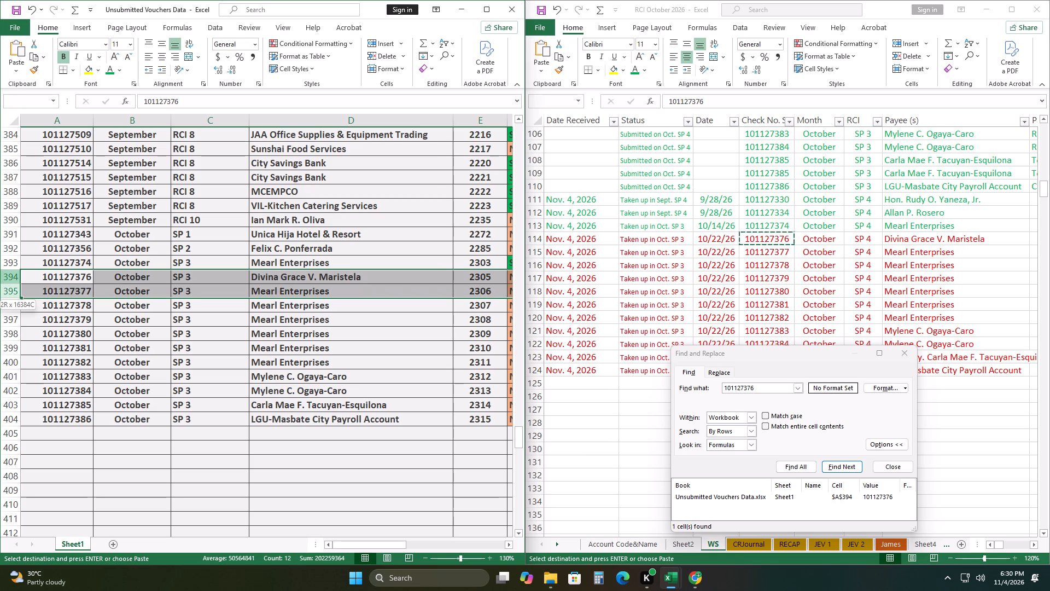
{"action": "left_click_drag", "start_coordinate": [6, 292], "coordinate": [2, 316]}
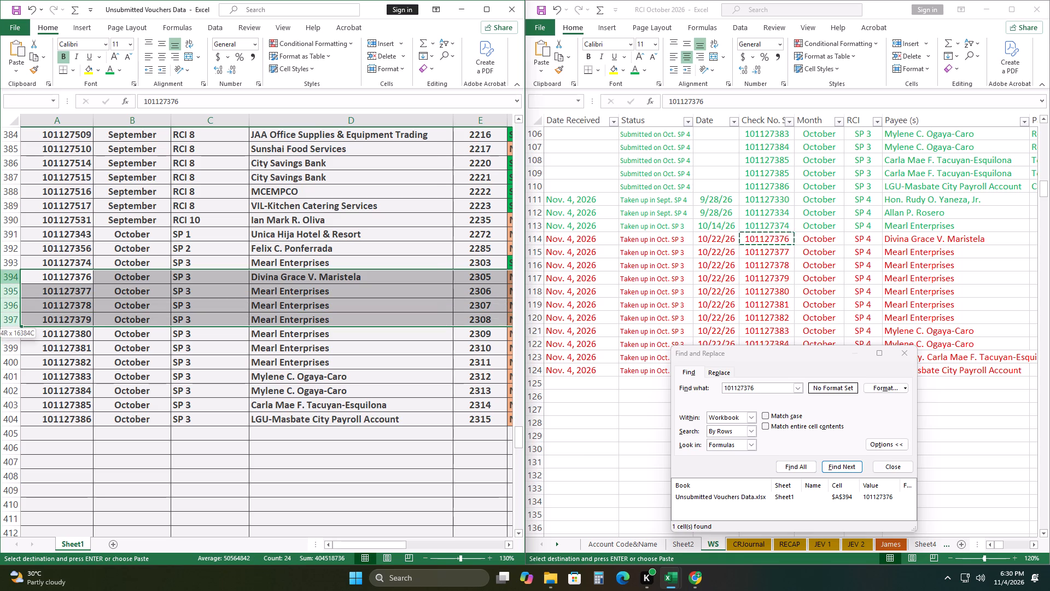
{"action": "left_click_drag", "start_coordinate": [2, 316], "coordinate": [1, 318]}
{"action": "left_click_drag", "start_coordinate": [1, 318], "coordinate": [0, 368]}
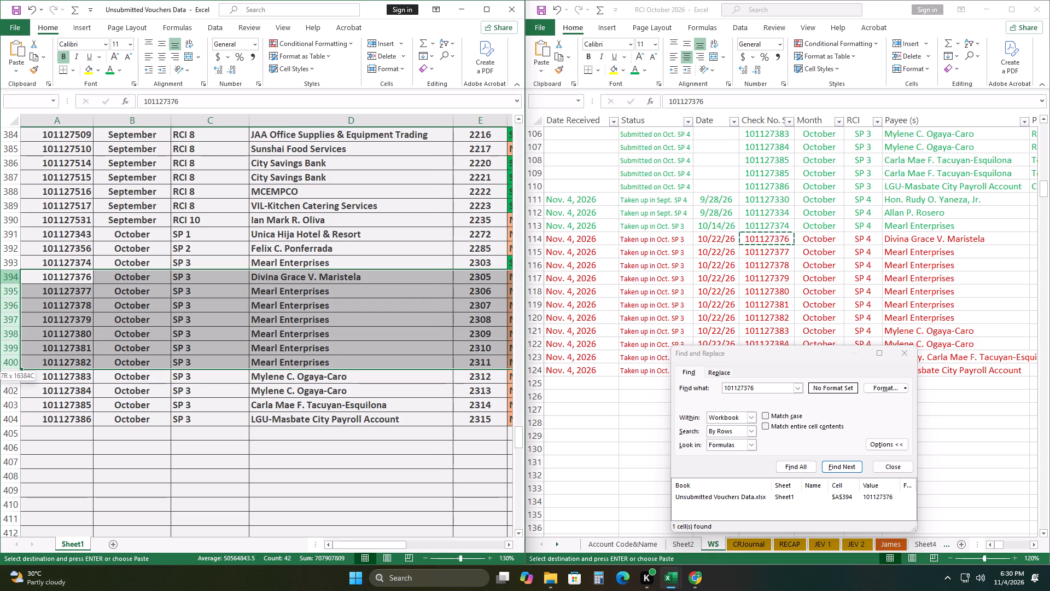
{"action": "left_click_drag", "start_coordinate": [0, 368], "coordinate": [0, 371]}
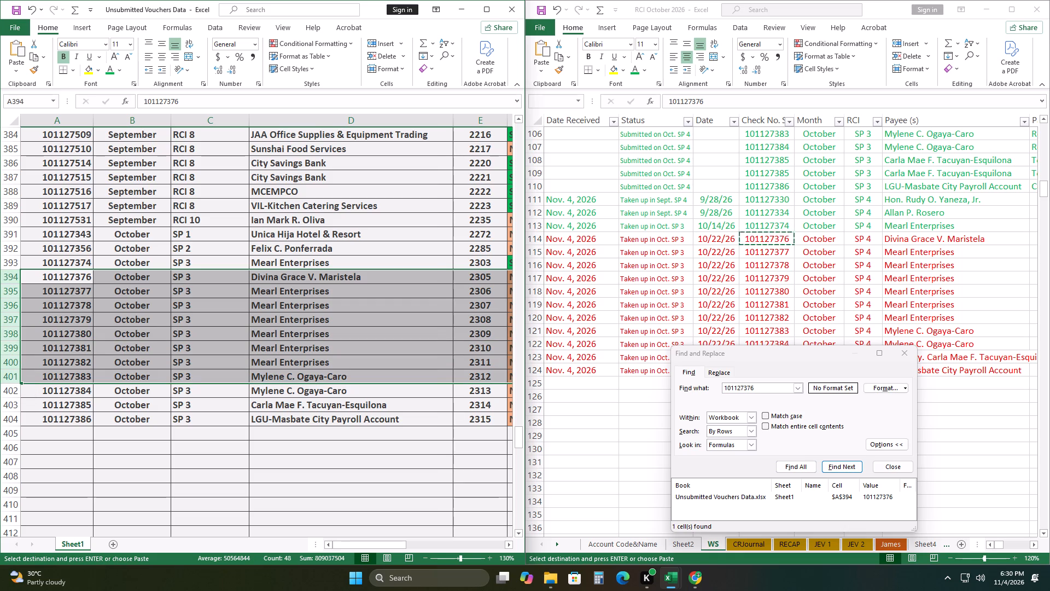
{"action": "left_click_drag", "start_coordinate": [813, 353], "coordinate": [867, 48]}
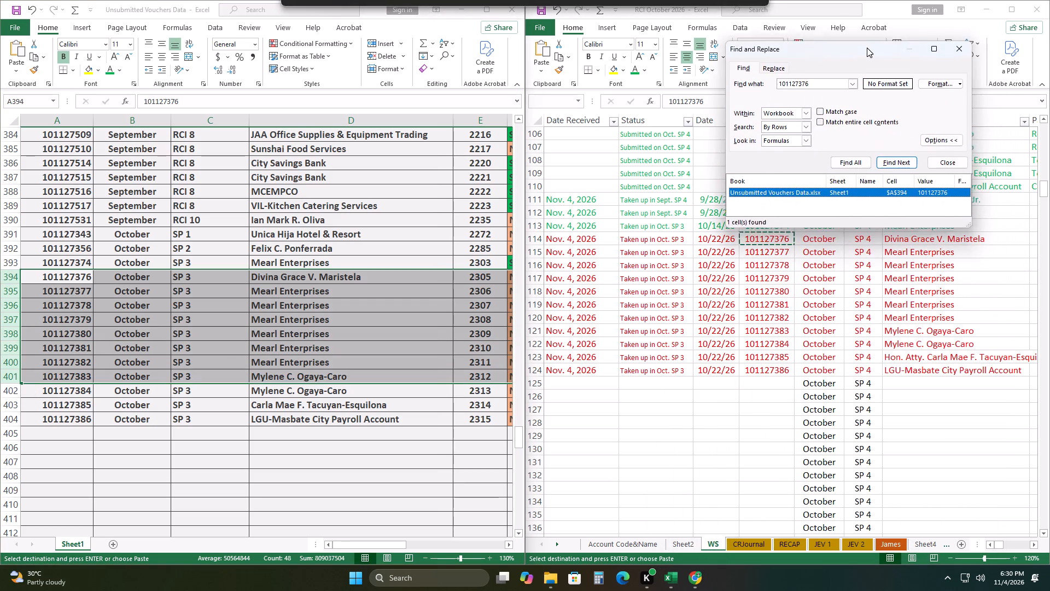
{"action": "left_click_drag", "start_coordinate": [867, 48], "coordinate": [910, 27]}
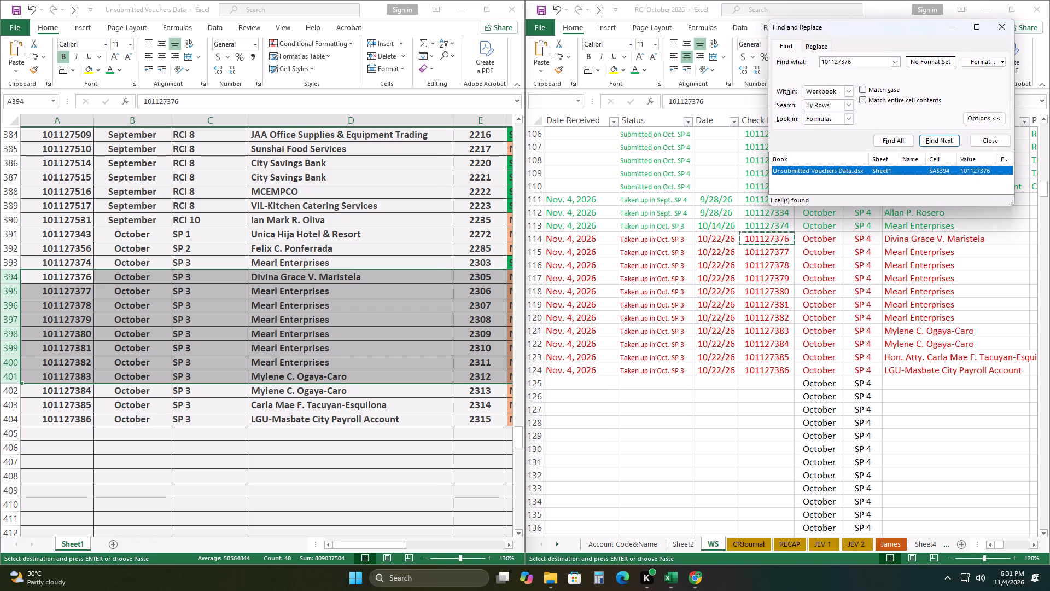
{"action": "left_click_drag", "start_coordinate": [9, 273], "coordinate": [5, 373]}
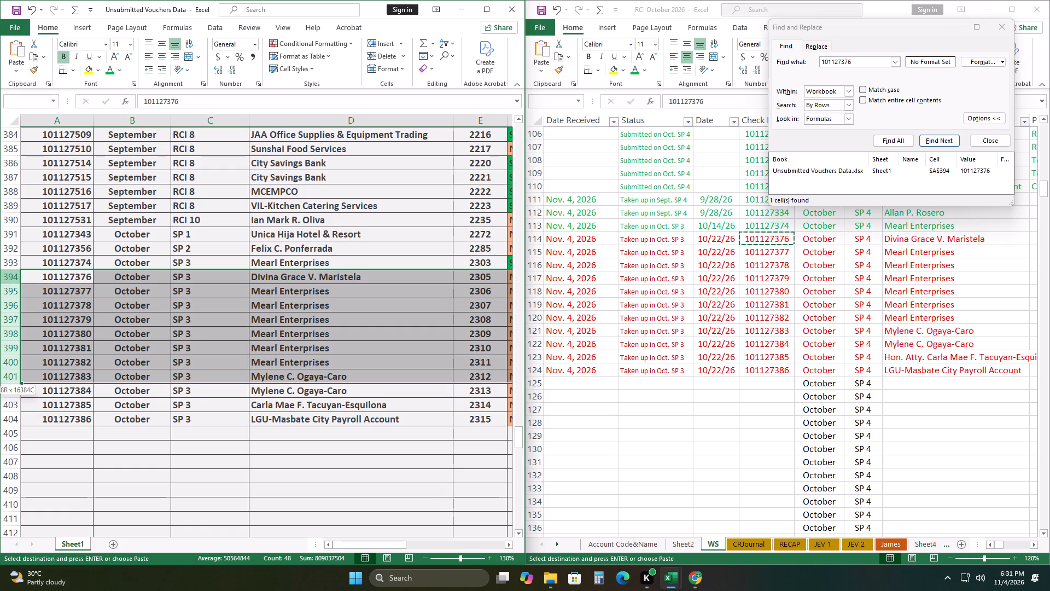
{"action": "left_click_drag", "start_coordinate": [5, 373], "coordinate": [7, 386]}
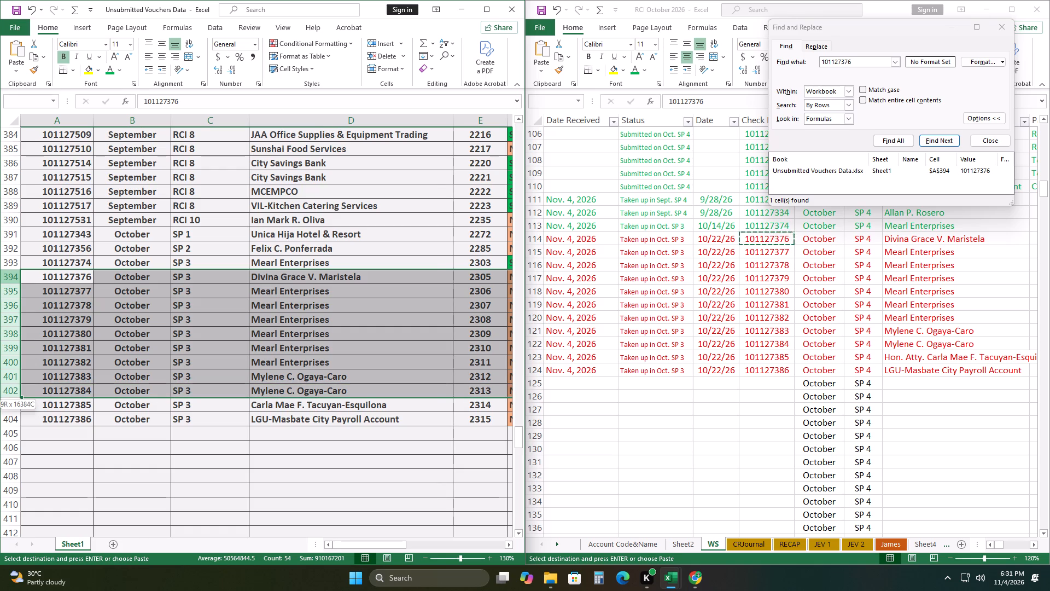
{"action": "left_click_drag", "start_coordinate": [7, 386], "coordinate": [10, 416]}
Fill the Submitted status from F393 down through row 404 in Unsubmitted Vouchers Data.
{"action": "left_click_drag", "start_coordinate": [400, 546], "coordinate": [413, 544]}
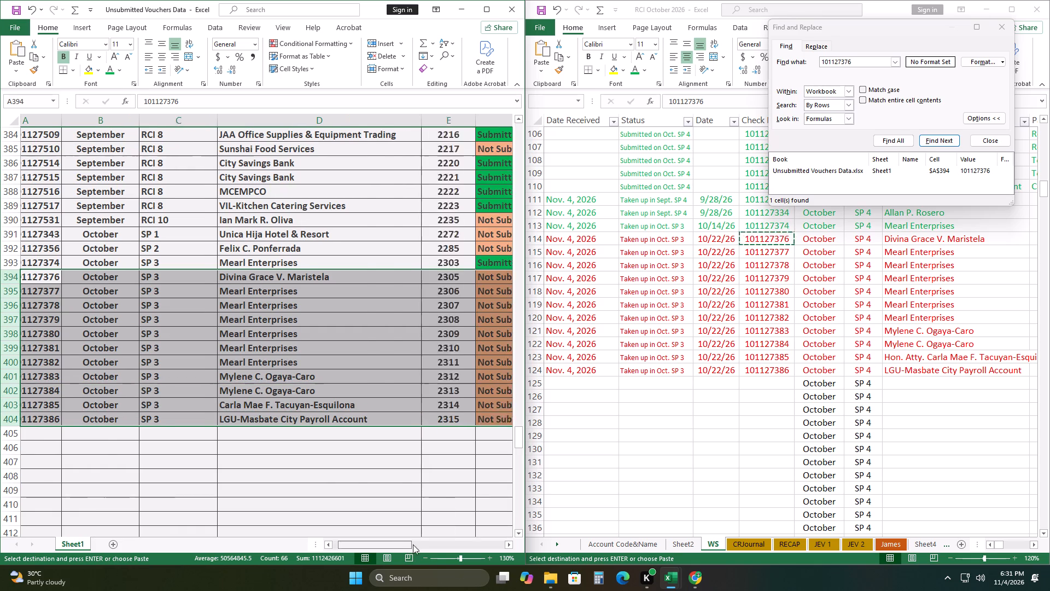
{"action": "left_click_drag", "start_coordinate": [413, 544], "coordinate": [454, 537]}
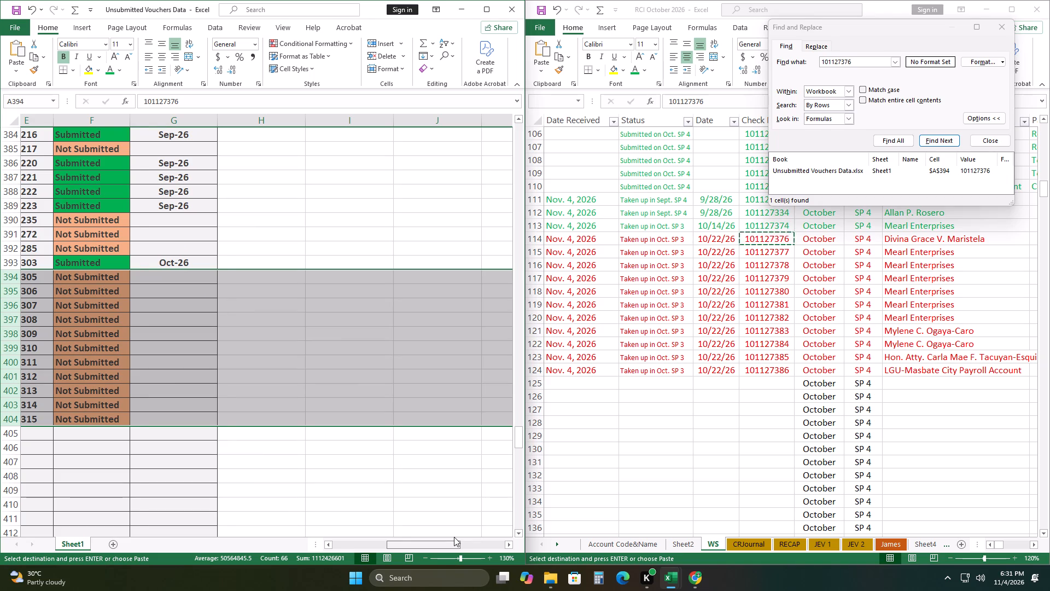
{"action": "left_click_drag", "start_coordinate": [454, 537], "coordinate": [448, 537]}
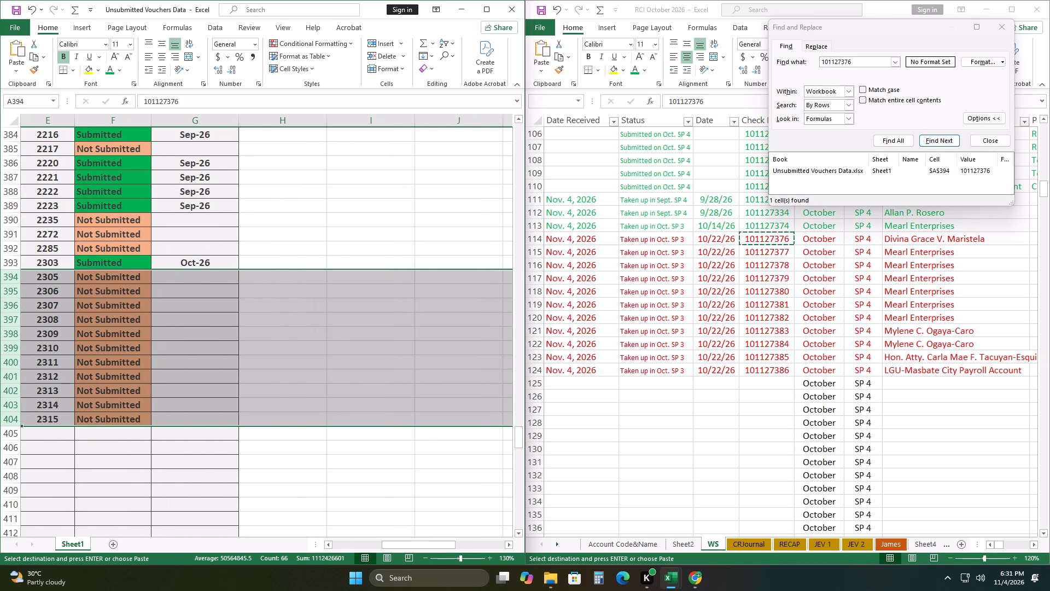
{"action": "left_click", "coordinate": [139, 264]}
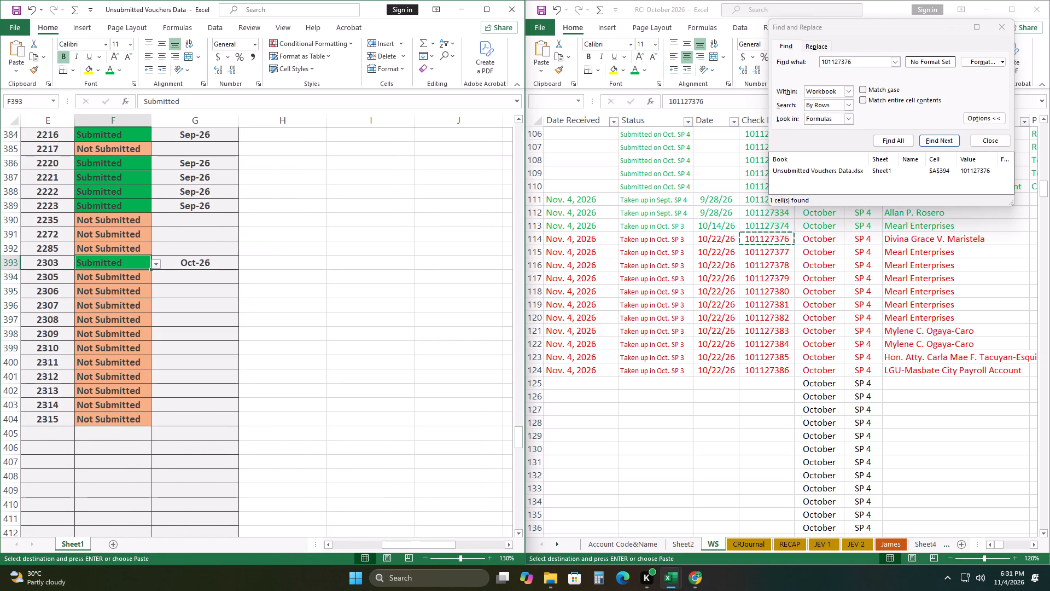
{"action": "left_click_drag", "start_coordinate": [151, 269], "coordinate": [157, 426]}
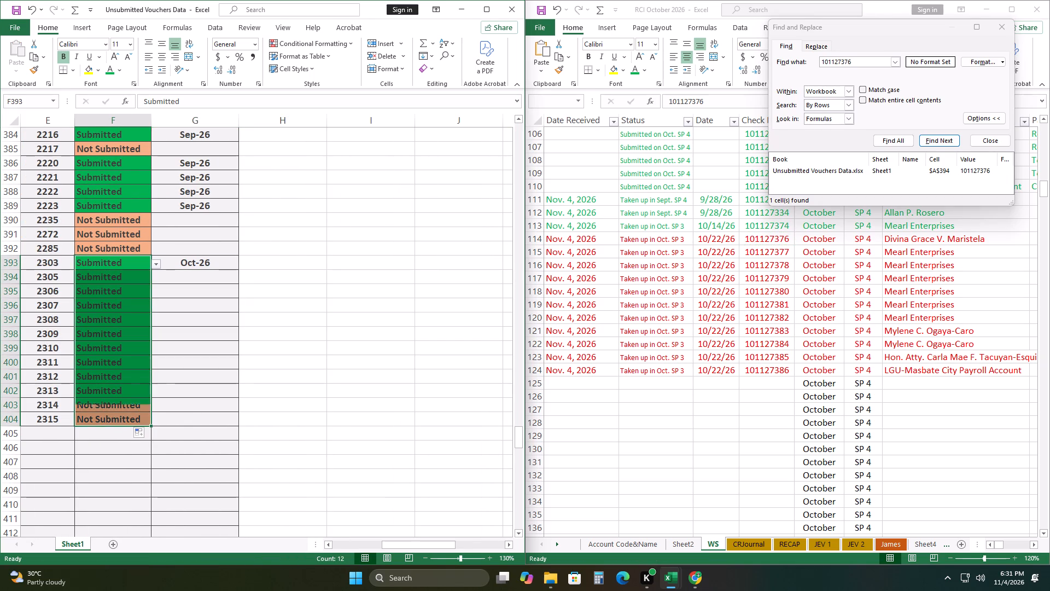
Fill the Oct-26 date from G393 down through row 404, copying the same date instead of incrementing the month.
{"action": "left_click", "coordinate": [200, 263]}
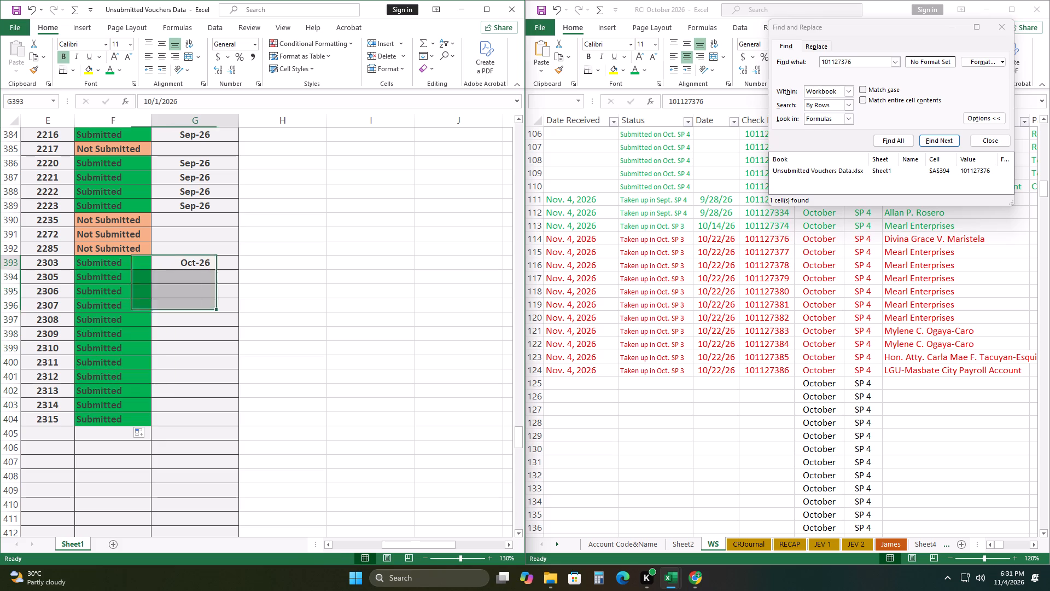
{"action": "left_click_drag", "start_coordinate": [239, 269], "coordinate": [244, 429]}
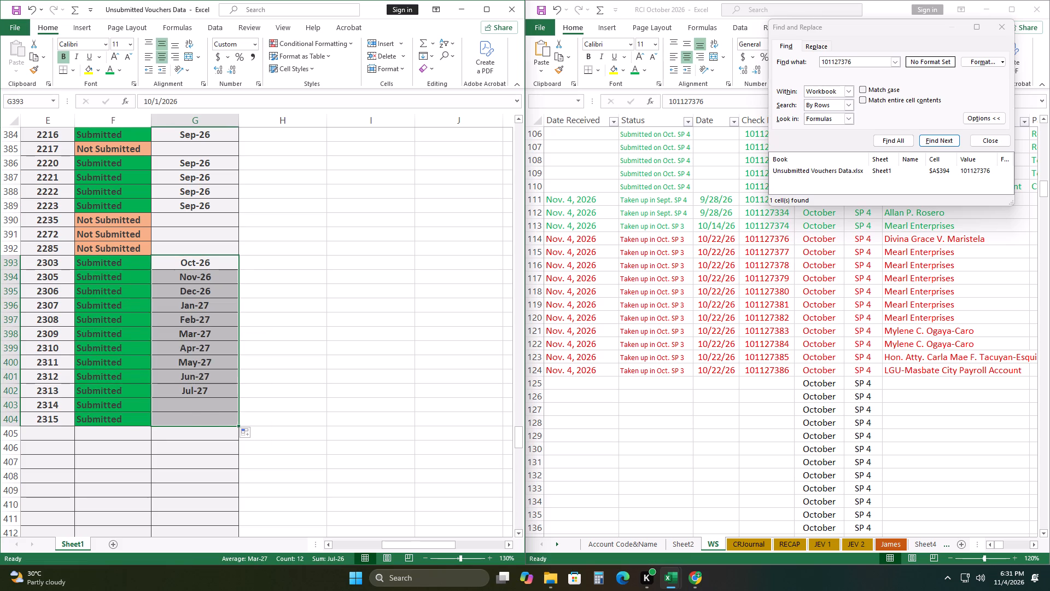
{"action": "left_click", "coordinate": [246, 435]}
{"action": "left_click", "coordinate": [289, 448]}
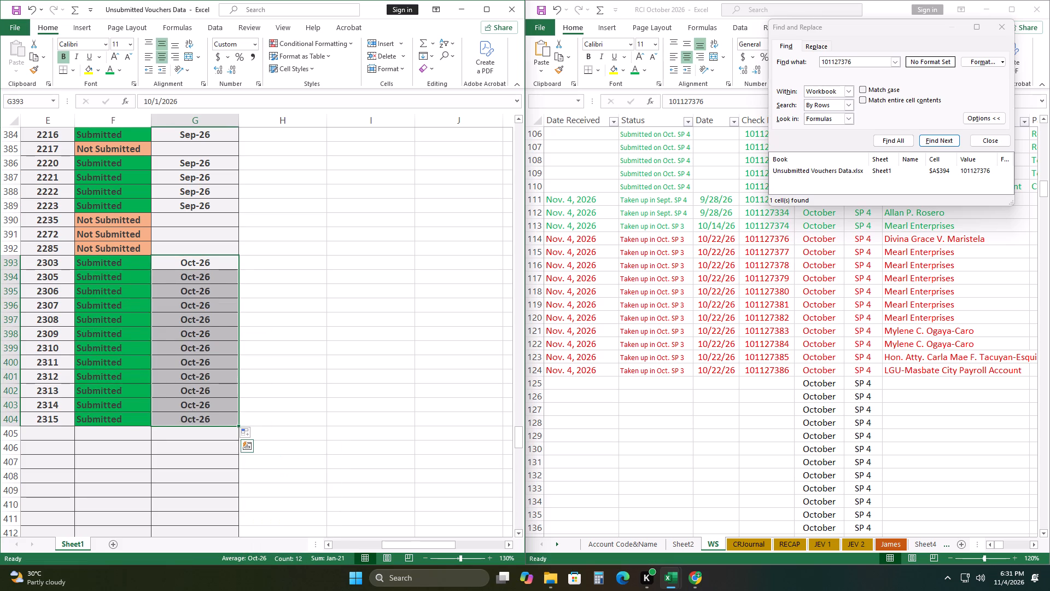
{"action": "left_click", "coordinate": [220, 467]}
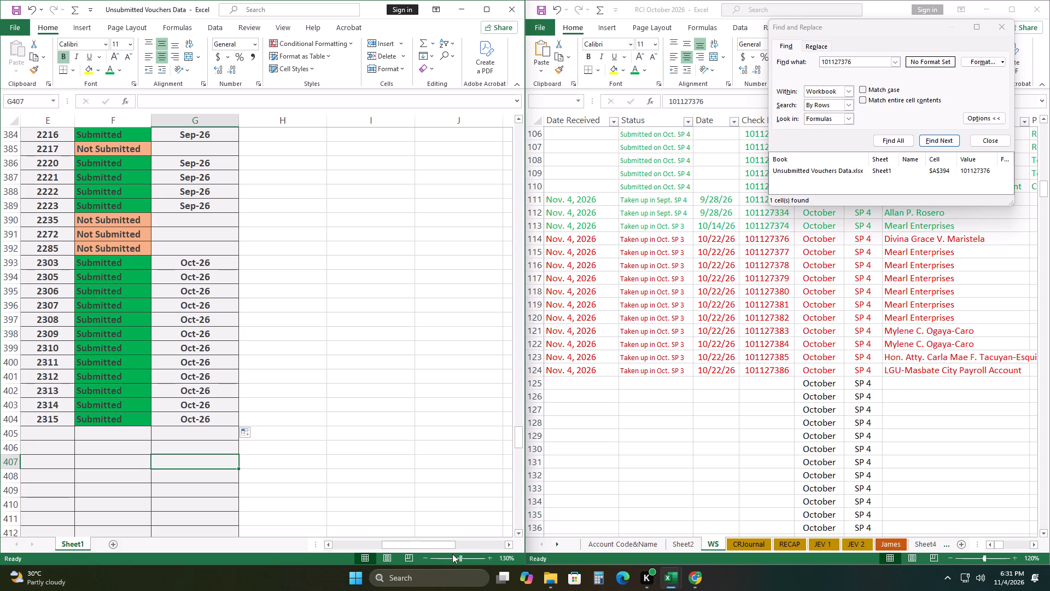
Change the font colour of rows 114 to 124 in RCI October 2026 to the standard green.
{"action": "left_click_drag", "start_coordinate": [434, 543], "coordinate": [345, 550]}
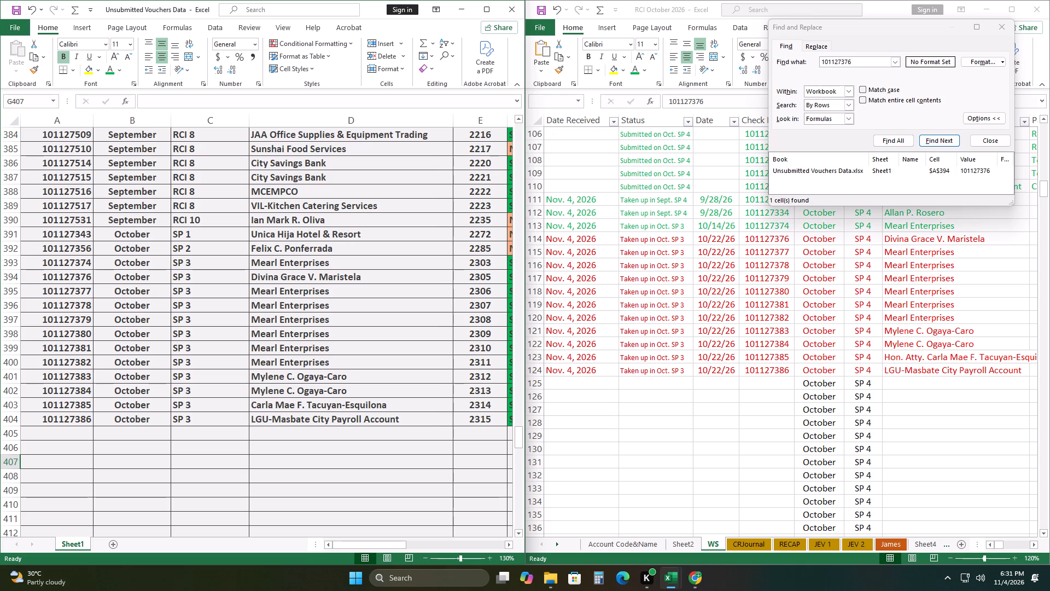
{"action": "left_click", "coordinate": [335, 404]}
{"action": "left_click_drag", "start_coordinate": [384, 545], "coordinate": [386, 545]}
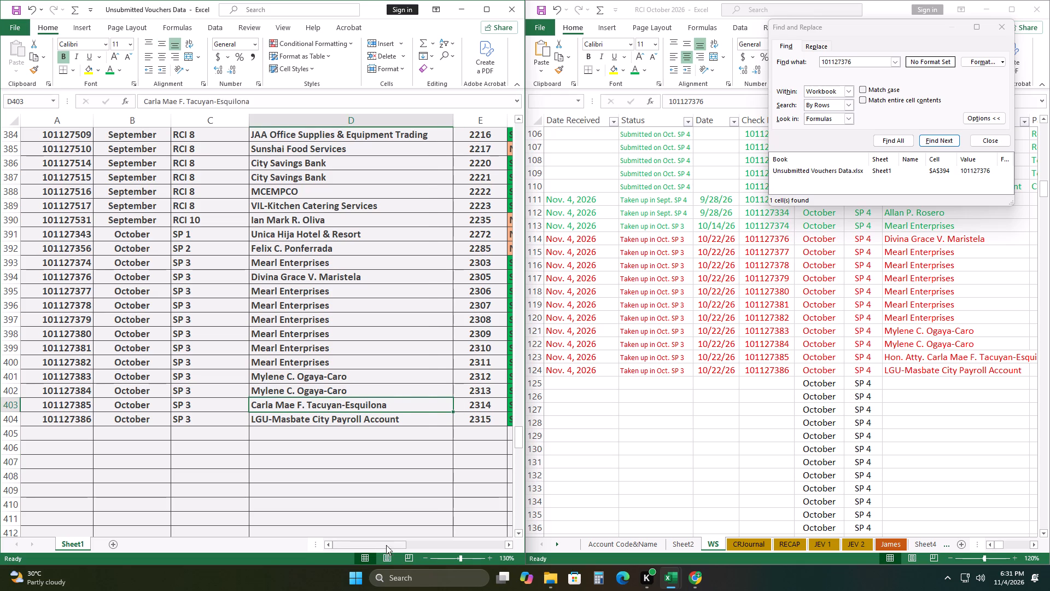
{"action": "left_click_drag", "start_coordinate": [386, 545], "coordinate": [300, 547]}
{"action": "left_click", "coordinate": [666, 438]}
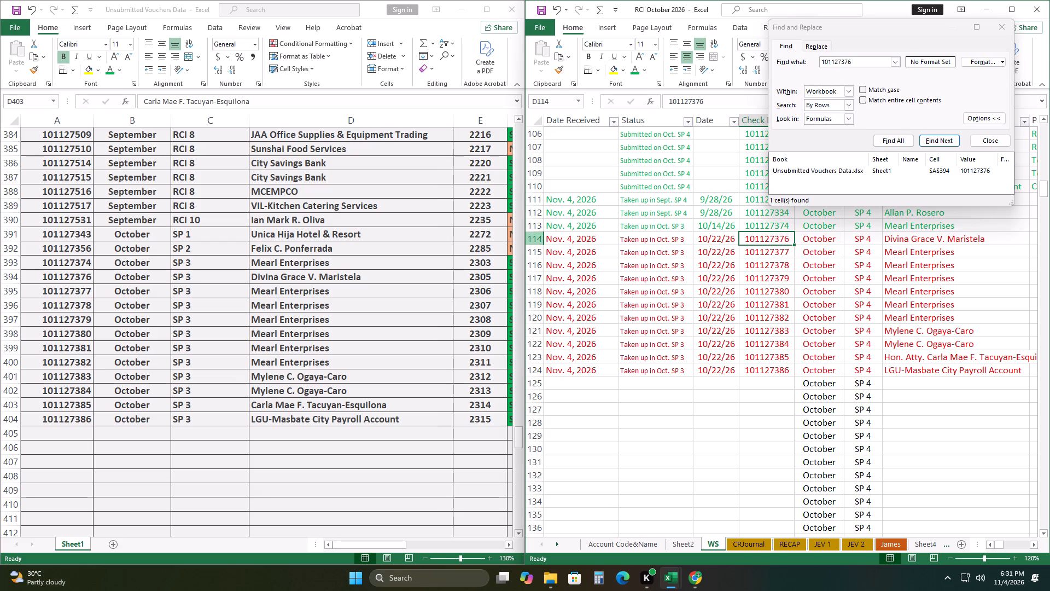
{"action": "left_click_drag", "start_coordinate": [534, 239], "coordinate": [534, 374]}
{"action": "right_click", "coordinate": [564, 355]}
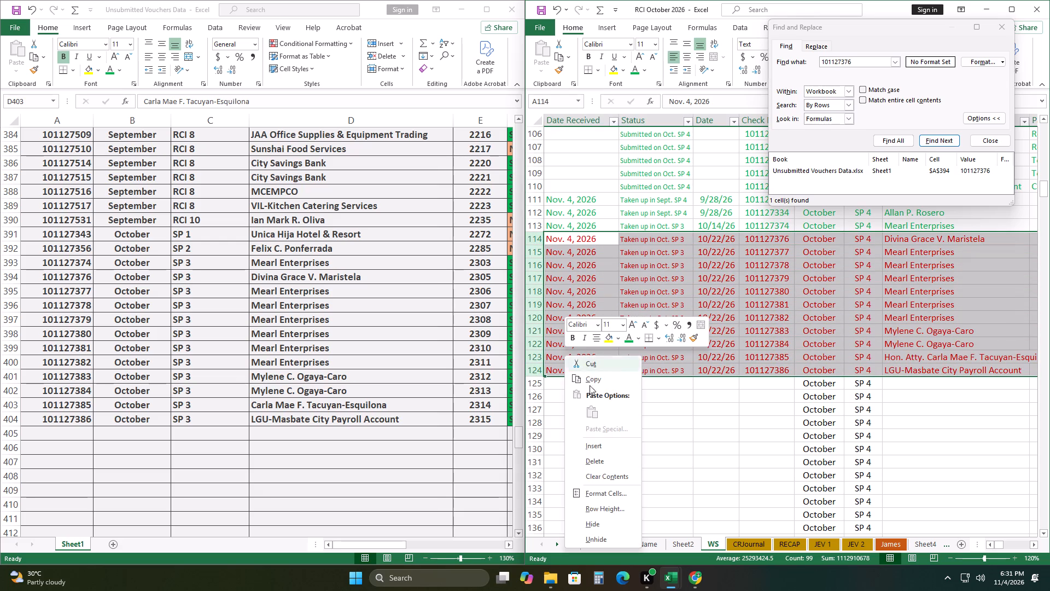
{"action": "left_click", "coordinate": [626, 334]}
{"action": "left_click_drag", "start_coordinate": [656, 421], "coordinate": [657, 431]}
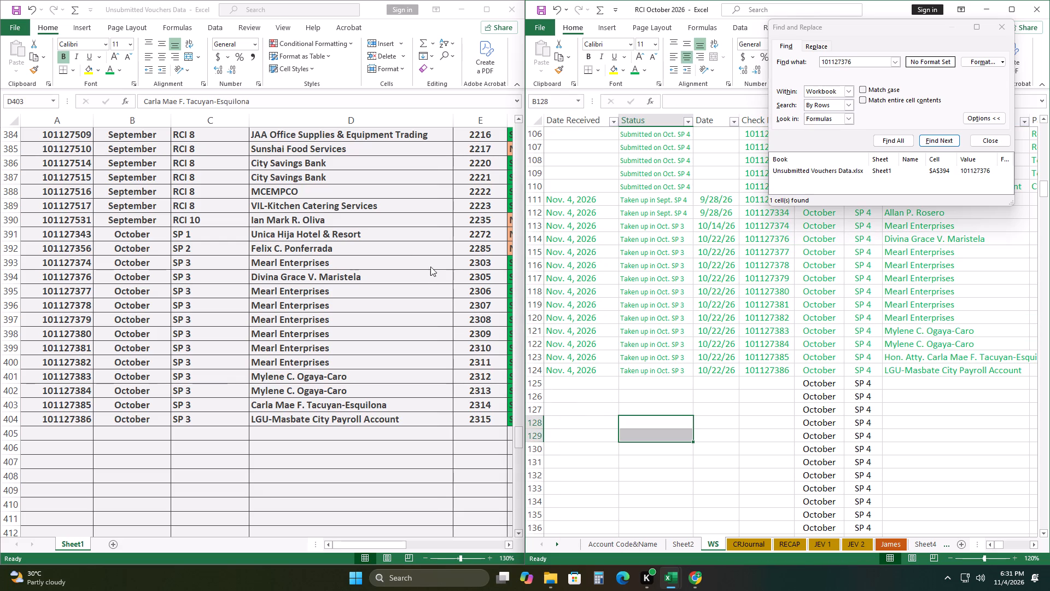
Save the Unsubmitted Vouchers Data workbook and maximize its window.
{"action": "left_click", "coordinate": [269, 299]}
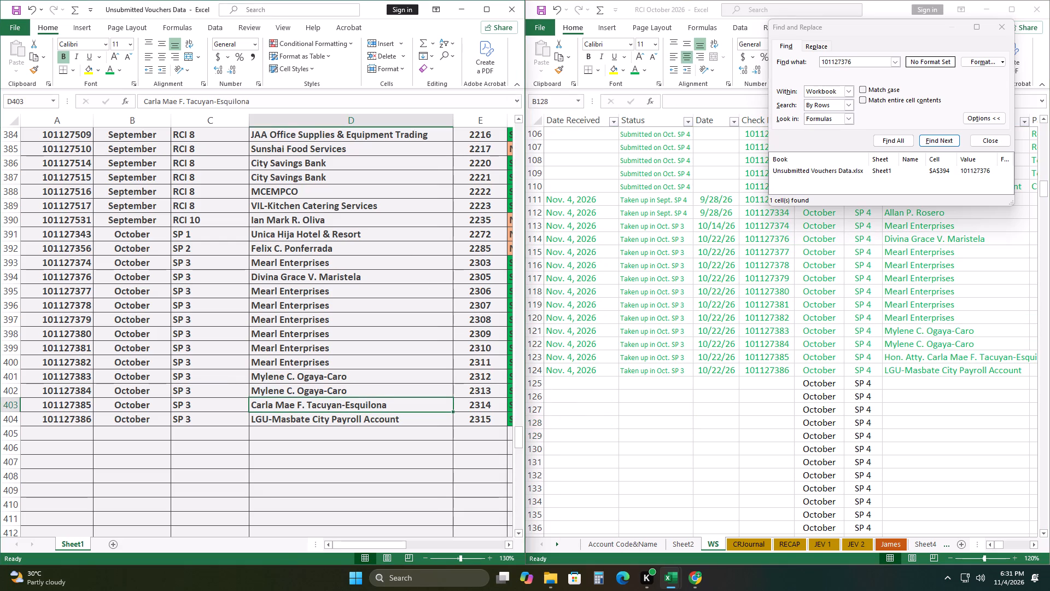
{"action": "key", "text": "ctrl+s"}
{"action": "left_click", "coordinate": [485, 7]}
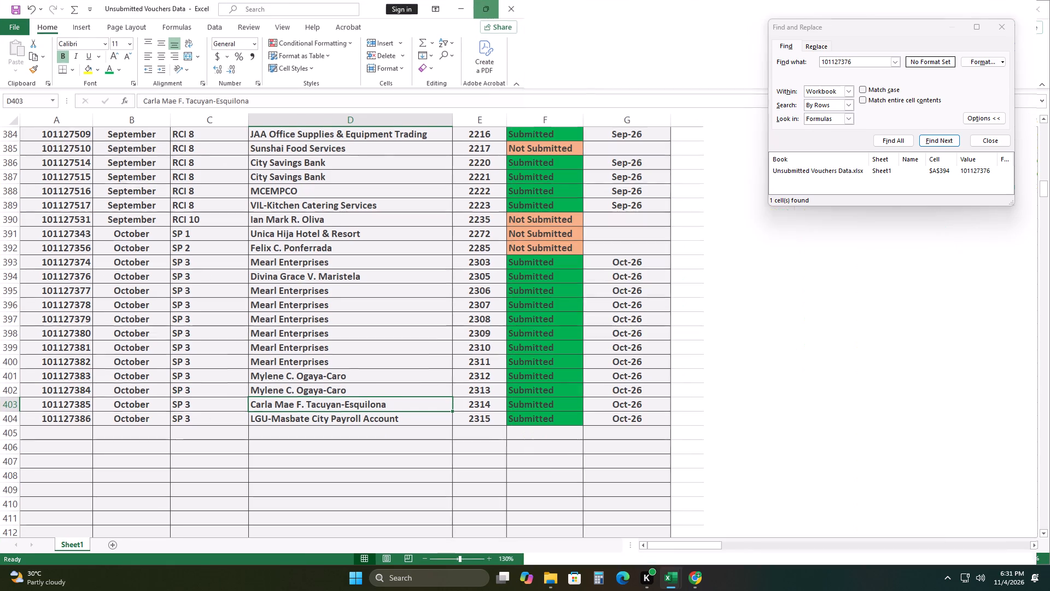
Switch to the RCI October 2026 workbook, close Find and Replace, and maximize the workbook window.
{"action": "left_click", "coordinate": [674, 580]}
{"action": "left_click", "coordinate": [550, 520]}
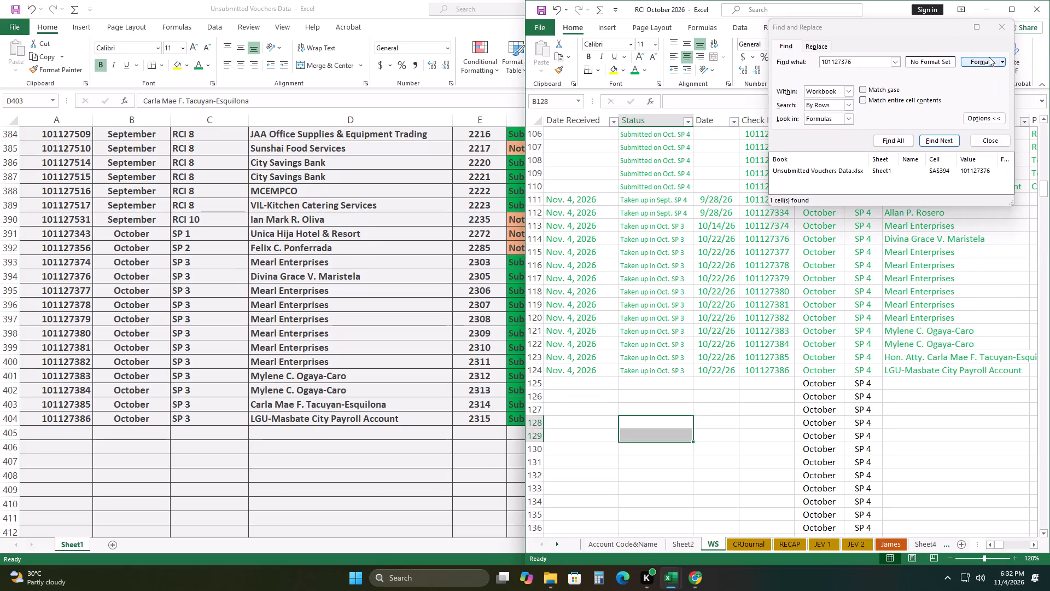
{"action": "left_click", "coordinate": [1003, 32]}
{"action": "left_click", "coordinate": [1014, 13]}
Save the RCI October 2026 workbook with the recoloured SP 4 rows.
{"action": "left_click", "coordinate": [313, 286]}
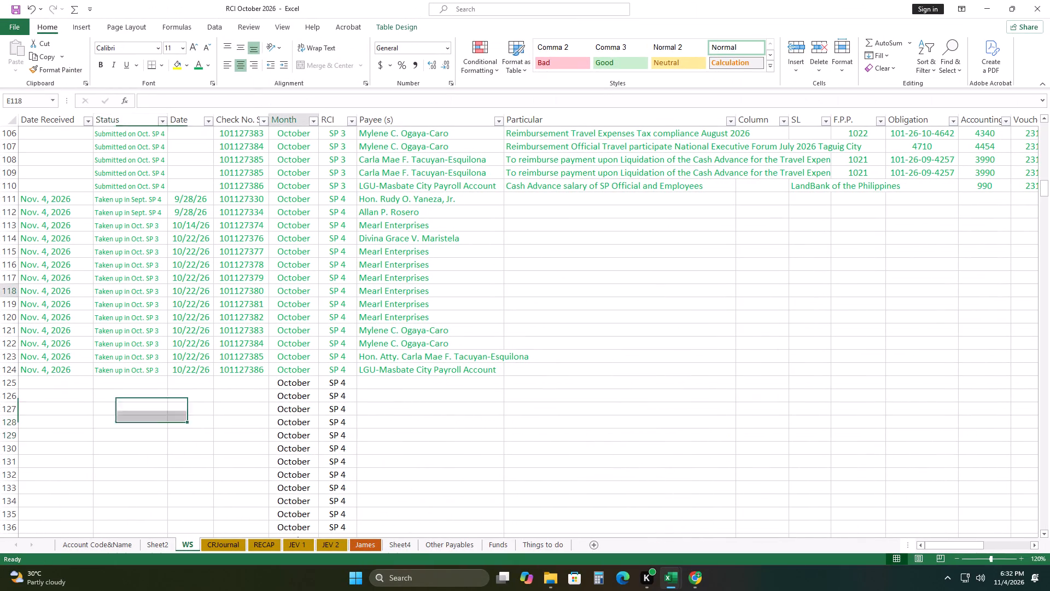
{"action": "key", "text": "ctrl+s"}
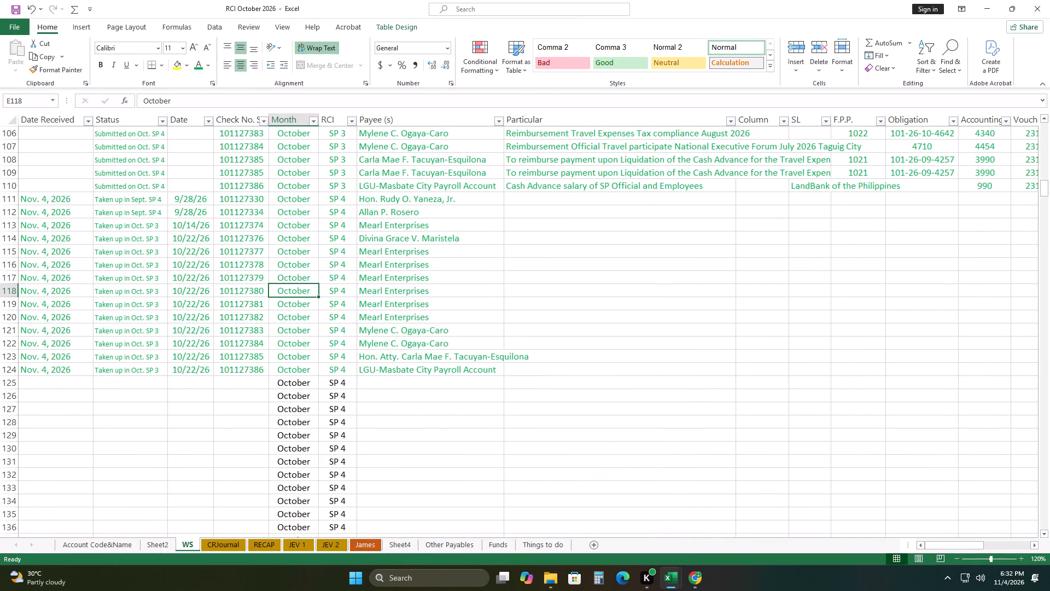
{"action": "scroll", "coordinate": [579, 356], "scroll_direction": "up", "scroll_amount": 14}
{"action": "scroll", "coordinate": [576, 349], "scroll_direction": "down", "scroll_amount": 13}
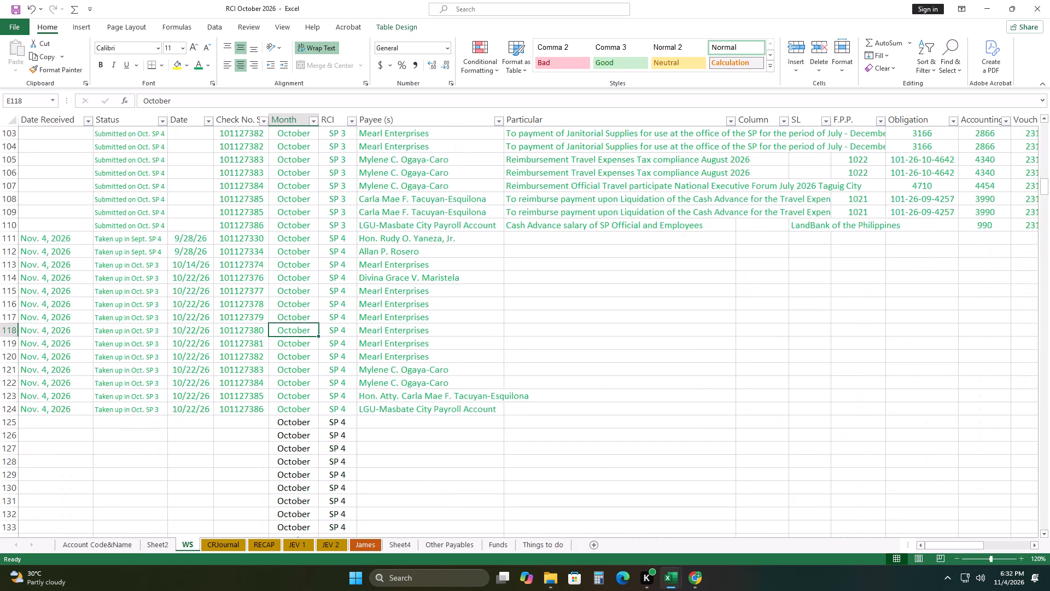
{"action": "left_click_drag", "start_coordinate": [563, 354], "coordinate": [569, 356]}
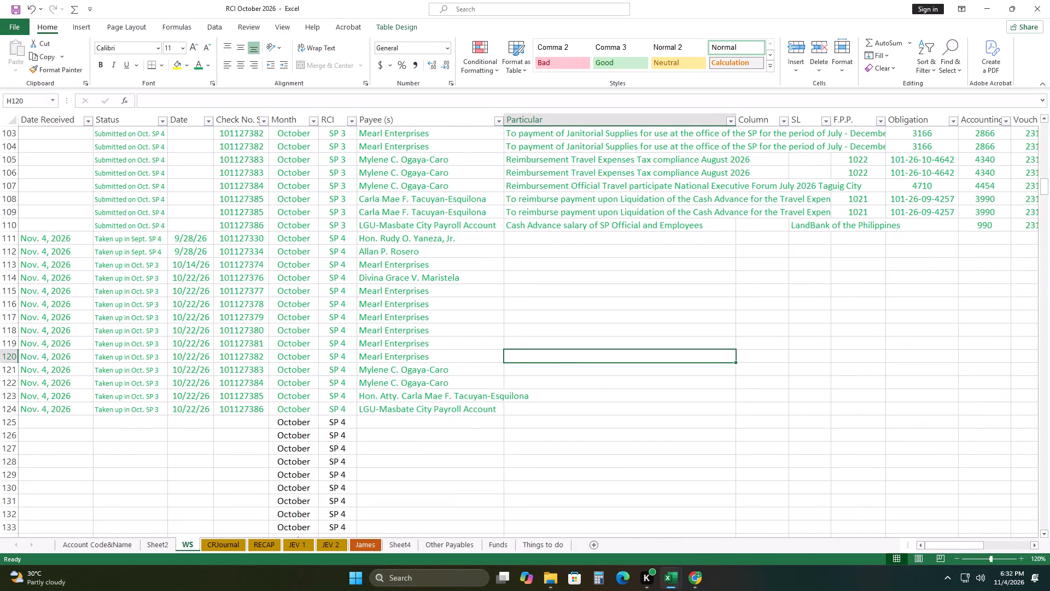
{"action": "key", "text": "ctrl+s"}
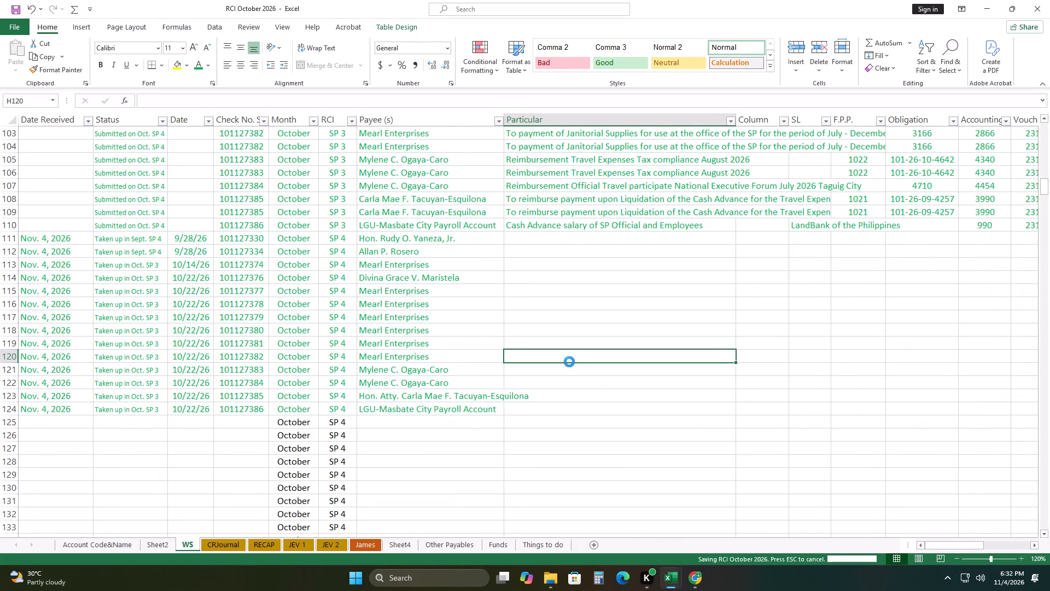
{"action": "key", "text": "ctrl+s"}
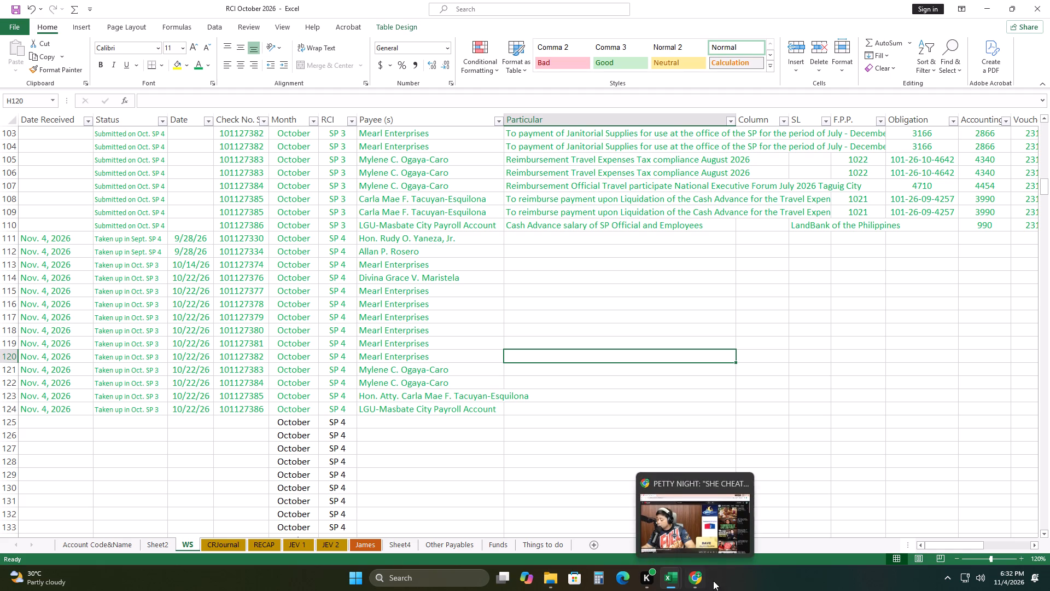
Switch to Chrome and bring up the Petty Night video on YouTube.
{"action": "left_click", "coordinate": [689, 579]}
{"action": "left_click", "coordinate": [696, 574]}
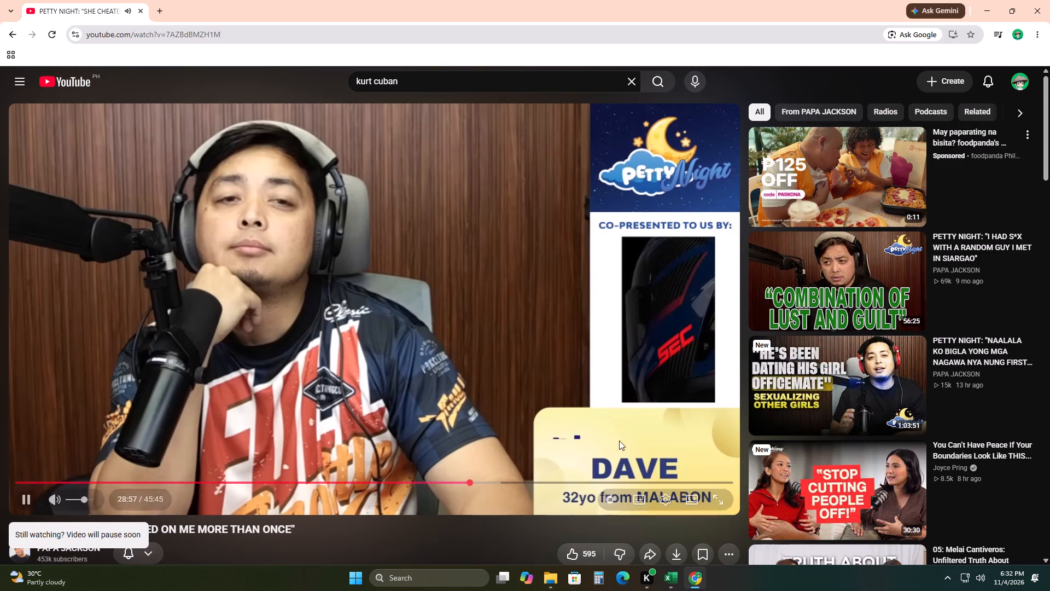
{"action": "left_click", "coordinate": [552, 345]}
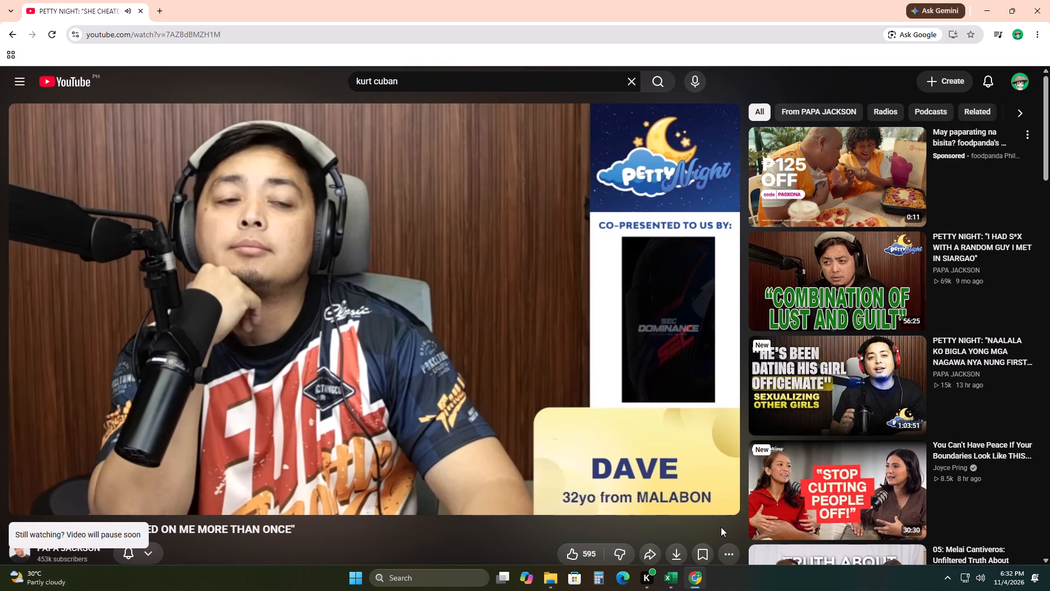
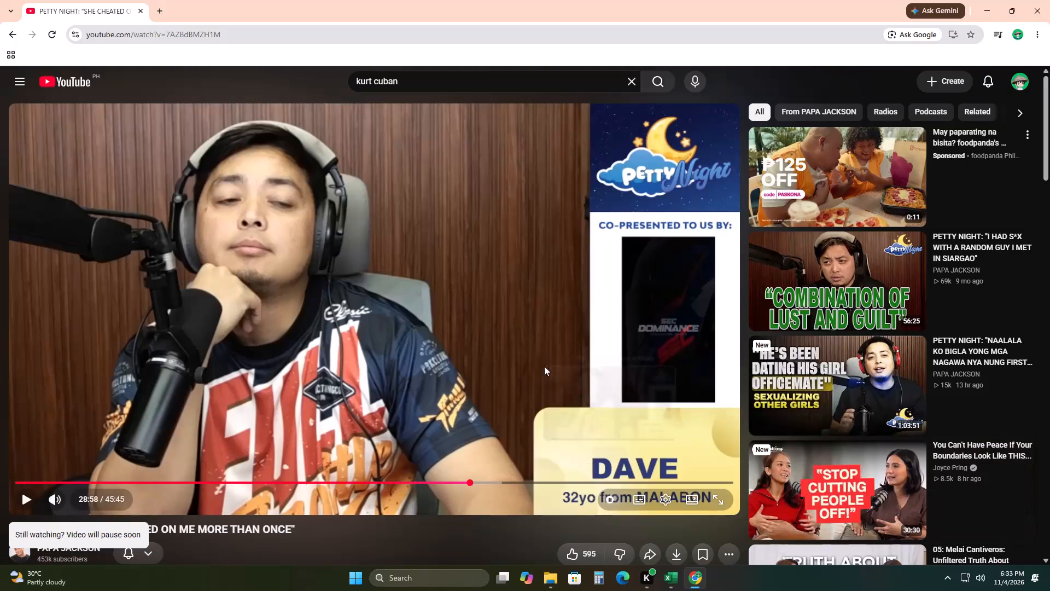
Resume playback of the paused Petty Night video.
{"action": "left_click", "coordinate": [464, 314]}
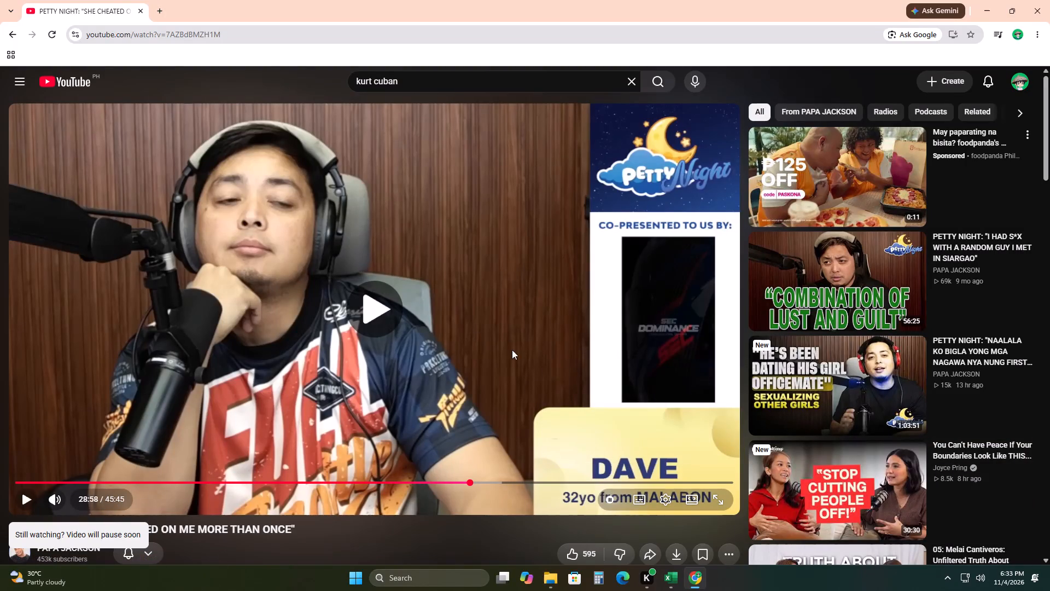
Switch back to the RCI October 2026 workbook, look over the green SP 4 rows on the WS sheet, and save the workbook again.
{"action": "left_click", "coordinate": [677, 578]}
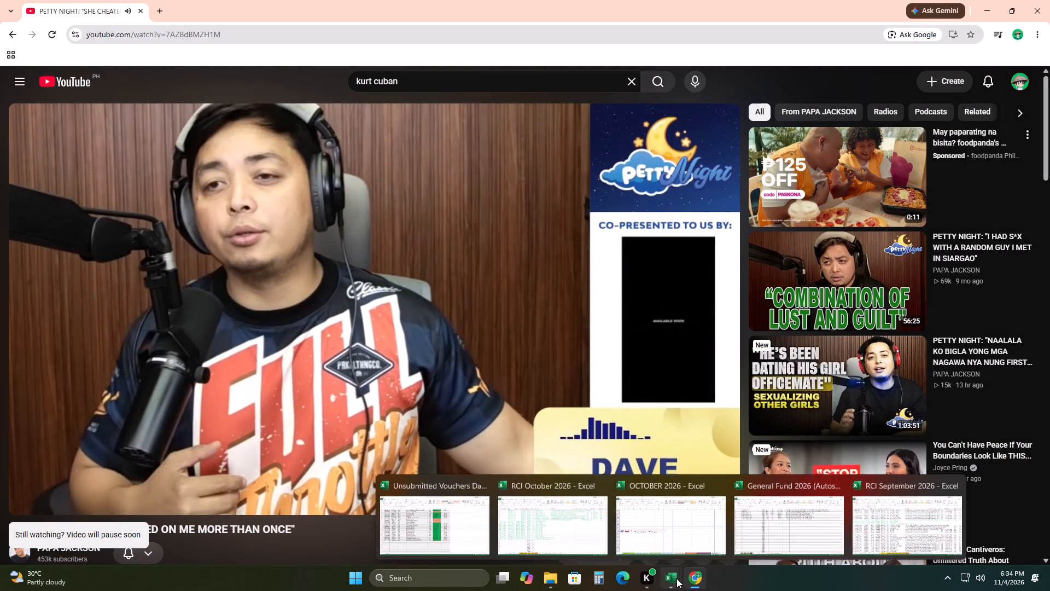
{"action": "left_click", "coordinate": [556, 529]}
{"action": "left_click_drag", "start_coordinate": [680, 353], "coordinate": [687, 352]}
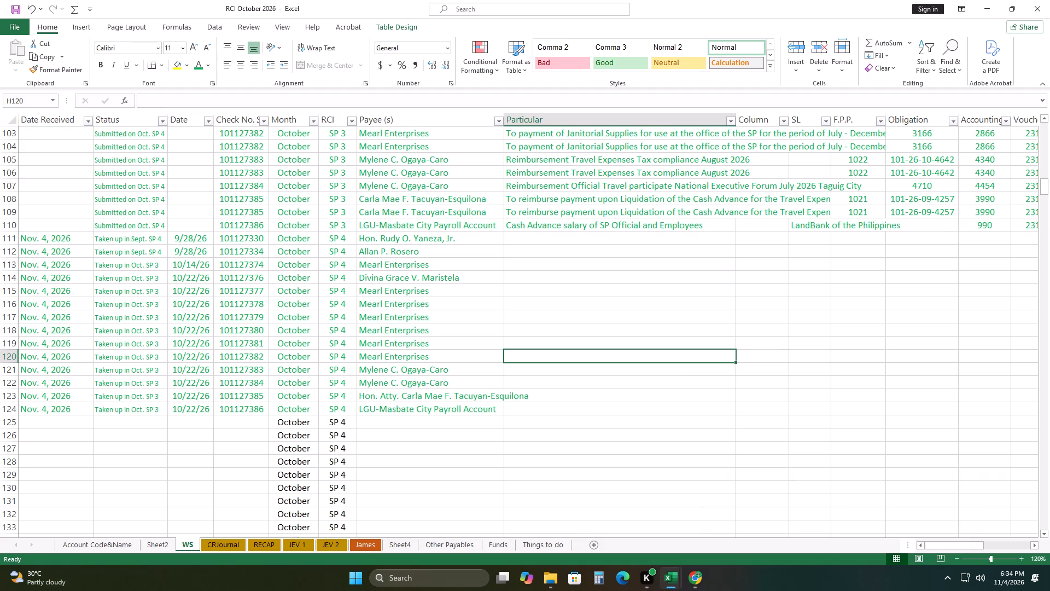
{"action": "left_click", "coordinate": [681, 426]}
{"action": "scroll", "coordinate": [693, 423], "scroll_direction": "up", "scroll_amount": 14}
{"action": "scroll", "coordinate": [687, 425], "scroll_direction": "down", "scroll_amount": 13}
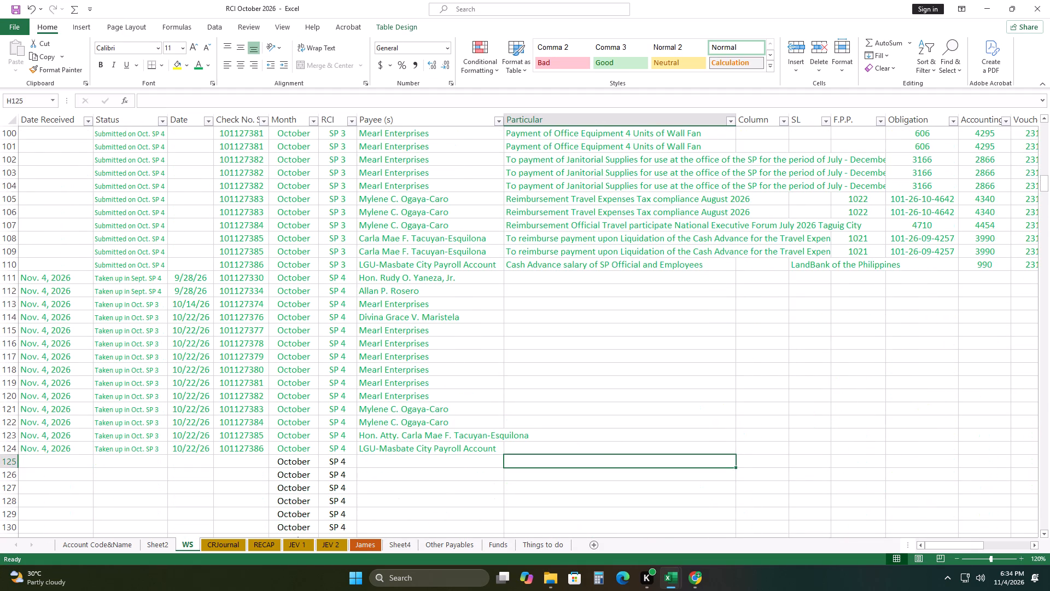
{"action": "left_click_drag", "start_coordinate": [600, 357], "coordinate": [606, 357]}
{"action": "key", "text": "ctrl+s"}
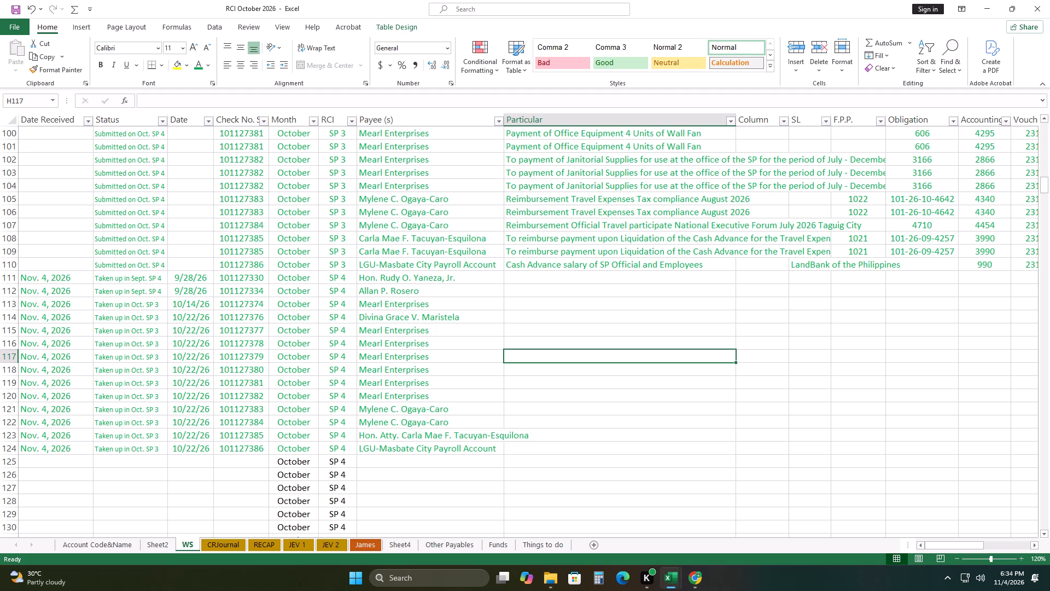
{"action": "key", "text": "ctrl+s"}
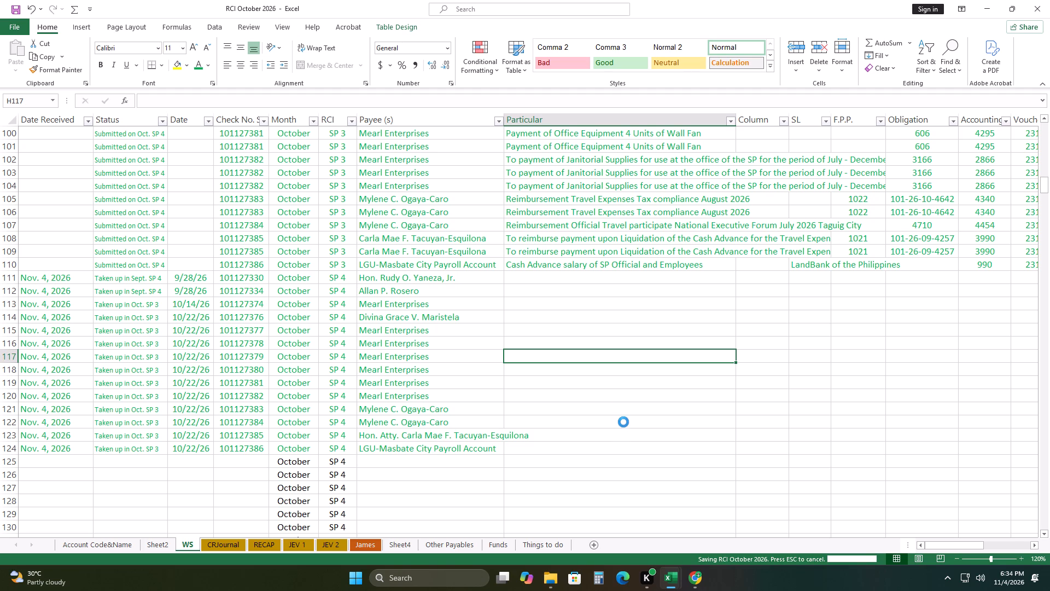
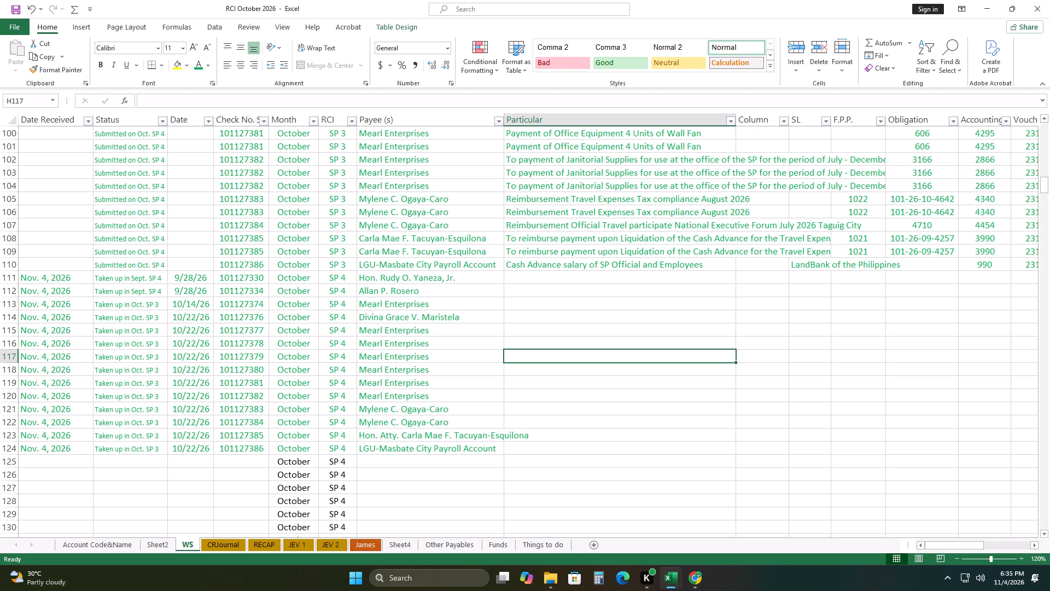
Delete the blank October SP 4 rows 125 to 152 on the WS sheet, between the last SP 4 check and the first RCI 1 row.
{"action": "scroll", "coordinate": [646, 391], "scroll_direction": "down", "scroll_amount": 9}
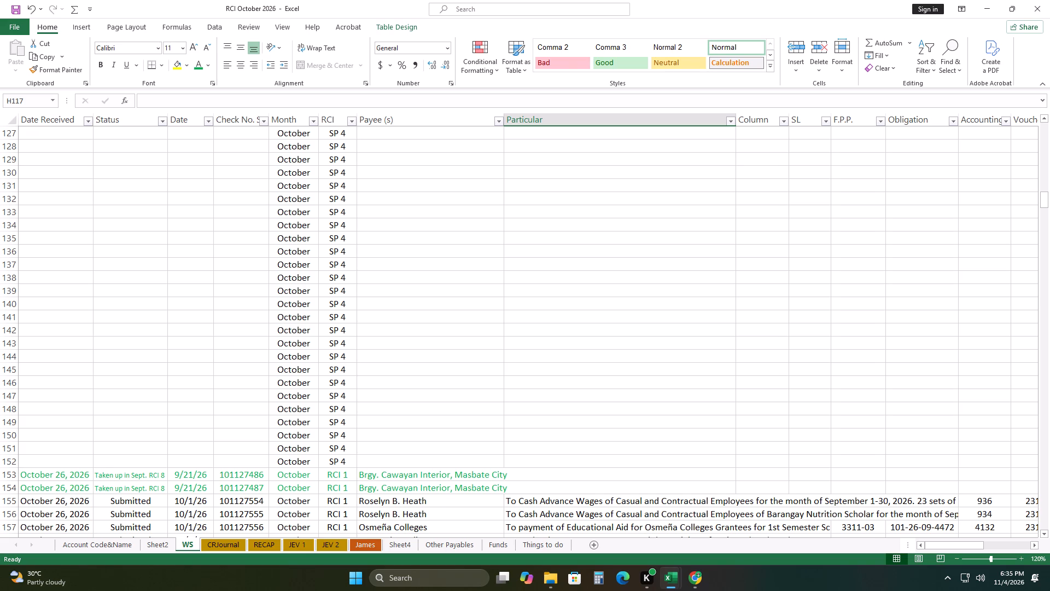
{"action": "scroll", "coordinate": [366, 312], "scroll_direction": "down", "scroll_amount": 5}
{"action": "scroll", "coordinate": [373, 311], "scroll_direction": "up", "scroll_amount": 11}
{"action": "scroll", "coordinate": [376, 304], "scroll_direction": "down", "scroll_amount": 4}
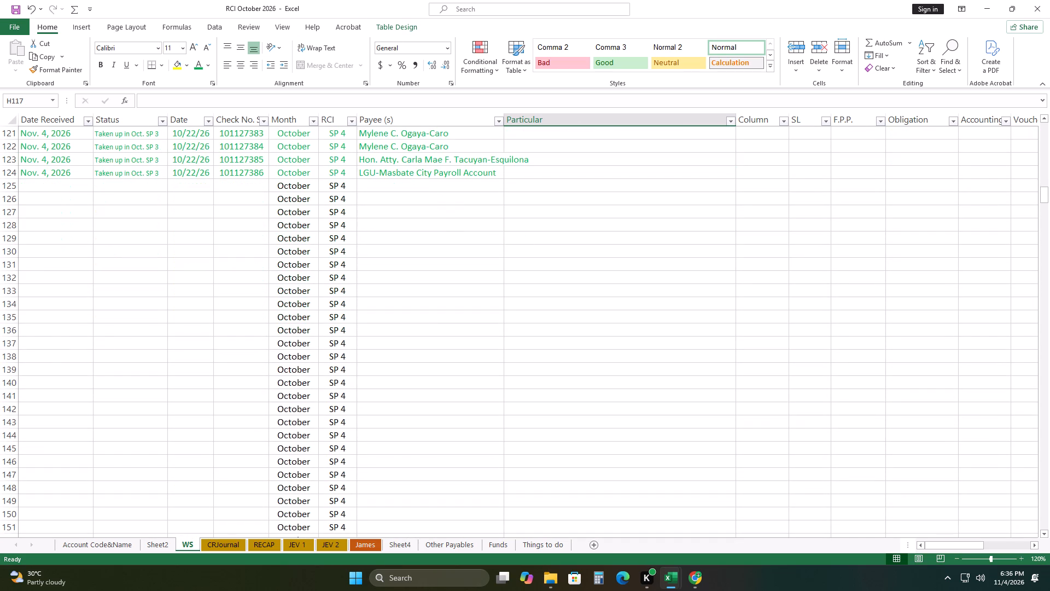
{"action": "left_click_drag", "start_coordinate": [10, 184], "coordinate": [1, 230]}
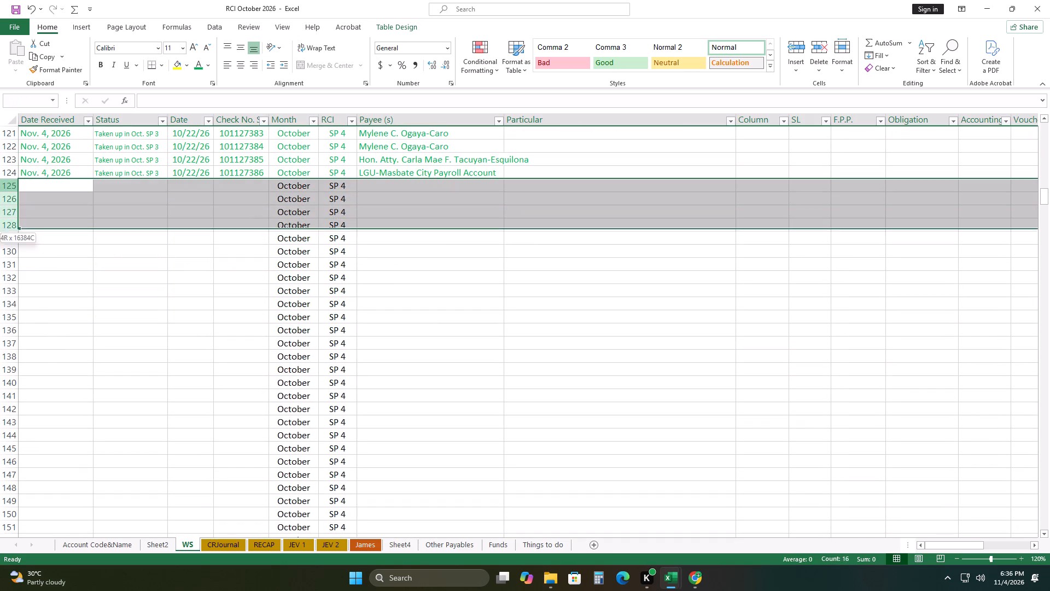
{"action": "left_click_drag", "start_coordinate": [1, 230], "coordinate": [12, 529]}
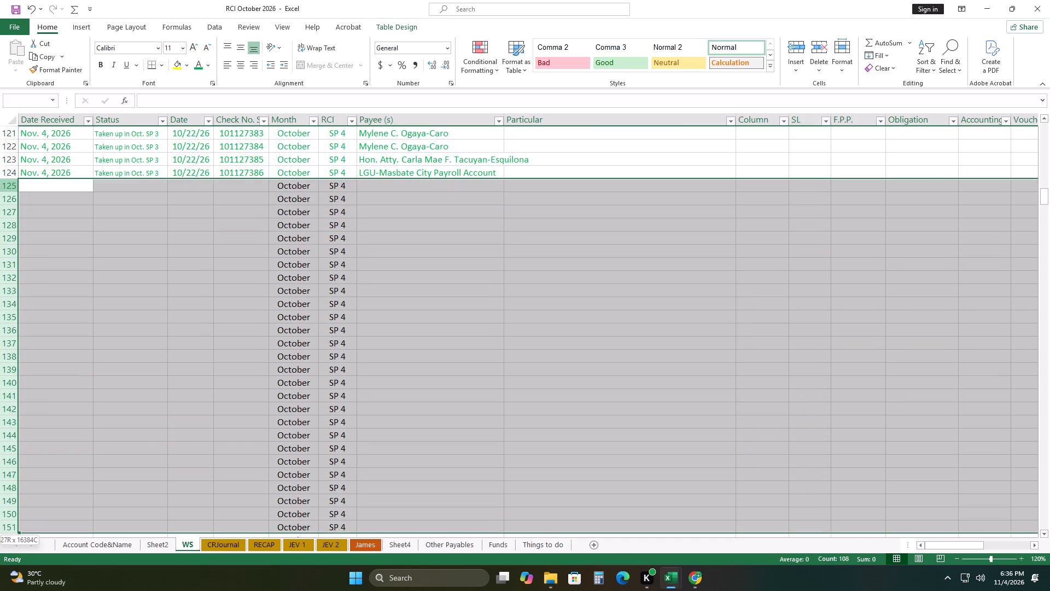
{"action": "left_click_drag", "start_coordinate": [12, 529], "coordinate": [13, 480]}
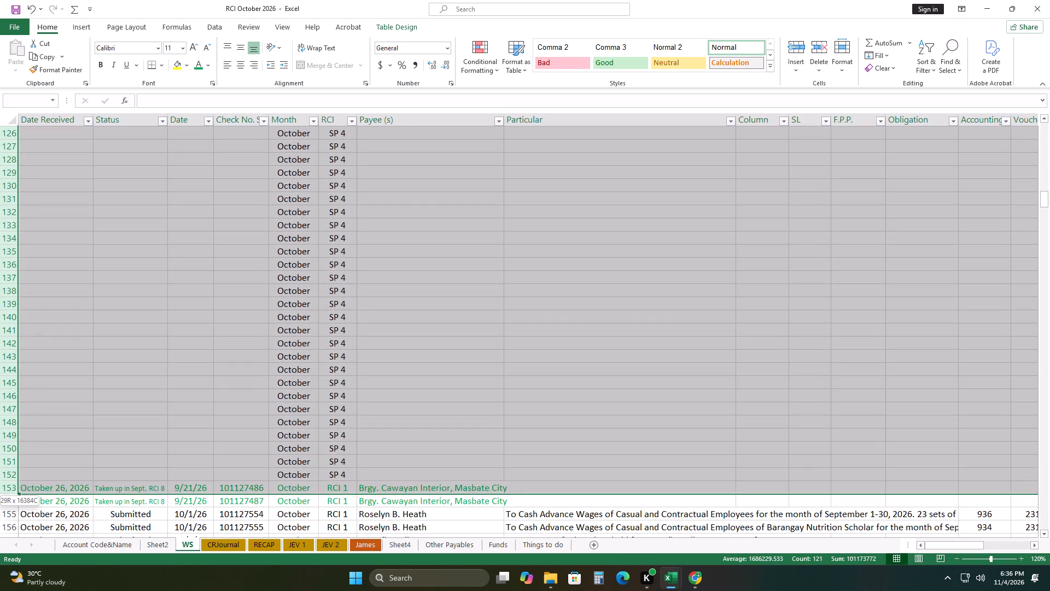
{"action": "left_click_drag", "start_coordinate": [13, 480], "coordinate": [16, 475]}
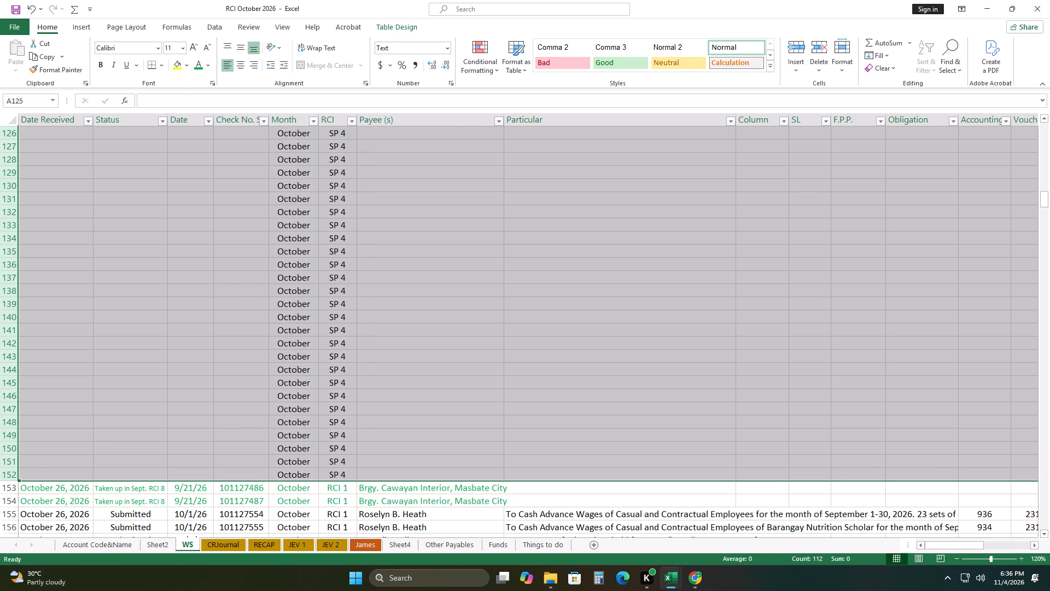
{"action": "scroll", "coordinate": [74, 382], "scroll_direction": "up", "scroll_amount": 2}
{"action": "scroll", "coordinate": [74, 382], "scroll_direction": "down", "scroll_amount": 1}
{"action": "right_click", "coordinate": [9, 252]}
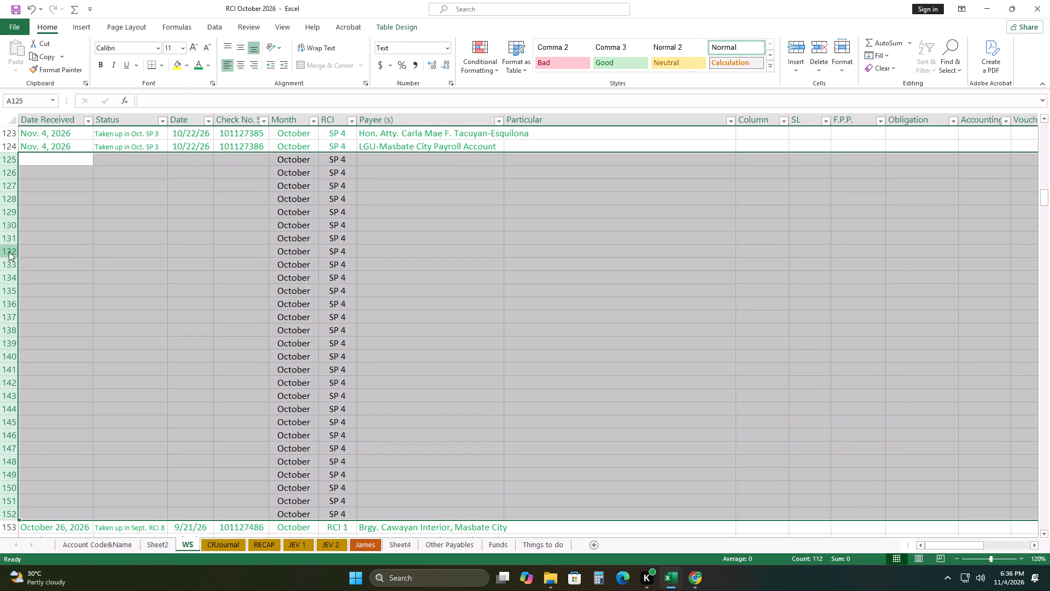
{"action": "left_click", "coordinate": [47, 358]}
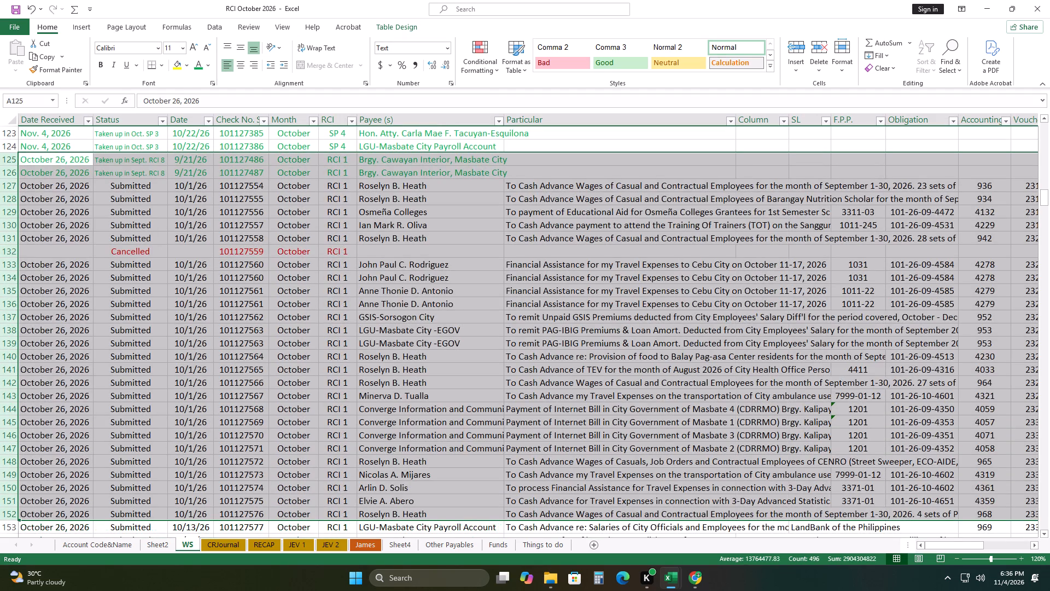
{"action": "left_click", "coordinate": [329, 281]}
Change the RCI label in cell F252, the first blank row below the RCI 3 entries, to RCI 4.
{"action": "scroll", "coordinate": [357, 322], "scroll_direction": "up", "scroll_amount": 11}
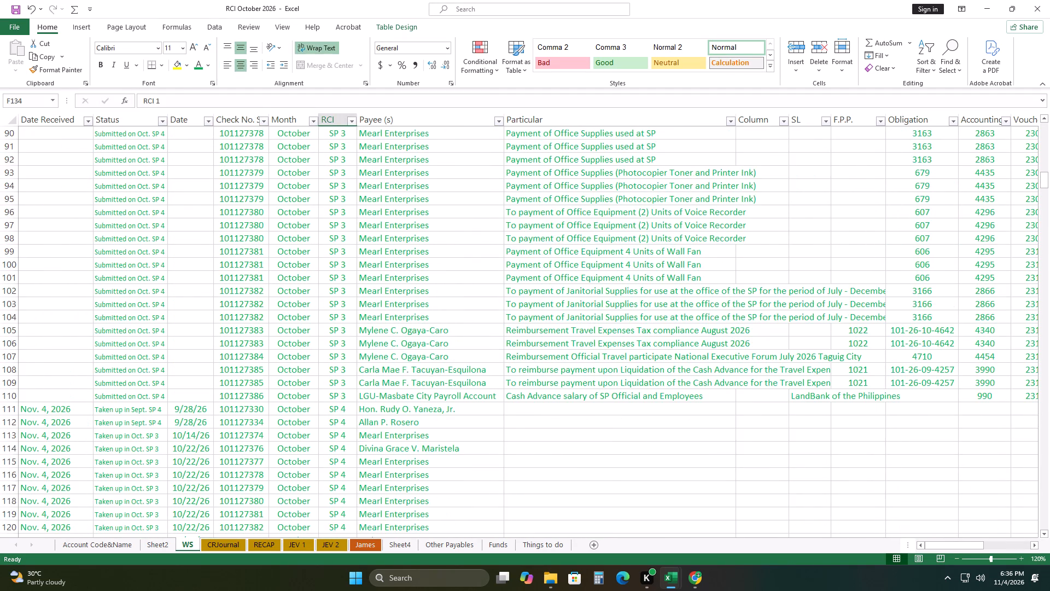
{"action": "scroll", "coordinate": [348, 343], "scroll_direction": "down", "scroll_amount": 20}
{"action": "scroll", "coordinate": [348, 343], "scroll_direction": "down", "scroll_amount": 20}
{"action": "scroll", "coordinate": [348, 343], "scroll_direction": "down", "scroll_amount": 1}
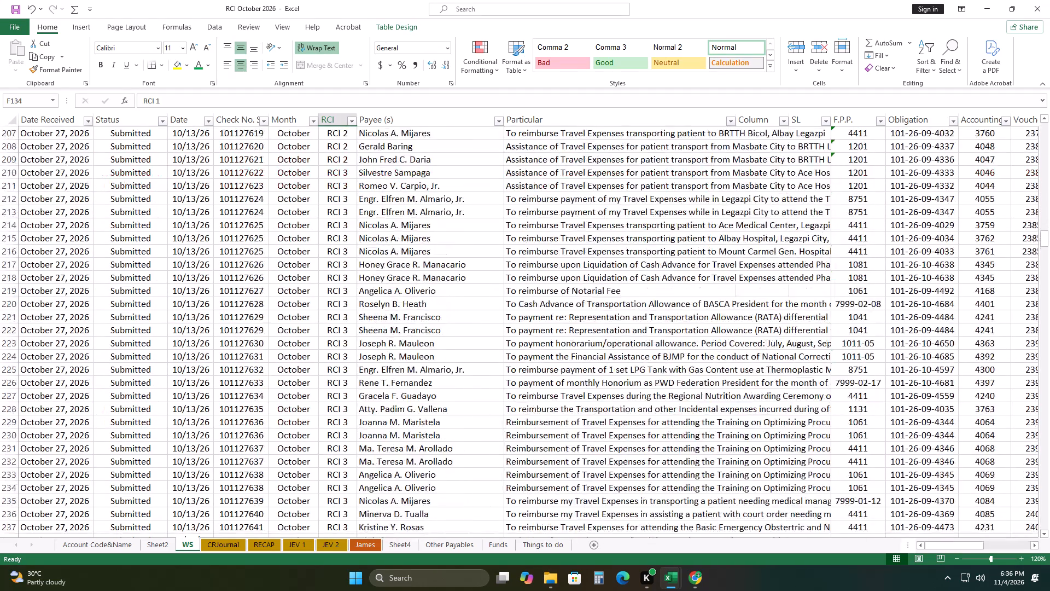
{"action": "scroll", "coordinate": [343, 344], "scroll_direction": "down", "scroll_amount": 11}
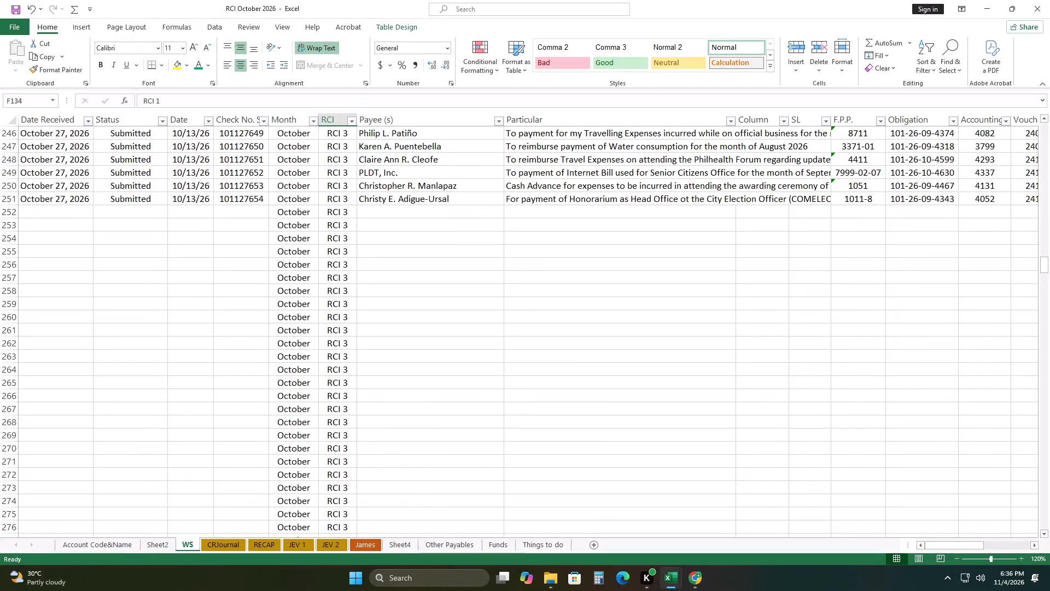
{"action": "double_click", "coordinate": [347, 213]}
{"action": "key", "text": "BackSpace"}
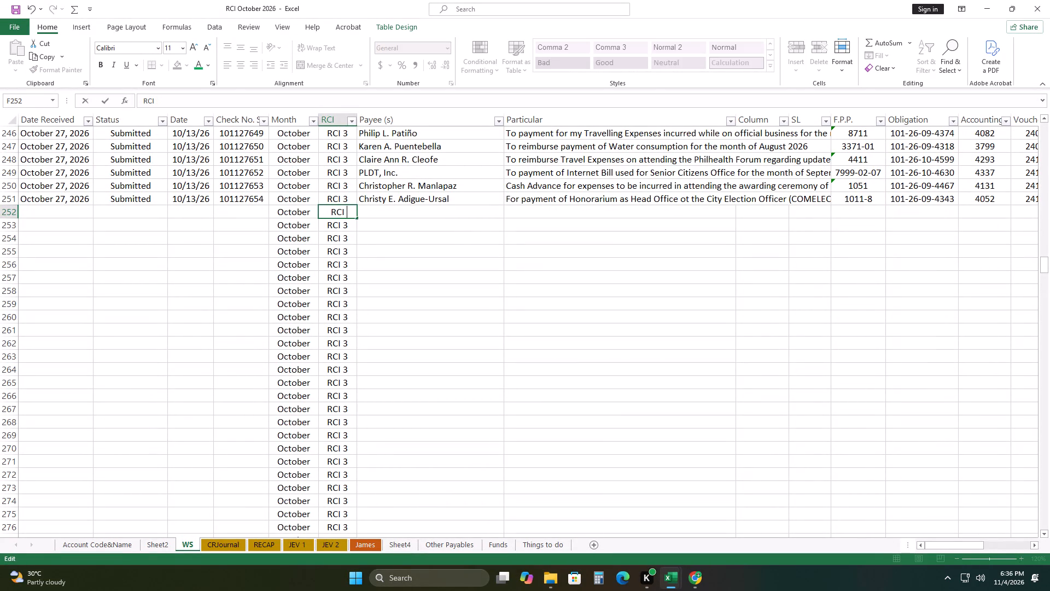
{"action": "key", "text": "4"}
{"action": "left_click_drag", "start_coordinate": [374, 244], "coordinate": [381, 246]}
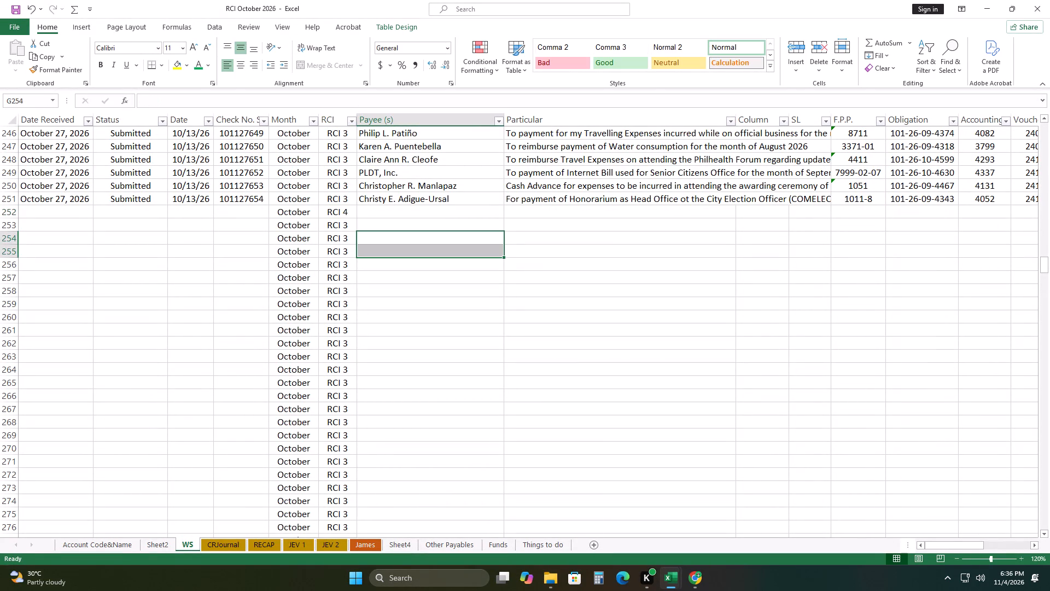
Copy the RCI 4 label down the RCI column from row 252 through row 304, repeating the same value without incrementing it.
{"action": "left_click", "coordinate": [348, 211]}
{"action": "left_click_drag", "start_coordinate": [357, 217], "coordinate": [360, 438]}
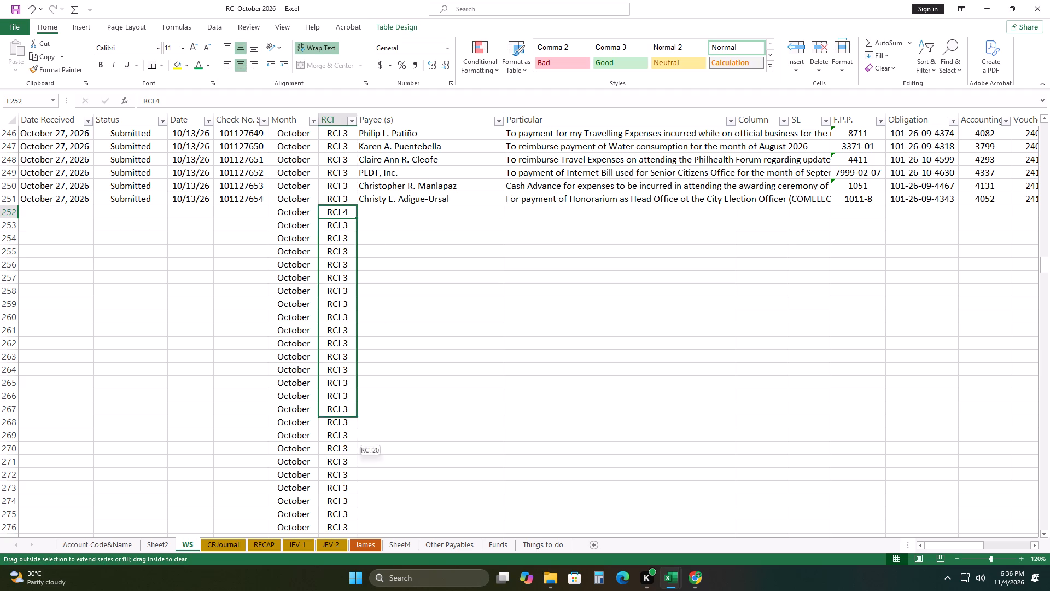
{"action": "left_click_drag", "start_coordinate": [360, 438], "coordinate": [353, 279]}
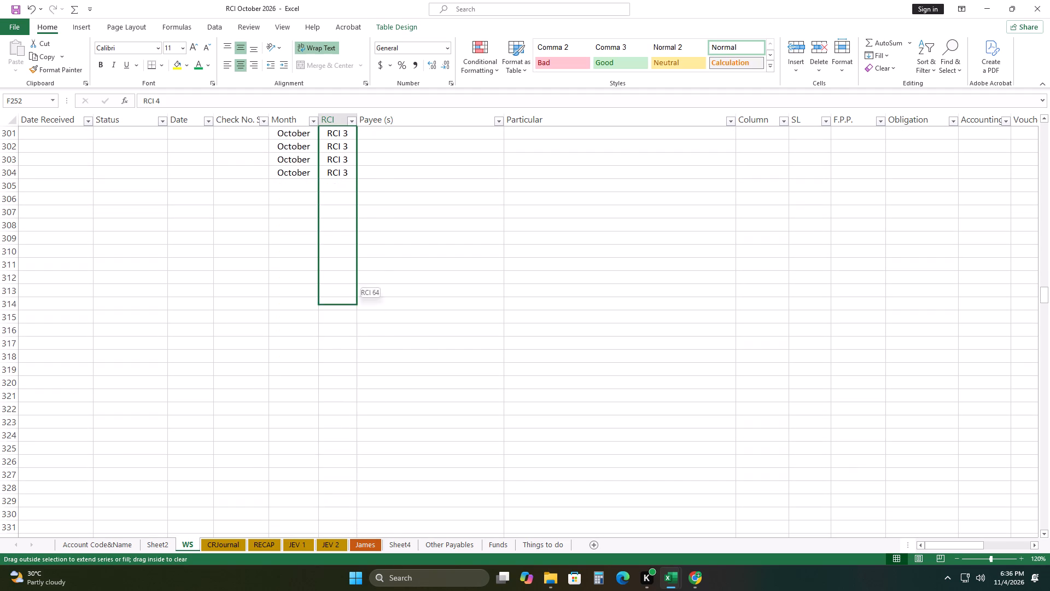
{"action": "left_click_drag", "start_coordinate": [353, 279], "coordinate": [353, 174]}
{"action": "left_click", "coordinate": [364, 186]}
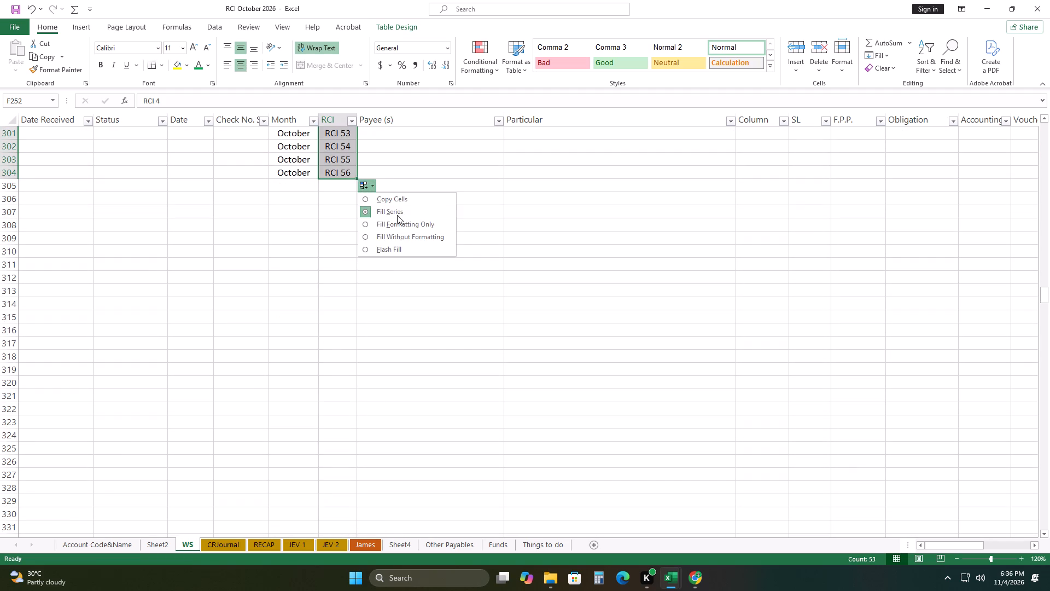
{"action": "left_click", "coordinate": [407, 201]}
{"action": "left_click_drag", "start_coordinate": [434, 331], "coordinate": [442, 331]}
{"action": "scroll", "coordinate": [441, 338], "scroll_direction": "up", "scroll_amount": 4}
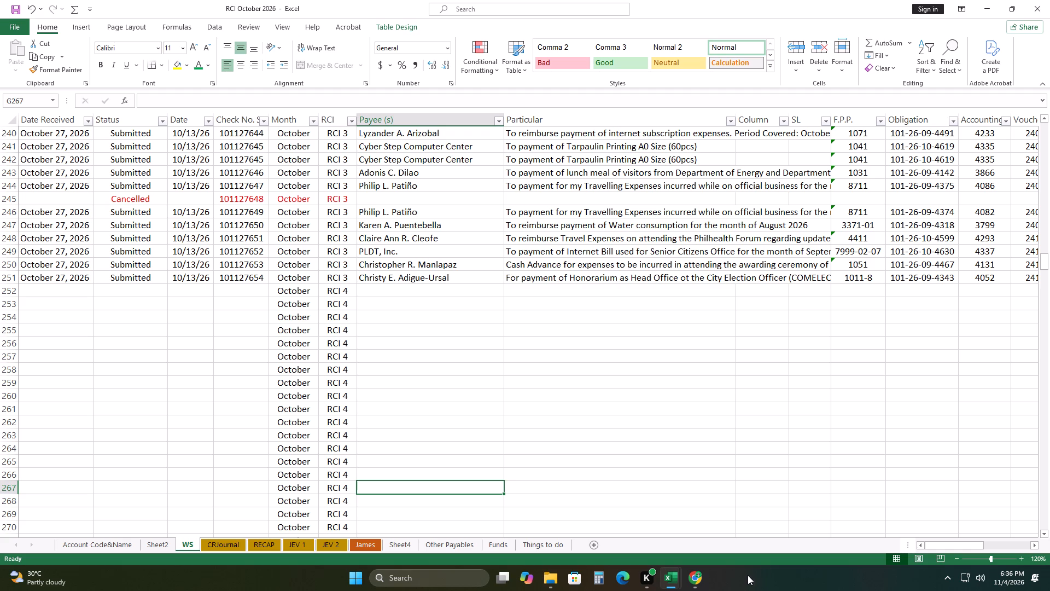
Look over the RCI 2 and RCI 3 entries on the WS sheet down to the start of the RCI 4 rows.
{"action": "left_click", "coordinate": [675, 580]}
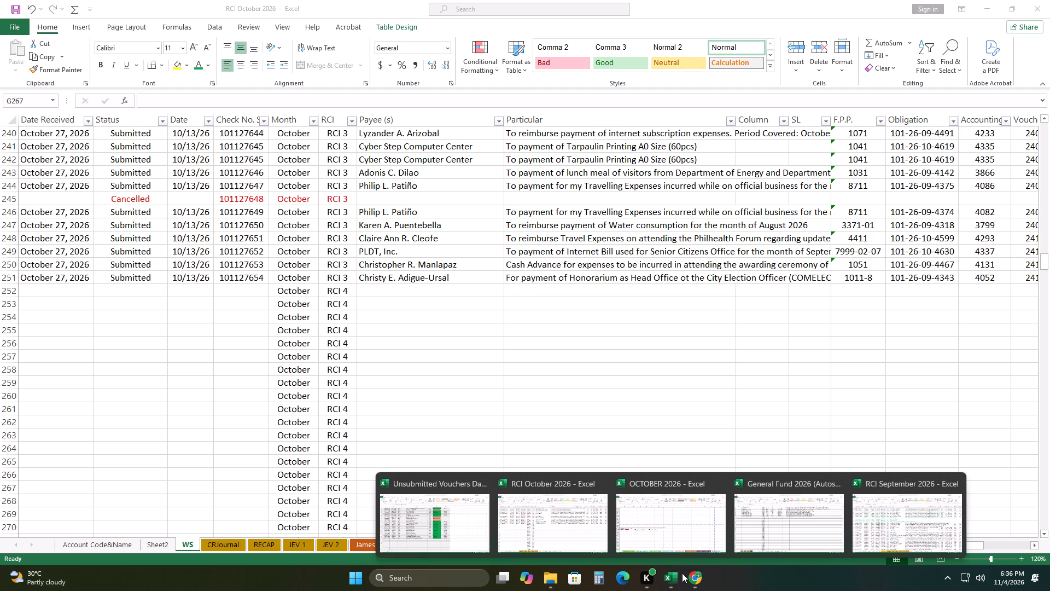
{"action": "left_click", "coordinate": [542, 368]}
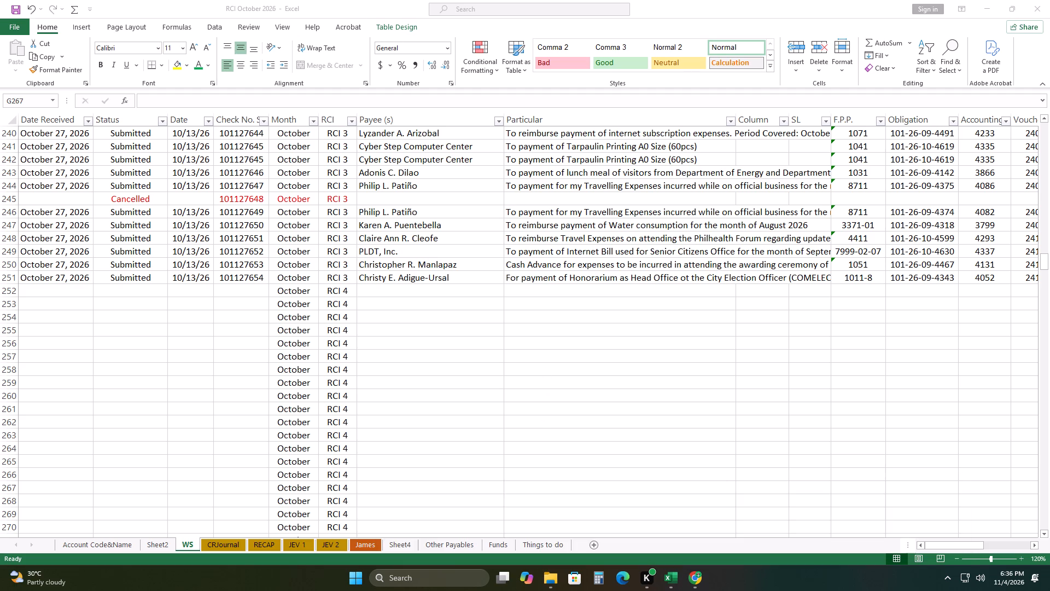
{"action": "scroll", "coordinate": [567, 393], "scroll_direction": "up", "scroll_amount": 20}
{"action": "scroll", "coordinate": [567, 393], "scroll_direction": "up", "scroll_amount": 4}
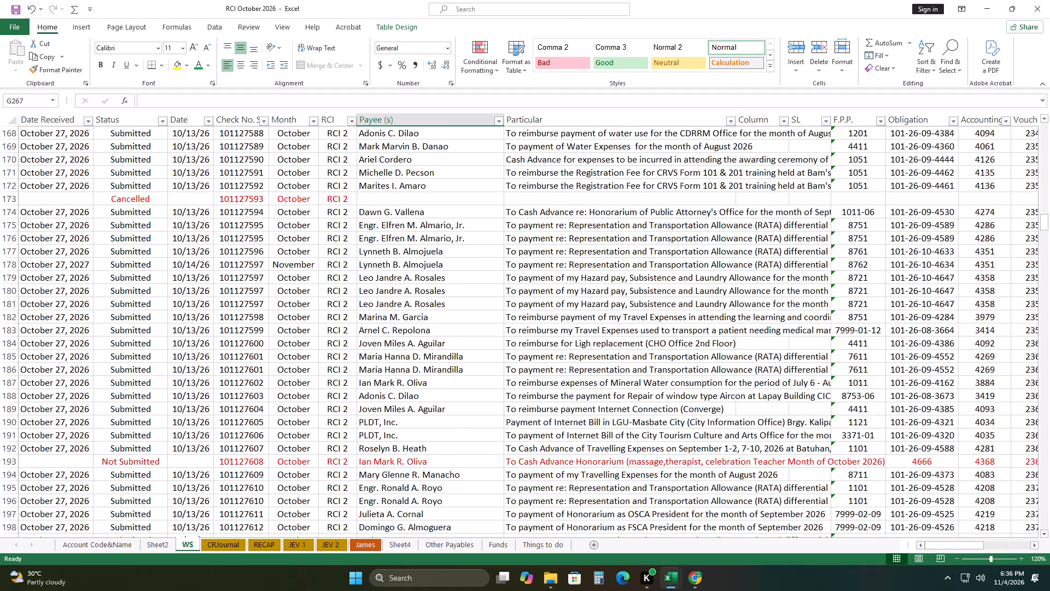
{"action": "scroll", "coordinate": [566, 406], "scroll_direction": "down", "scroll_amount": 18}
{"action": "scroll", "coordinate": [566, 409], "scroll_direction": "up", "scroll_amount": 14}
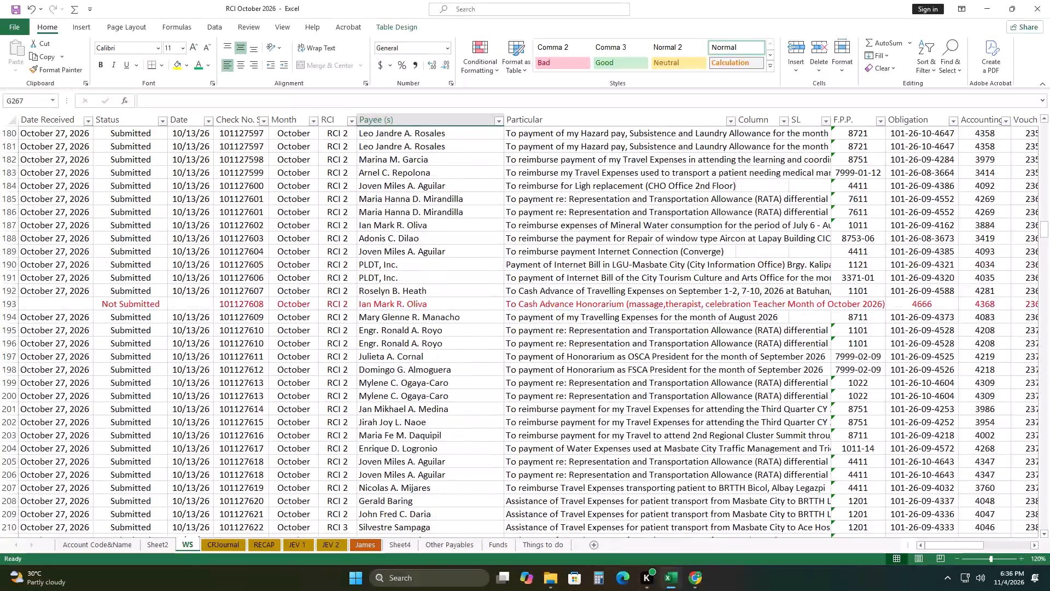
{"action": "scroll", "coordinate": [566, 408], "scroll_direction": "down", "scroll_amount": 19}
{"action": "scroll", "coordinate": [567, 409], "scroll_direction": "up", "scroll_amount": 5}
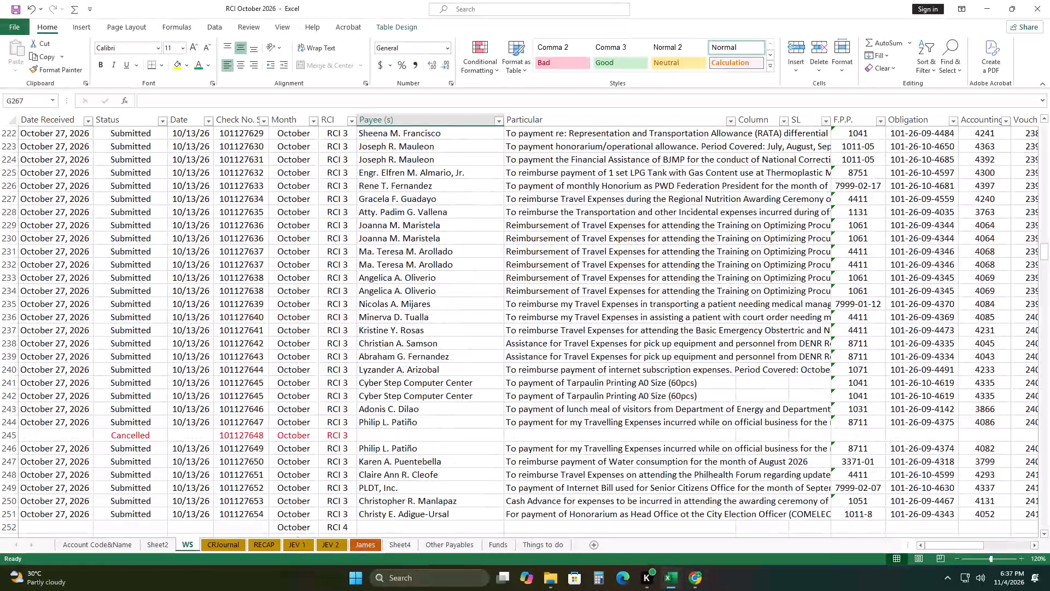
{"action": "scroll", "coordinate": [546, 429], "scroll_direction": "down", "scroll_amount": 9}
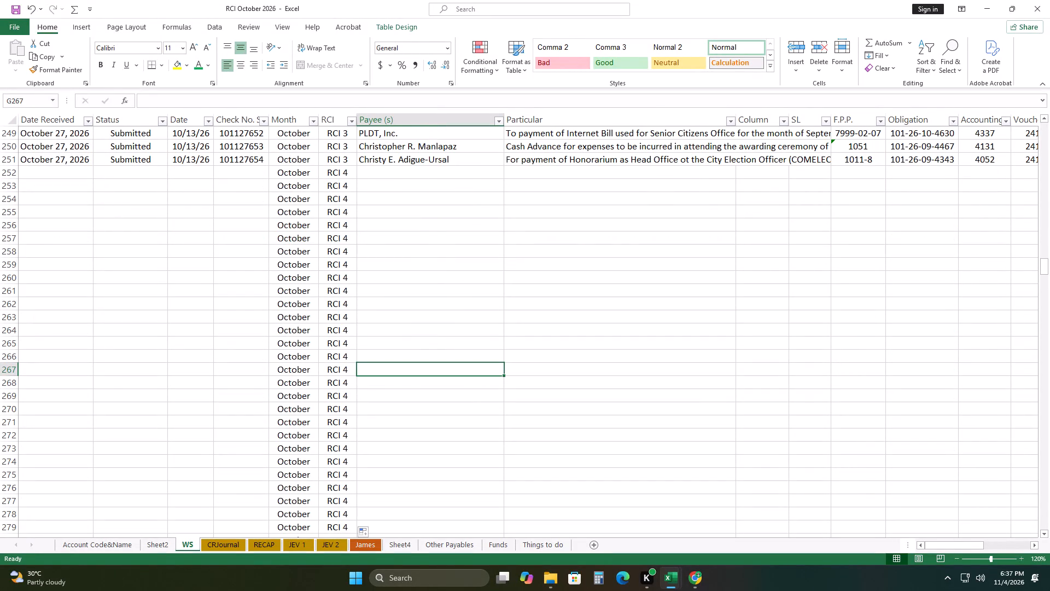
{"action": "left_click", "coordinate": [675, 575]}
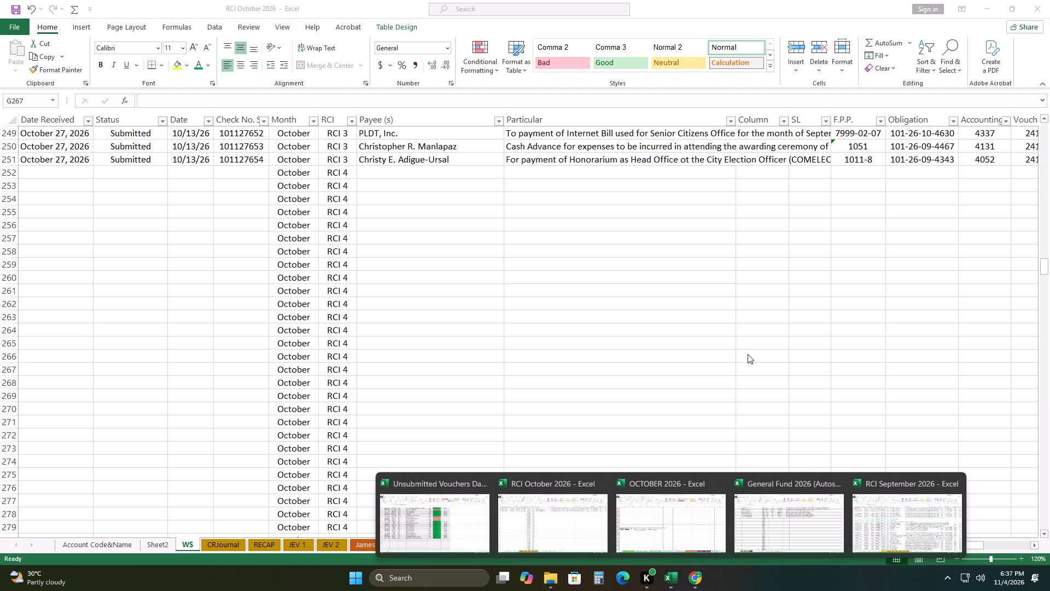
{"action": "left_click", "coordinate": [748, 354]}
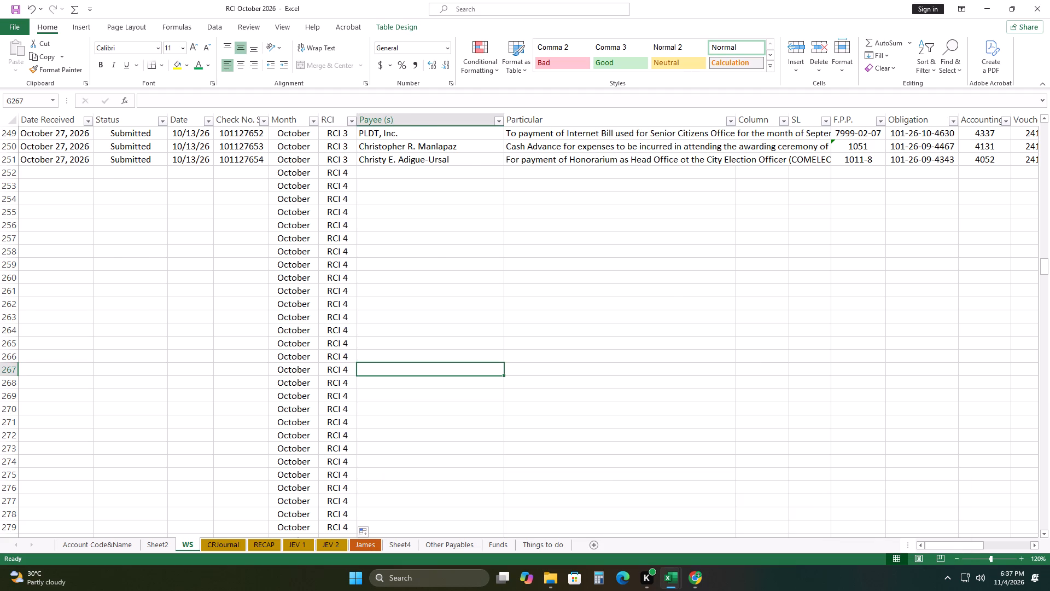
{"action": "scroll", "coordinate": [584, 378], "scroll_direction": "up", "scroll_amount": 13}
{"action": "scroll", "coordinate": [584, 388], "scroll_direction": "down", "scroll_amount": 10}
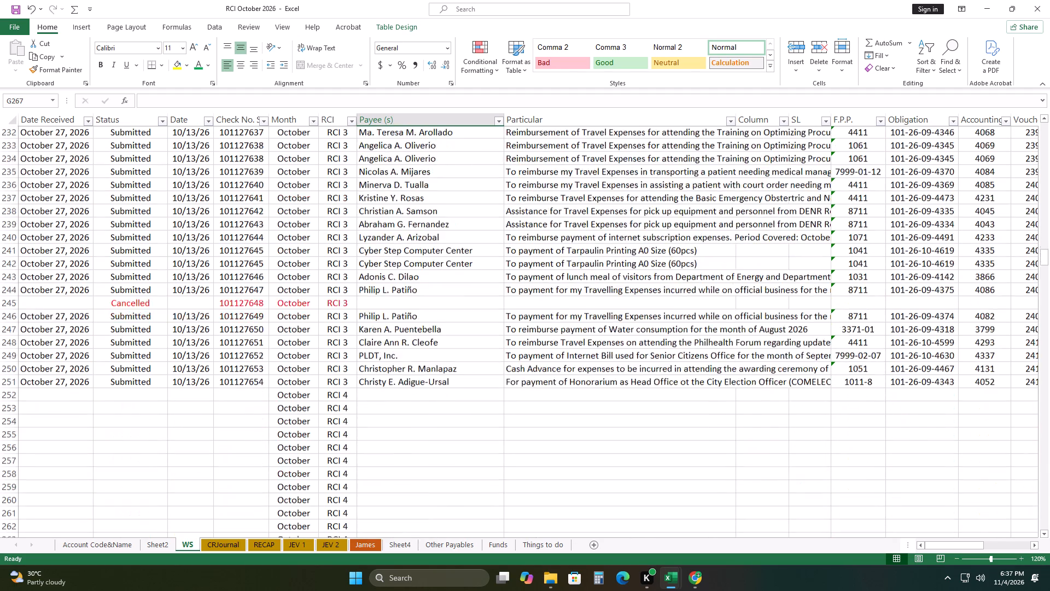
Open the RCI August 2026 workbook from the RCI 2026 folder in File Explorer.
{"action": "left_click", "coordinate": [551, 581]}
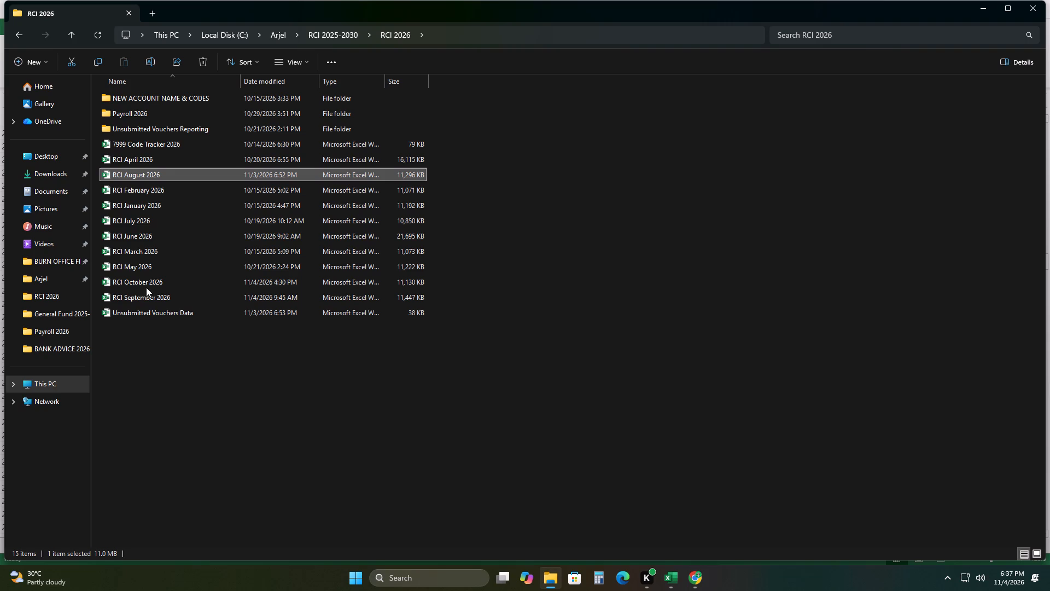
{"action": "double_click", "coordinate": [142, 175]}
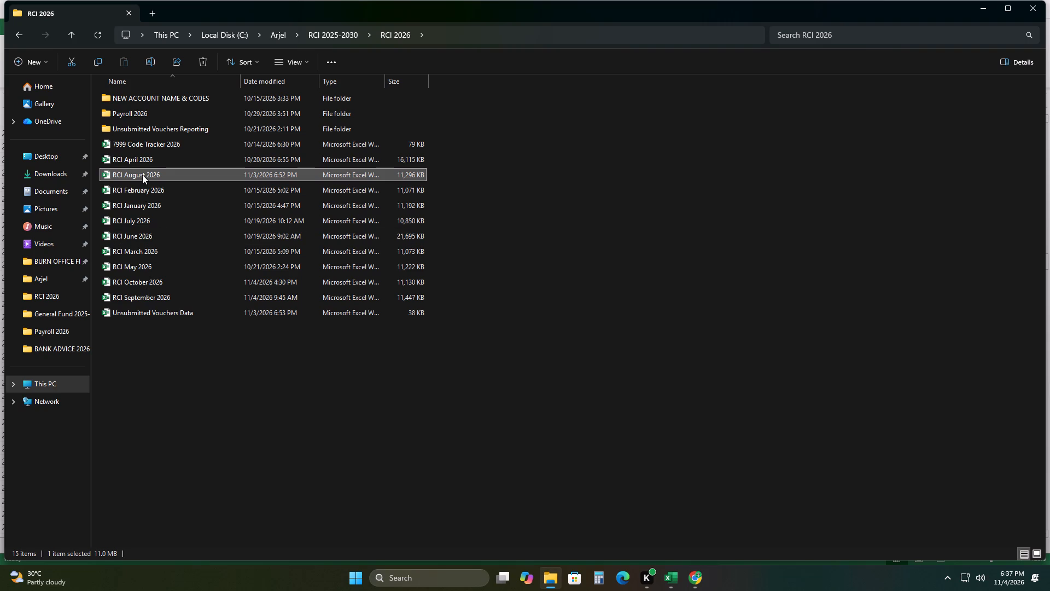
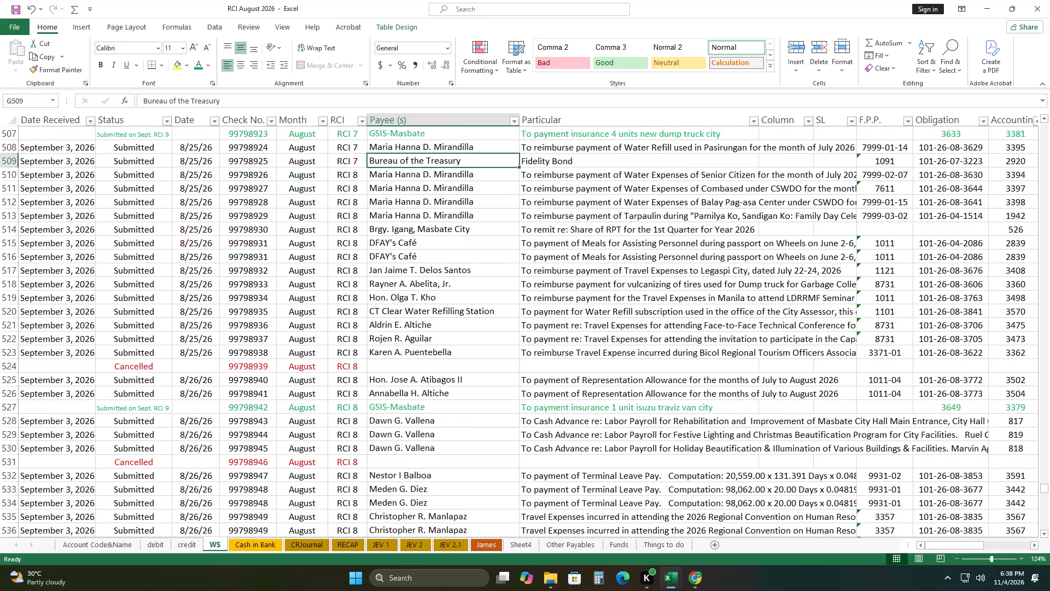
{"action": "scroll", "coordinate": [434, 388], "scroll_direction": "up", "scroll_amount": 2}
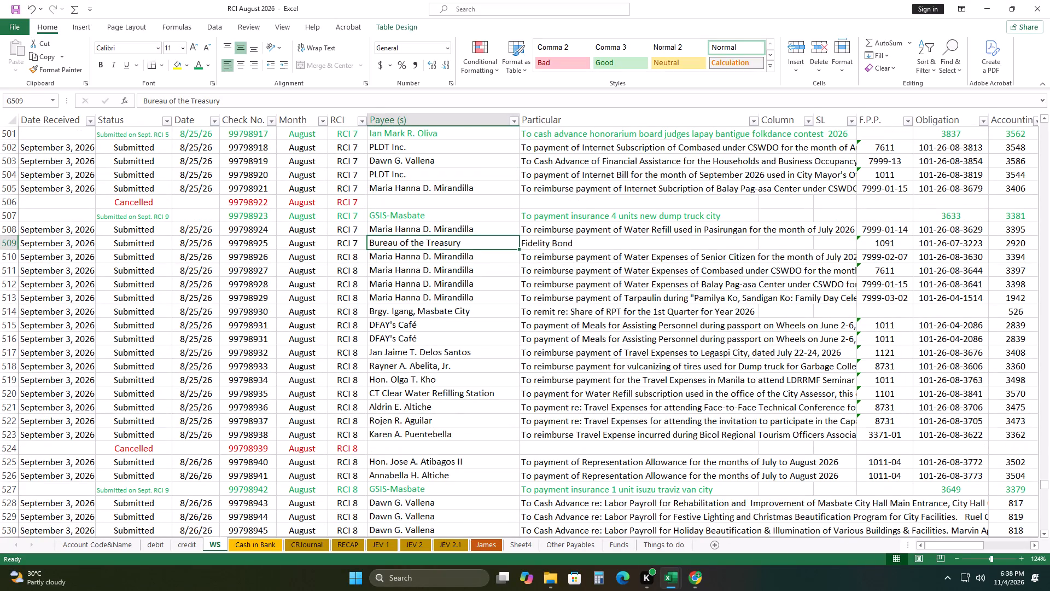
{"action": "scroll", "coordinate": [452, 395], "scroll_direction": "down", "scroll_amount": 4}
{"action": "scroll", "coordinate": [456, 400], "scroll_direction": "up", "scroll_amount": 6}
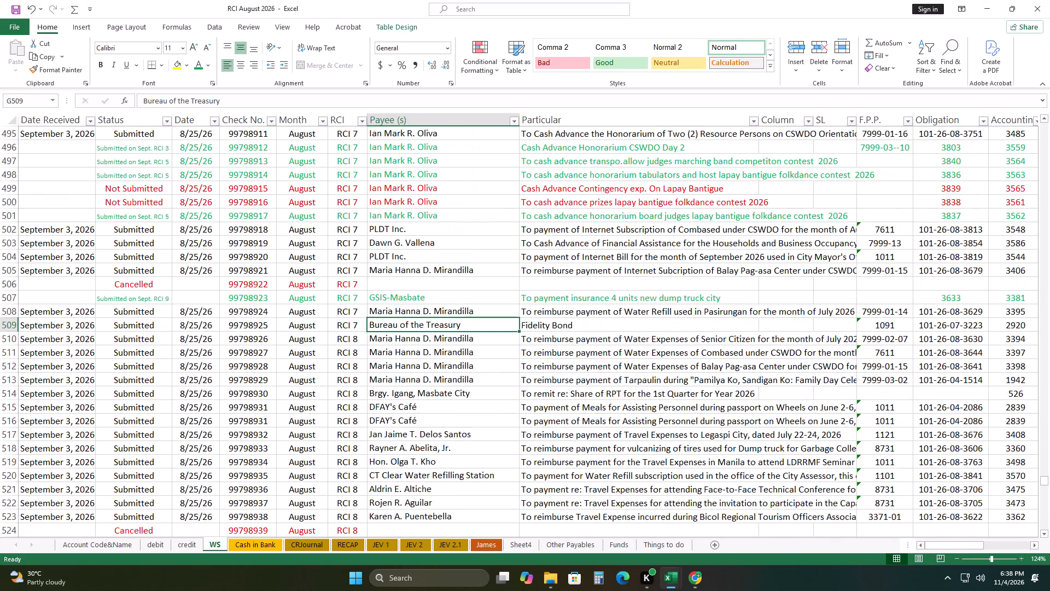
{"action": "scroll", "coordinate": [456, 398], "scroll_direction": "down", "scroll_amount": 5}
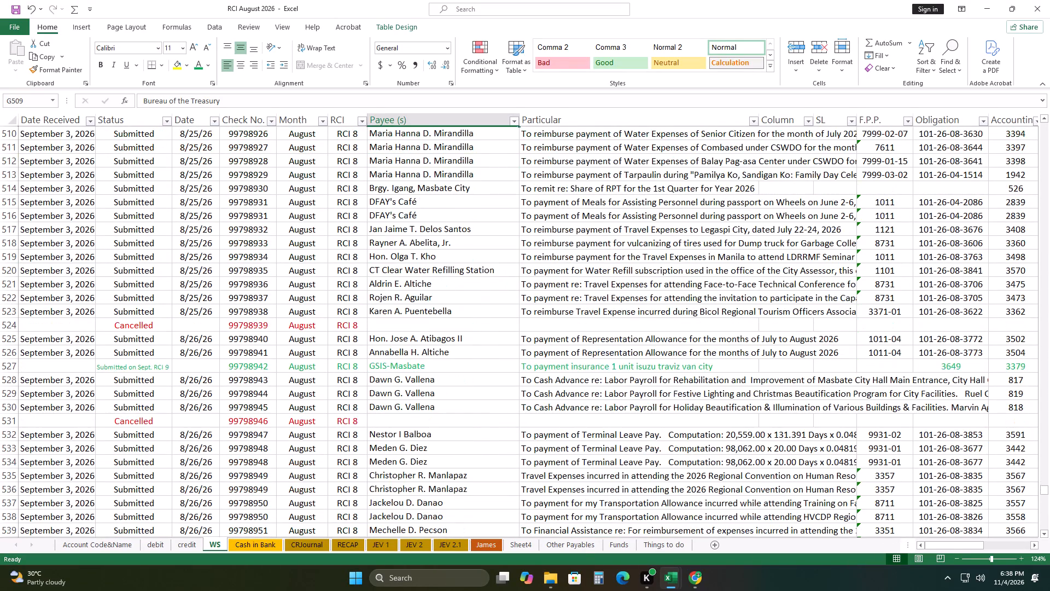
{"action": "left_click", "coordinate": [674, 578]}
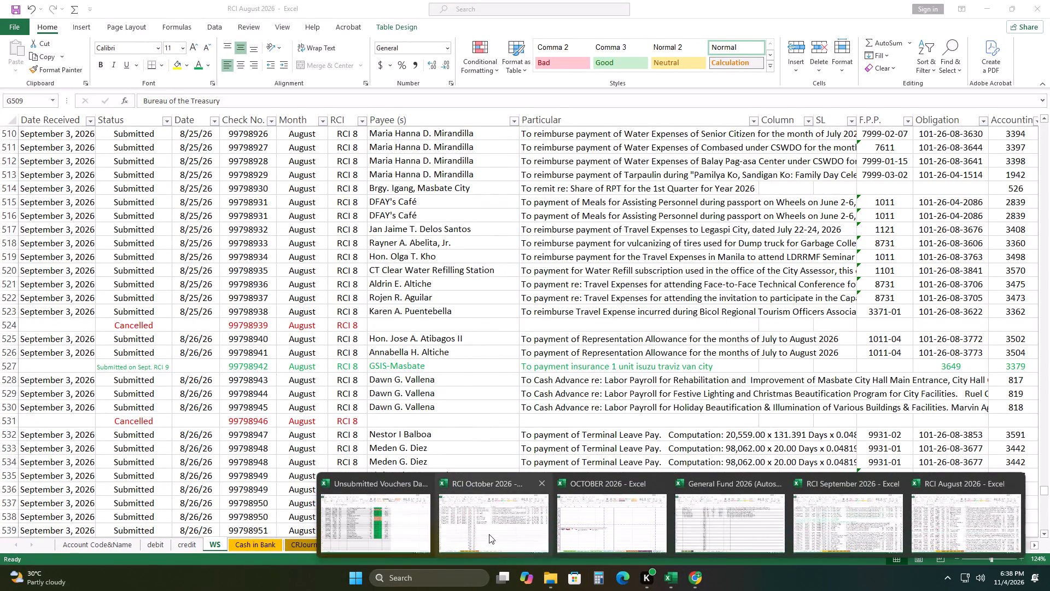
{"action": "left_click", "coordinate": [489, 534]}
{"action": "left_click", "coordinate": [463, 375]}
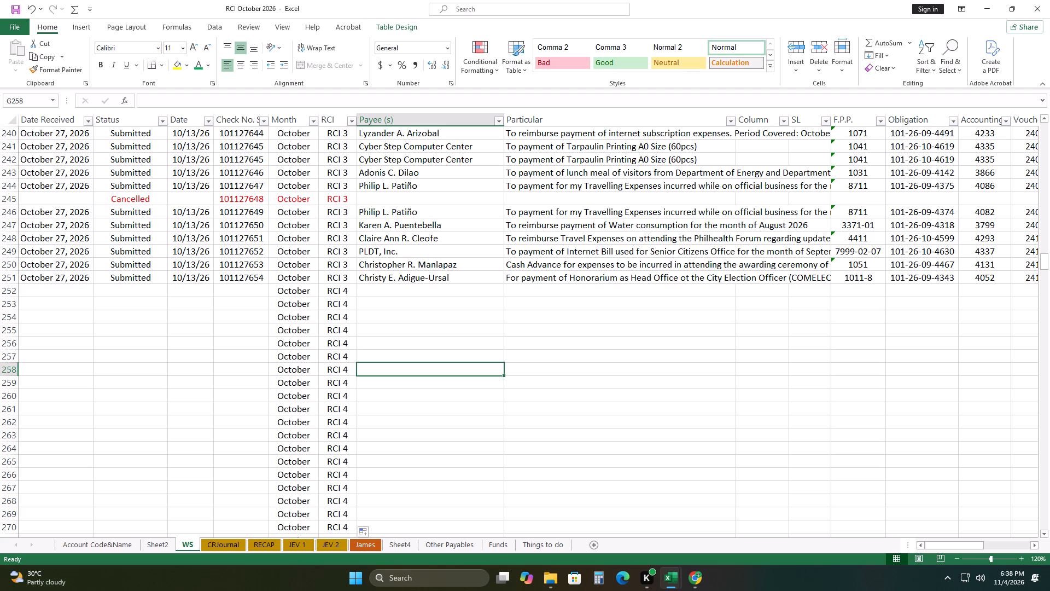
{"action": "left_click", "coordinate": [248, 278]}
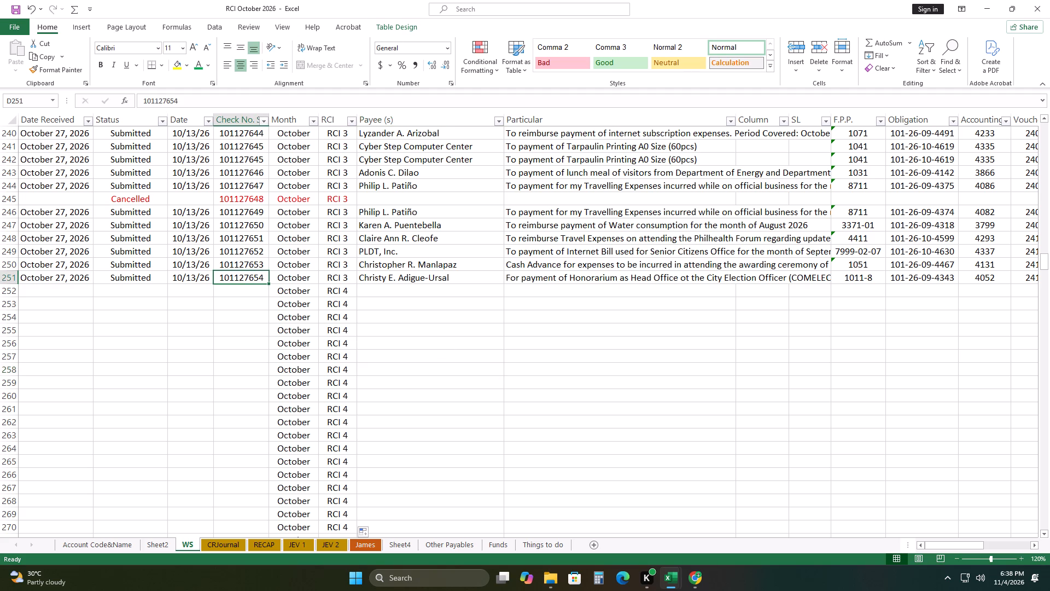
{"action": "left_click", "coordinate": [250, 294]}
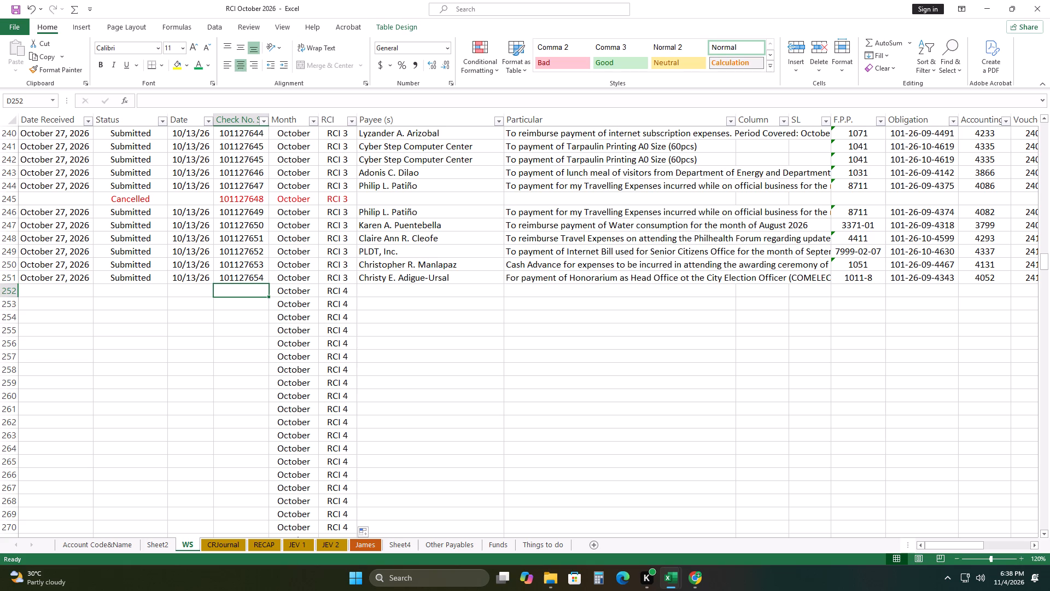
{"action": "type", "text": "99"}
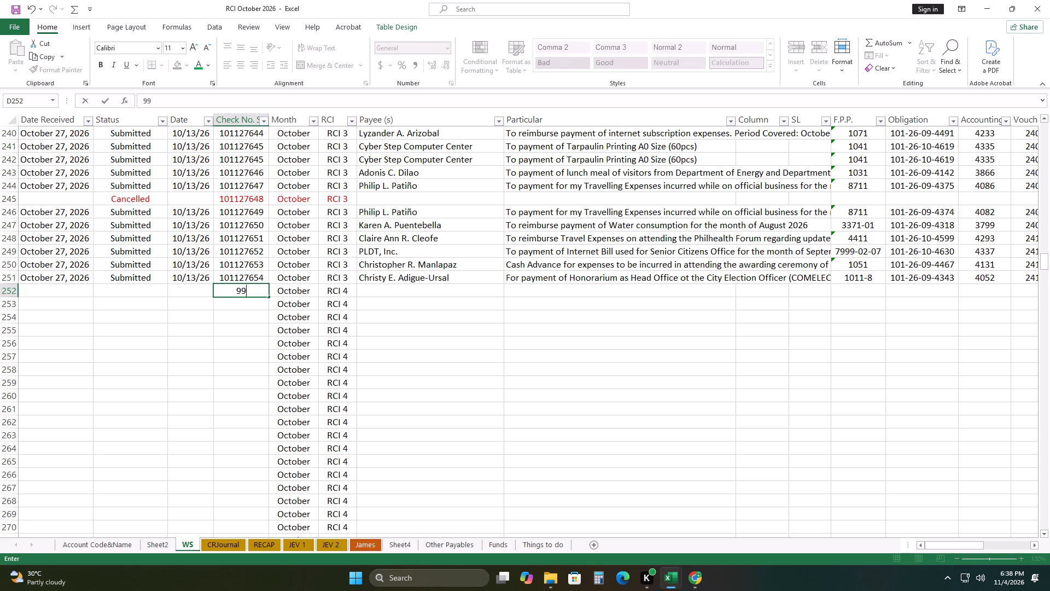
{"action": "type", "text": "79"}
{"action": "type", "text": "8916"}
{"action": "left_click_drag", "start_coordinate": [227, 328], "coordinate": [233, 325]}
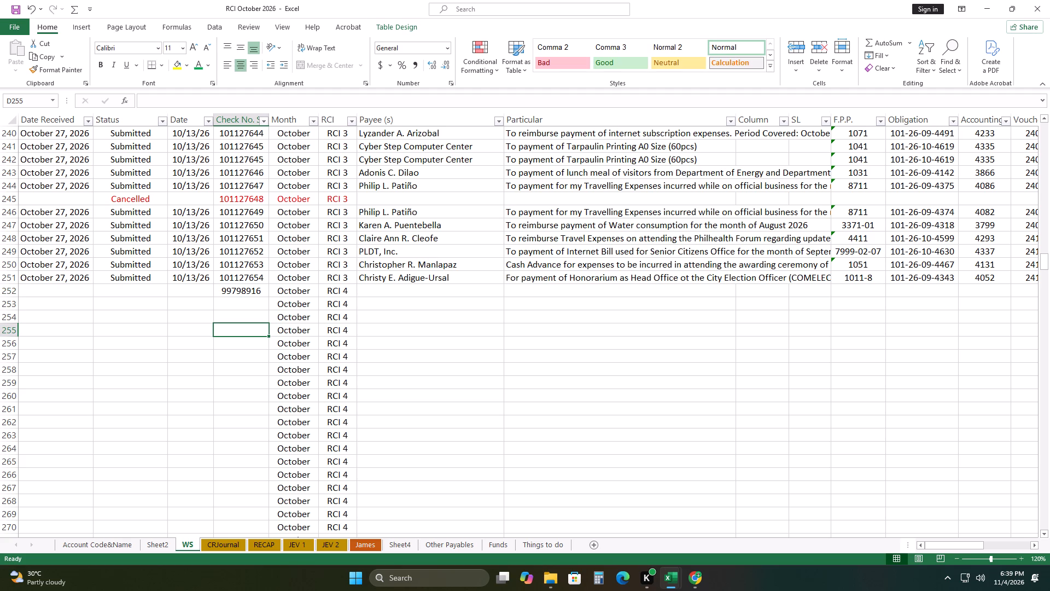
{"action": "left_click_drag", "start_coordinate": [430, 315], "coordinate": [437, 315]}
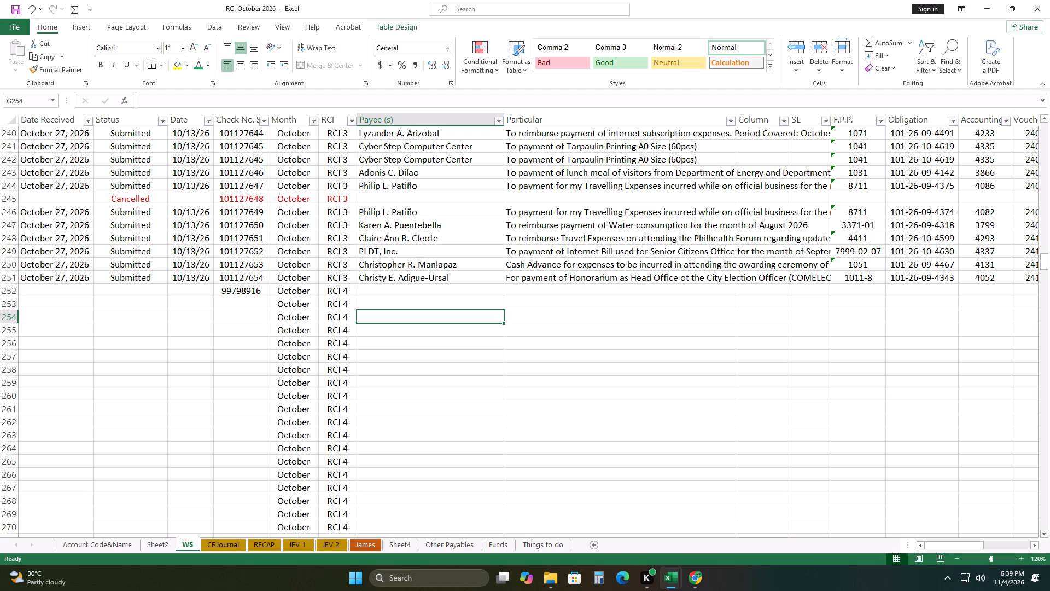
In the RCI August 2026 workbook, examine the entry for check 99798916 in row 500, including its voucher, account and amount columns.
{"action": "left_click", "coordinate": [673, 577]}
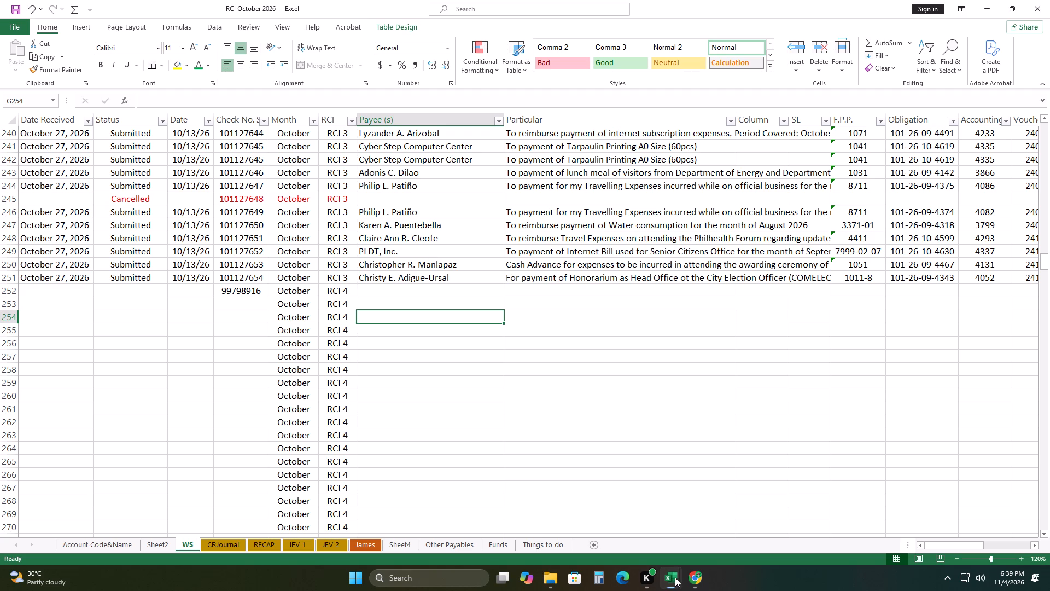
{"action": "left_click", "coordinate": [672, 577]}
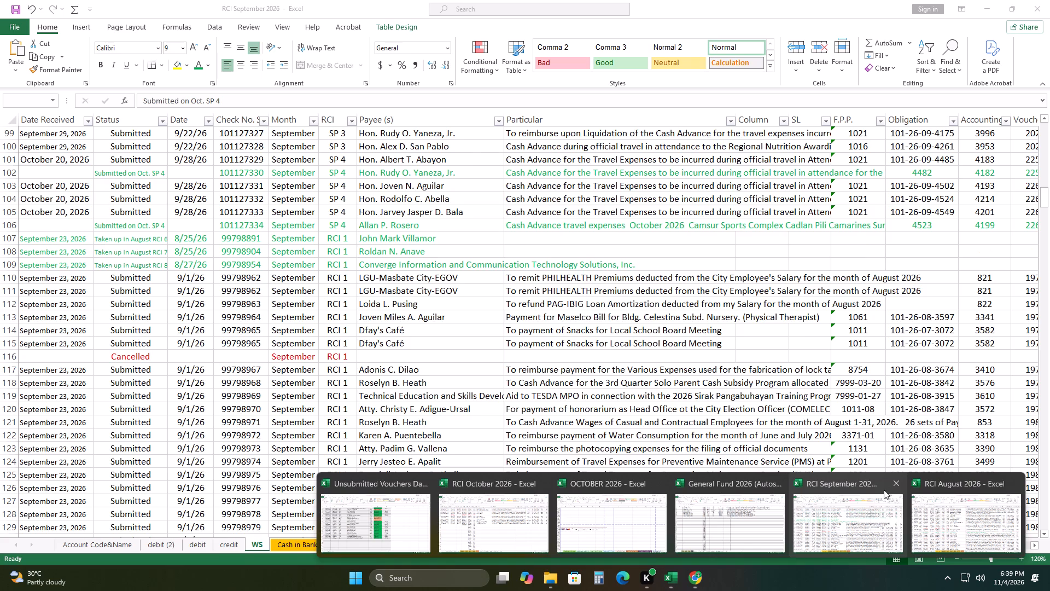
{"action": "left_click", "coordinate": [941, 531]}
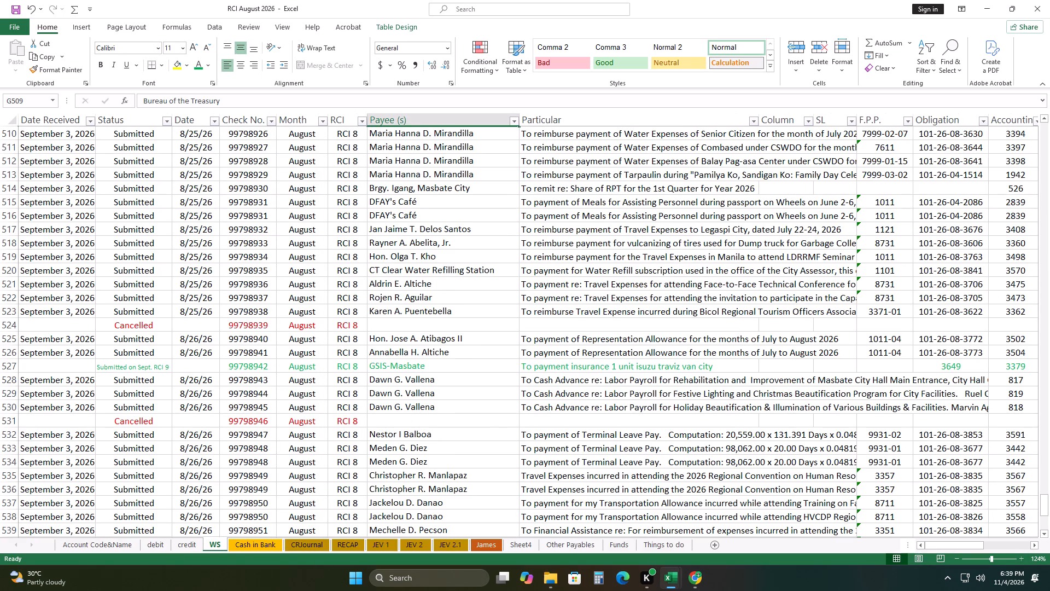
{"action": "scroll", "coordinate": [411, 317], "scroll_direction": "up", "scroll_amount": 4}
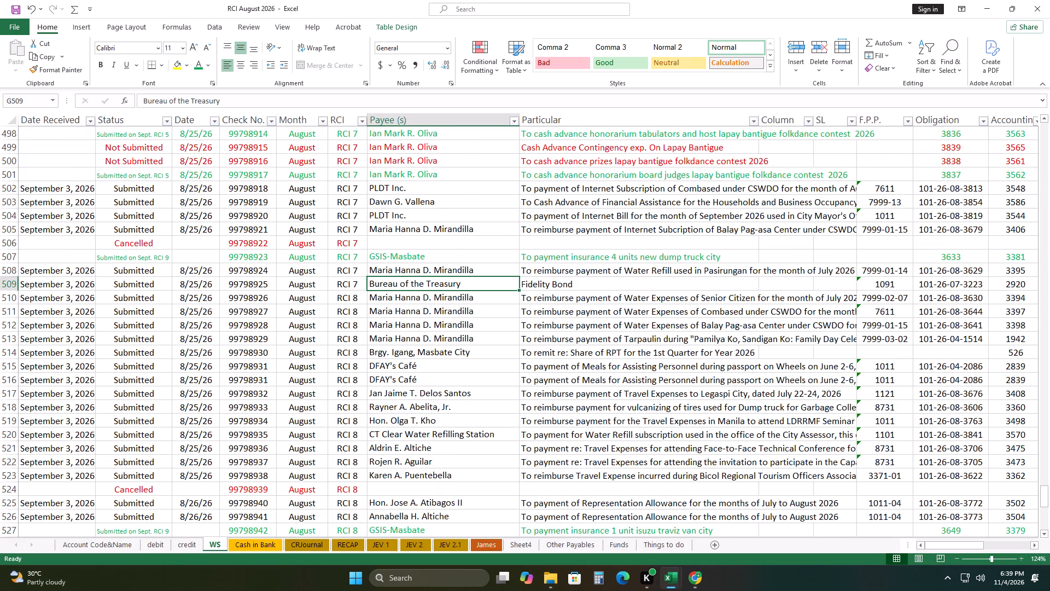
{"action": "scroll", "coordinate": [304, 279], "scroll_direction": "up", "scroll_amount": 1}
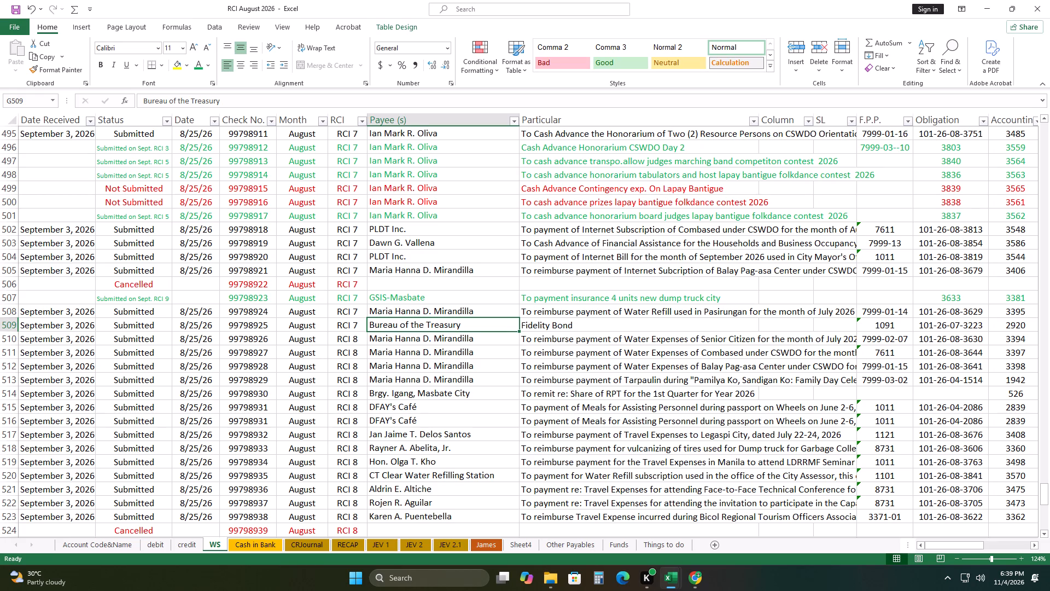
{"action": "left_click", "coordinate": [9, 200]}
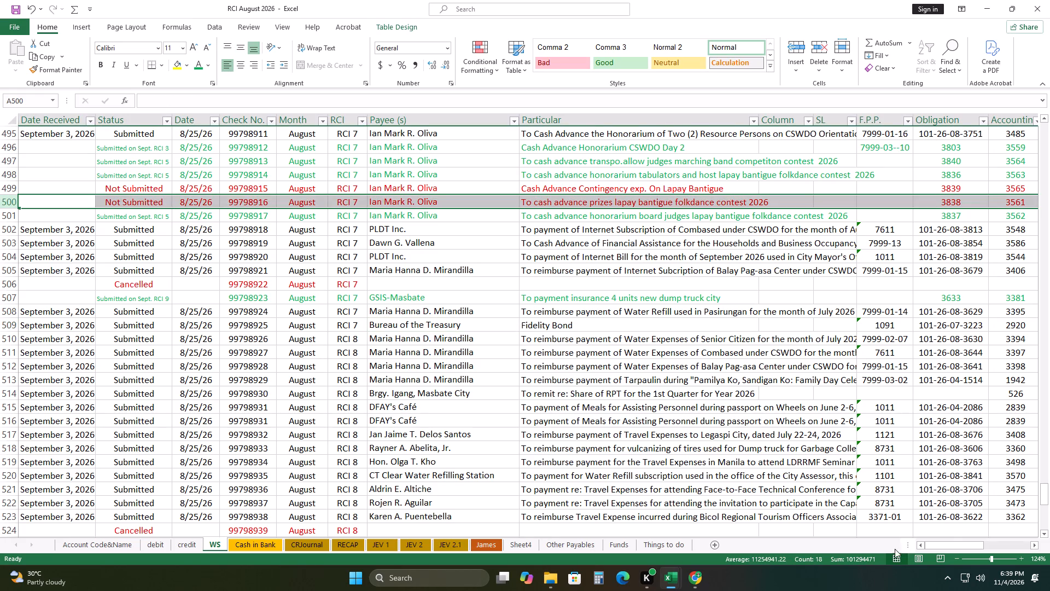
{"action": "left_click_drag", "start_coordinate": [951, 544], "coordinate": [962, 545]}
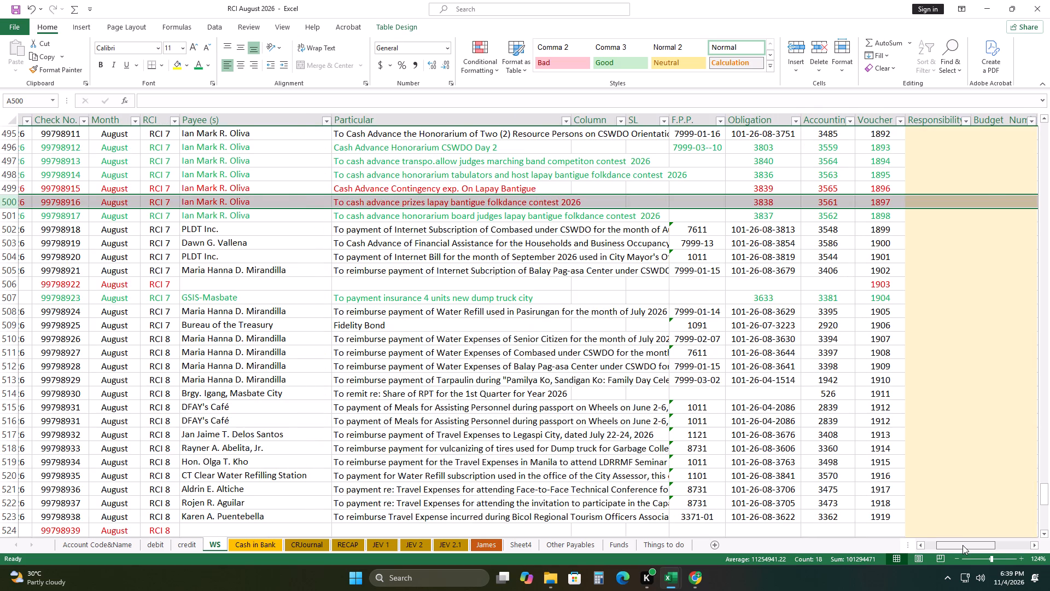
{"action": "left_click_drag", "start_coordinate": [962, 545], "coordinate": [1008, 548]}
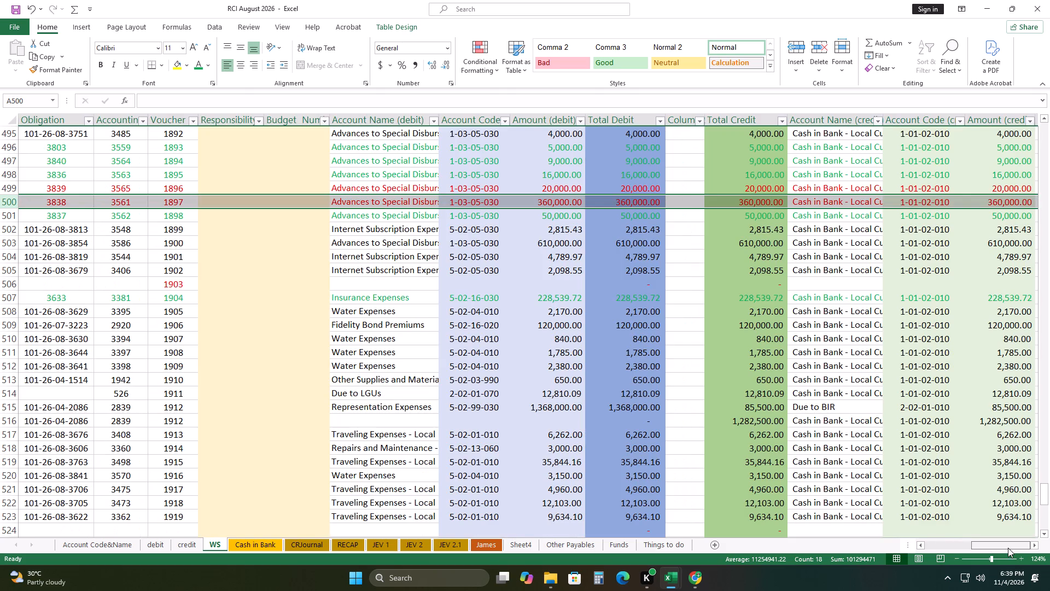
{"action": "left_click_drag", "start_coordinate": [1008, 548], "coordinate": [923, 552]}
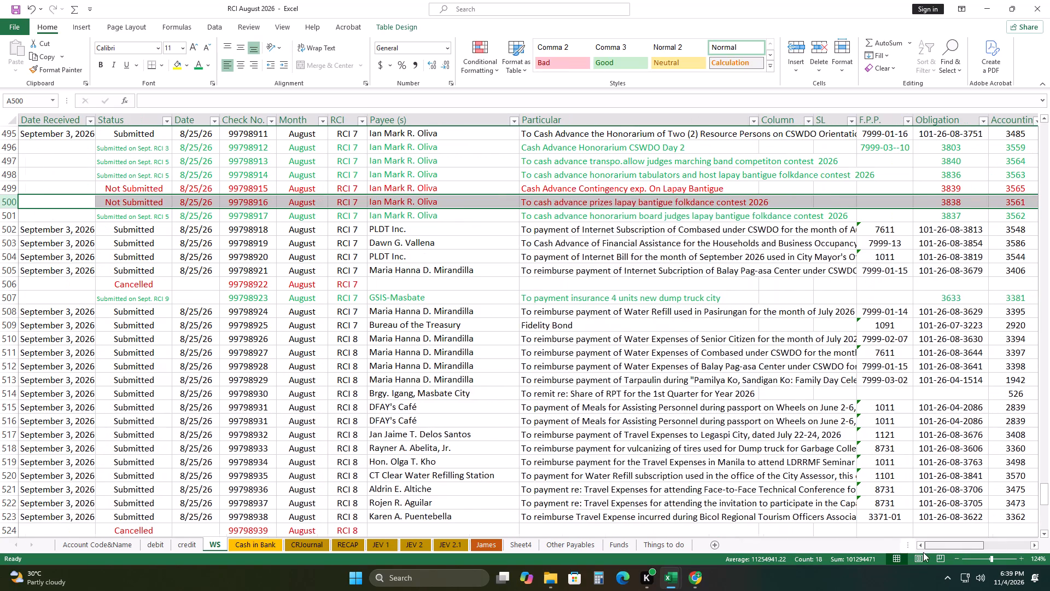
{"action": "left_click_drag", "start_coordinate": [923, 552], "coordinate": [877, 552]}
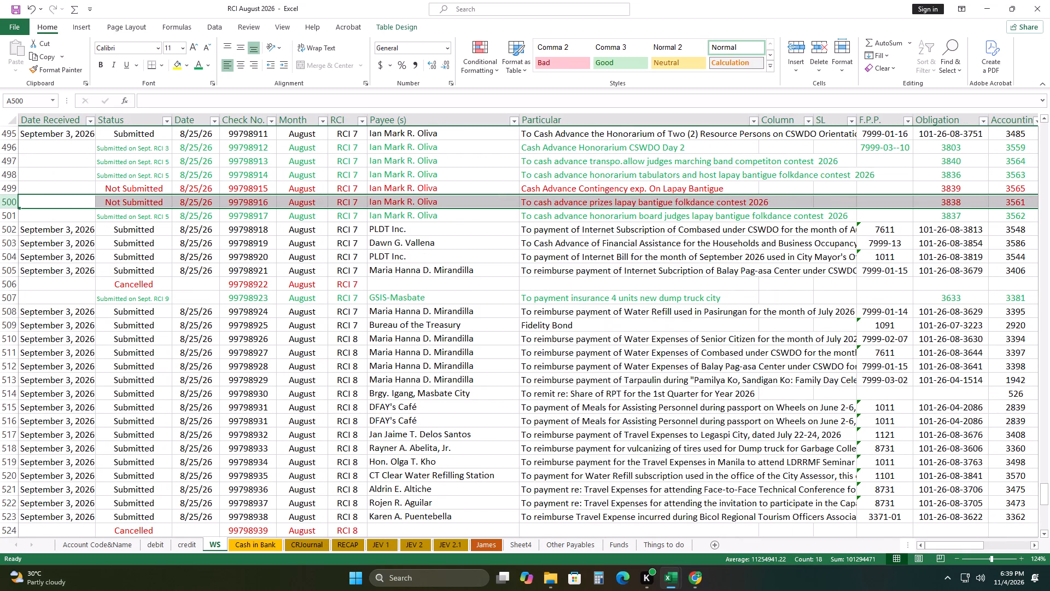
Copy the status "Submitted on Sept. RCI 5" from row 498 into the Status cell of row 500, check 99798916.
{"action": "left_click", "coordinate": [151, 175]}
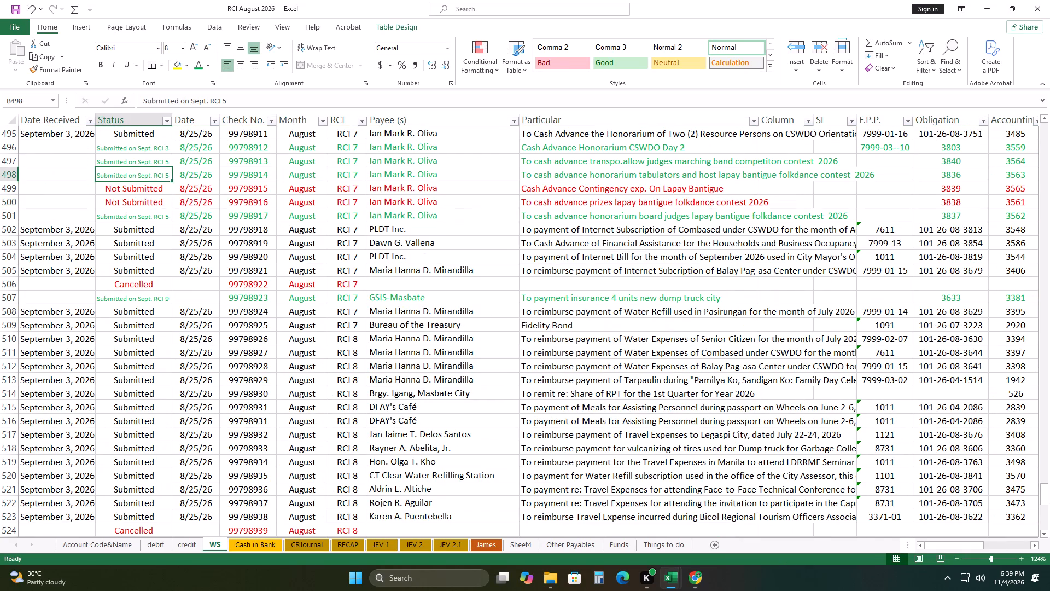
{"action": "right_click", "coordinate": [153, 175]}
{"action": "left_click", "coordinate": [193, 196]}
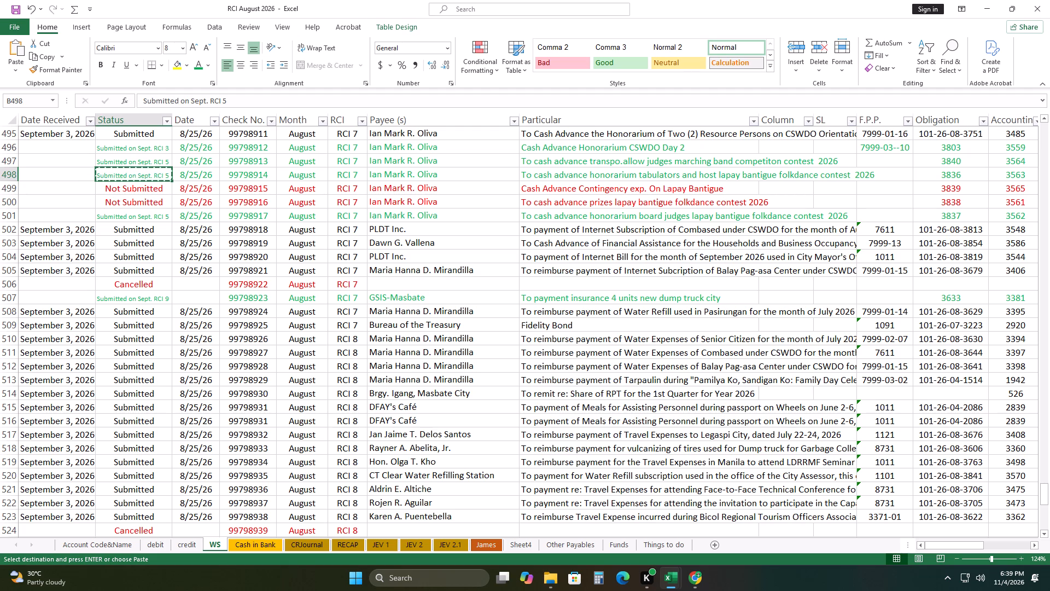
{"action": "left_click", "coordinate": [148, 200]}
{"action": "right_click", "coordinate": [150, 202]}
{"action": "left_click", "coordinate": [179, 260]}
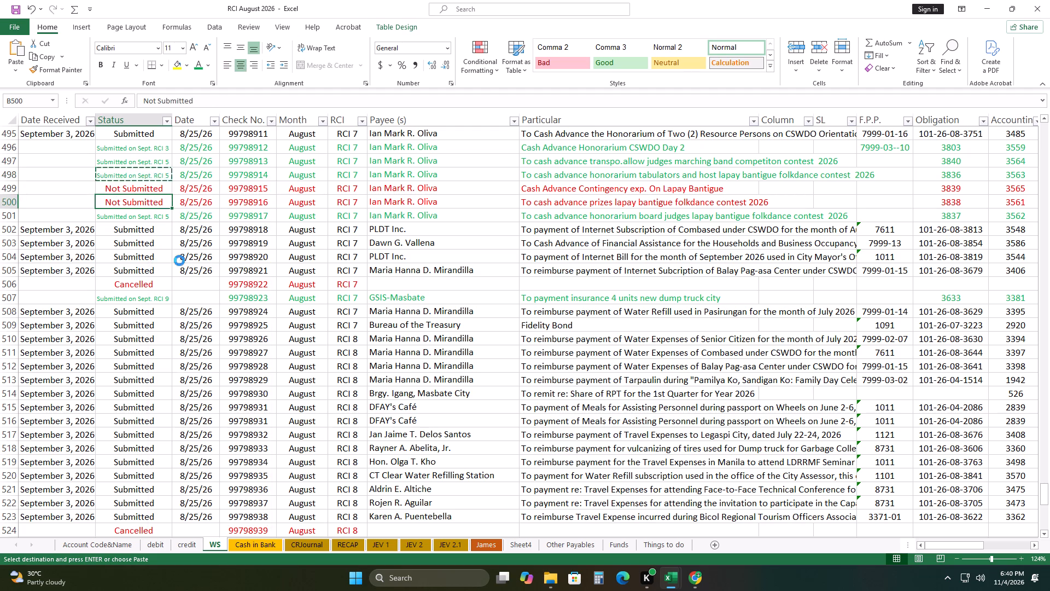
{"action": "left_click", "coordinate": [139, 260]}
{"action": "double_click", "coordinate": [136, 204]}
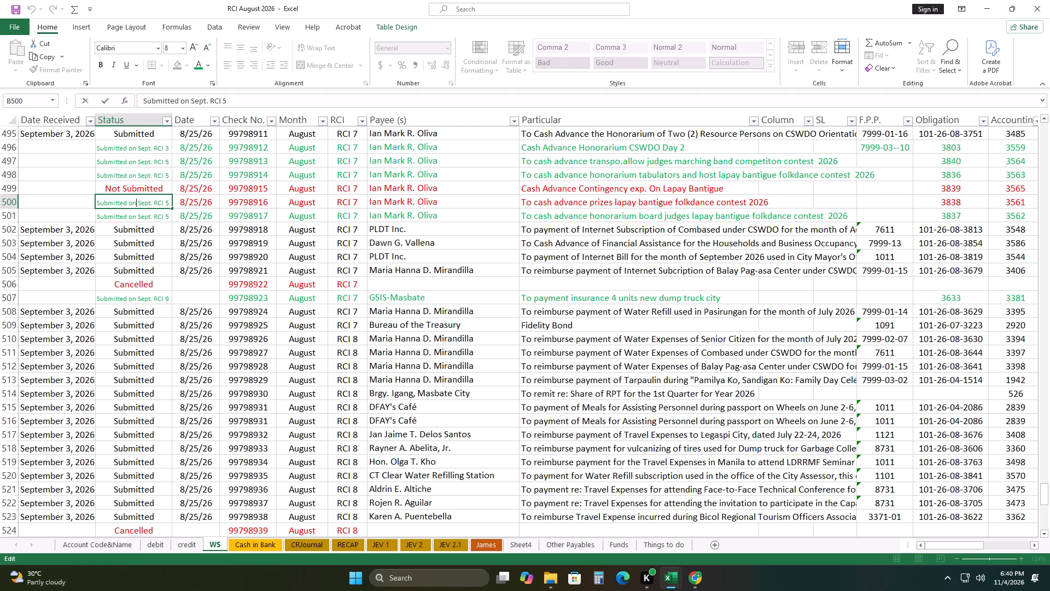
{"action": "left_click", "coordinate": [149, 204]}
{"action": "key", "text": "BackSpace"}
{"action": "key", "text": "BackSpace"}
{"action": "key", "text": "BackSpace"}
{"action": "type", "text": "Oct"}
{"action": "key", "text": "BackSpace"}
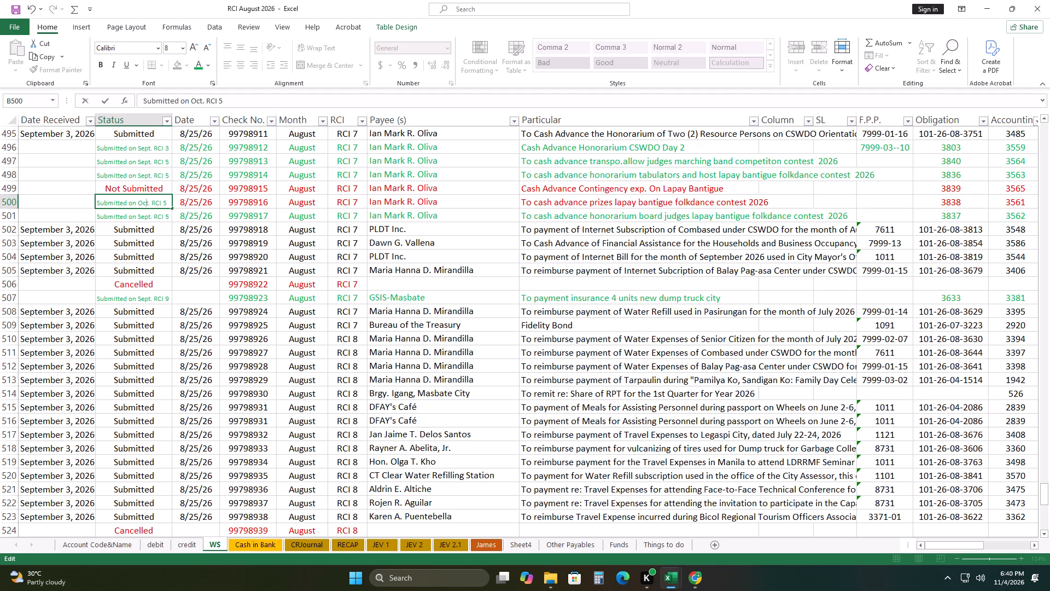
{"action": "left_click_drag", "start_coordinate": [168, 204], "coordinate": [173, 207]}
{"action": "key", "text": "BackSpace"}
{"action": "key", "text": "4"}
{"action": "left_click", "coordinate": [265, 264]}
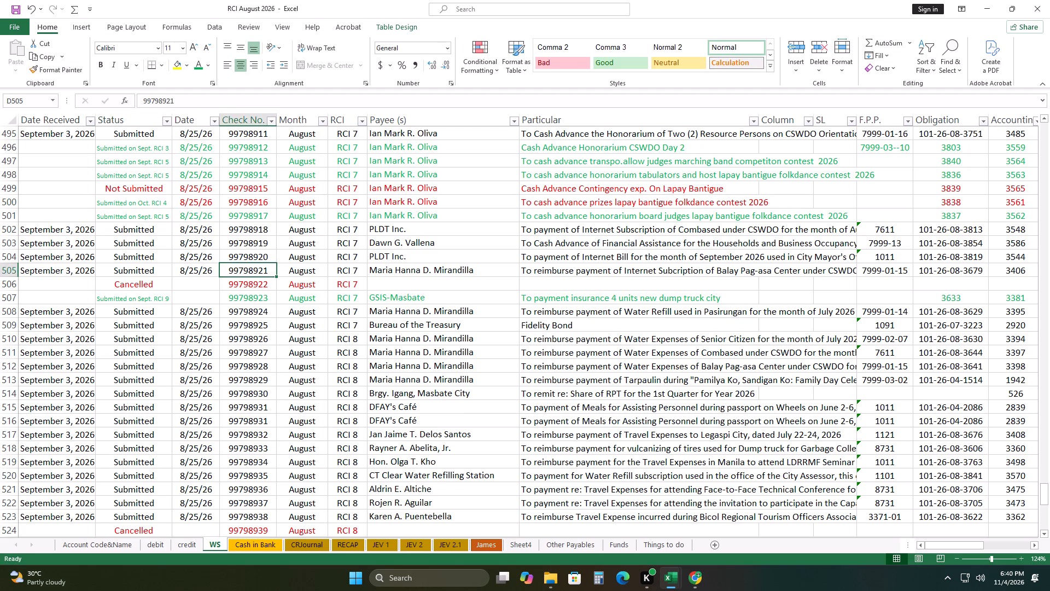
Change the font colour of the whole of row 500 to green and save the RCI August 2026 workbook.
{"action": "left_click", "coordinate": [13, 202]}
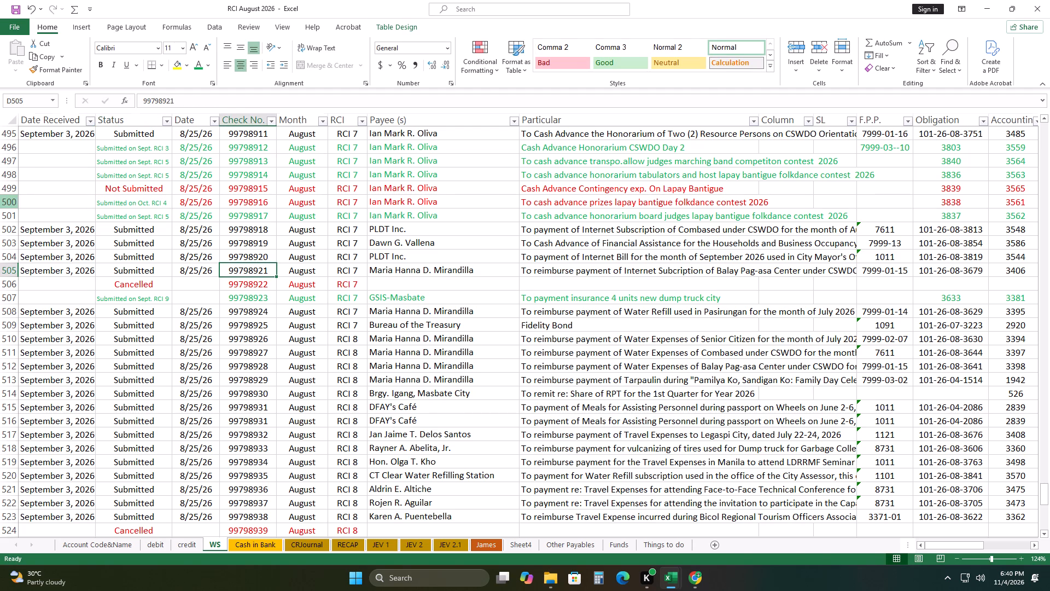
{"action": "right_click", "coordinate": [13, 202]}
{"action": "left_click", "coordinate": [75, 183]}
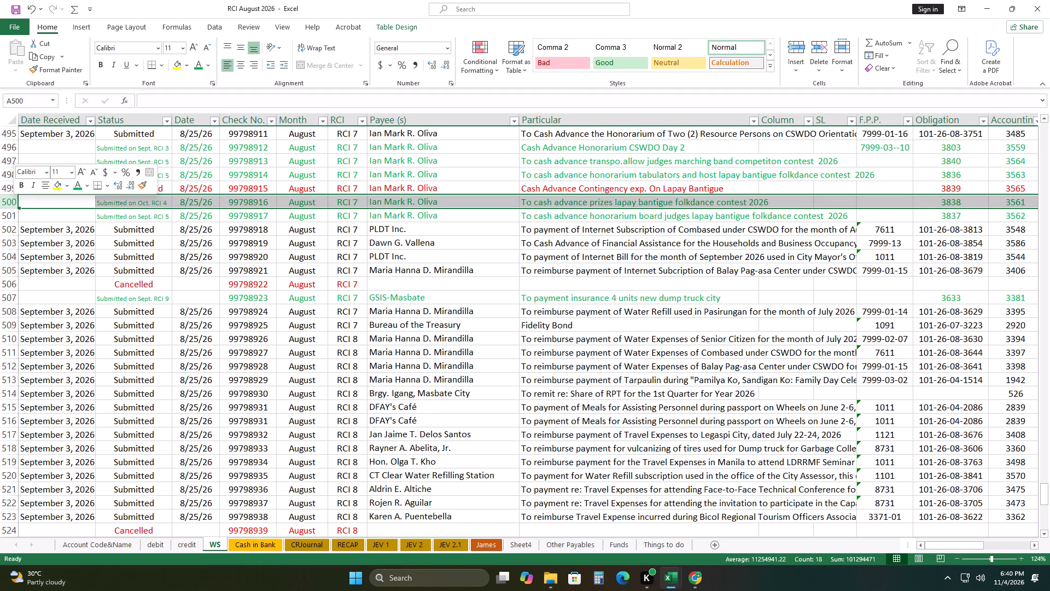
{"action": "left_click", "coordinate": [189, 247]}
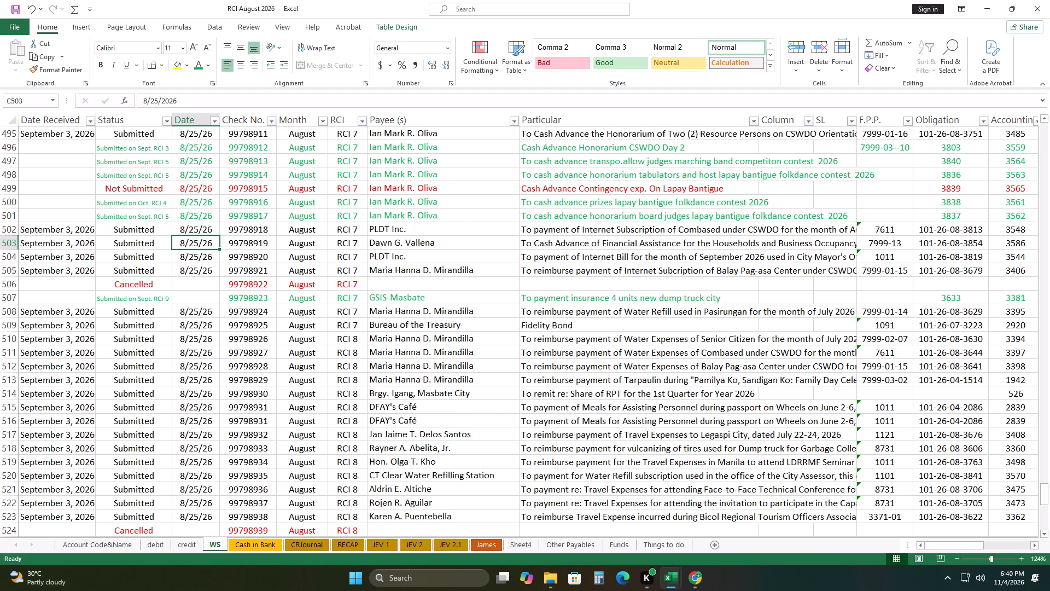
{"action": "key", "text": "ctrl+s"}
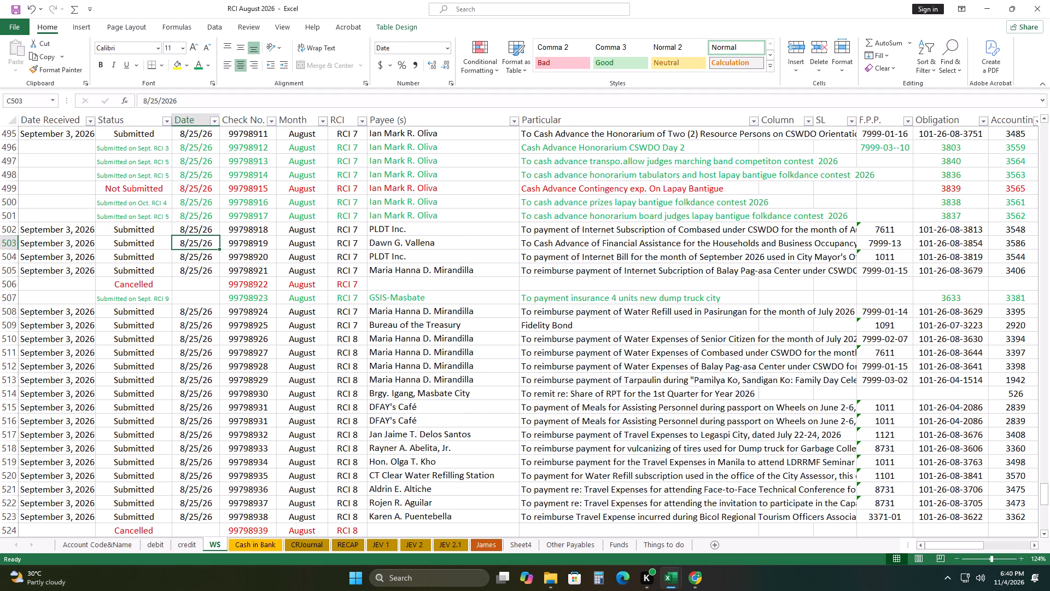
{"action": "left_click", "coordinate": [675, 577]}
{"action": "left_click", "coordinate": [518, 541]}
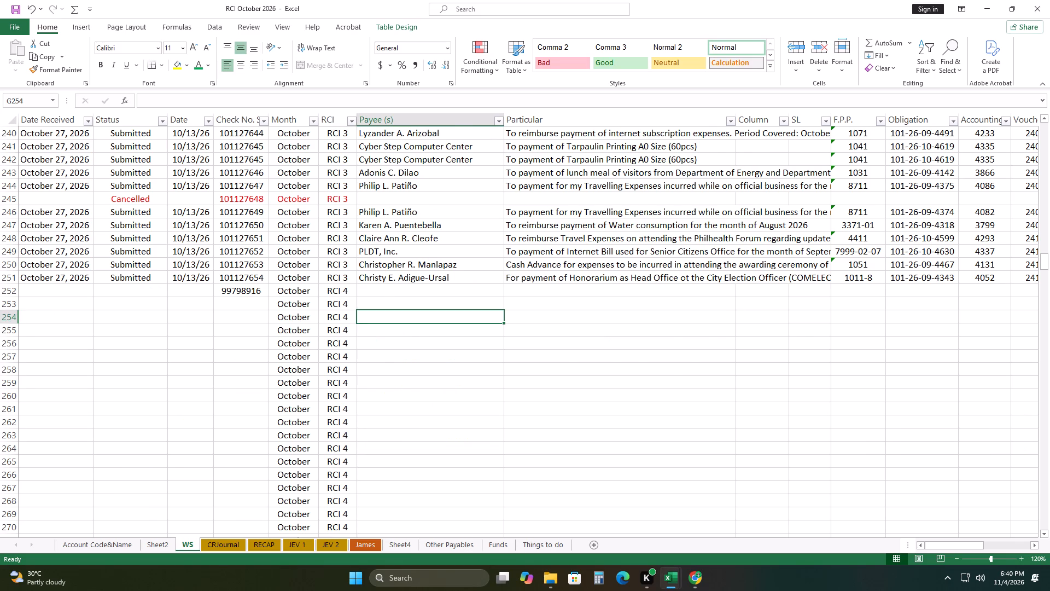
{"action": "scroll", "coordinate": [142, 322], "scroll_direction": "up", "scroll_amount": 3}
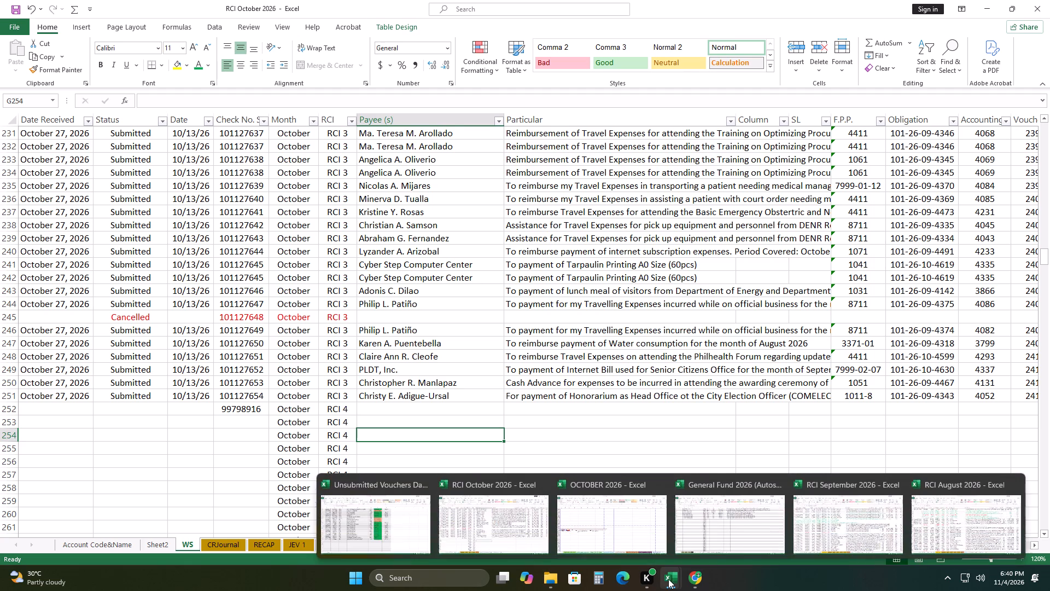
{"action": "scroll", "coordinate": [248, 409], "scroll_direction": "down", "scroll_amount": 5}
{"action": "scroll", "coordinate": [244, 416], "scroll_direction": "up", "scroll_amount": 5}
{"action": "scroll", "coordinate": [241, 421], "scroll_direction": "up", "scroll_amount": 16}
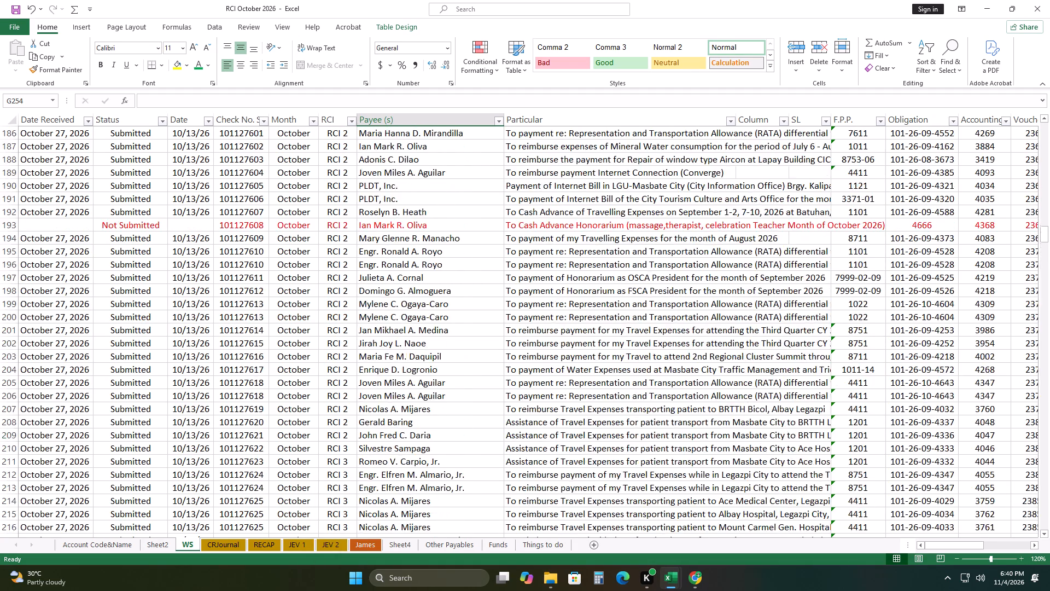
{"action": "scroll", "coordinate": [243, 422], "scroll_direction": "up", "scroll_amount": 20}
{"action": "scroll", "coordinate": [243, 422], "scroll_direction": "up", "scroll_amount": 6}
{"action": "scroll", "coordinate": [237, 420], "scroll_direction": "down", "scroll_amount": 2}
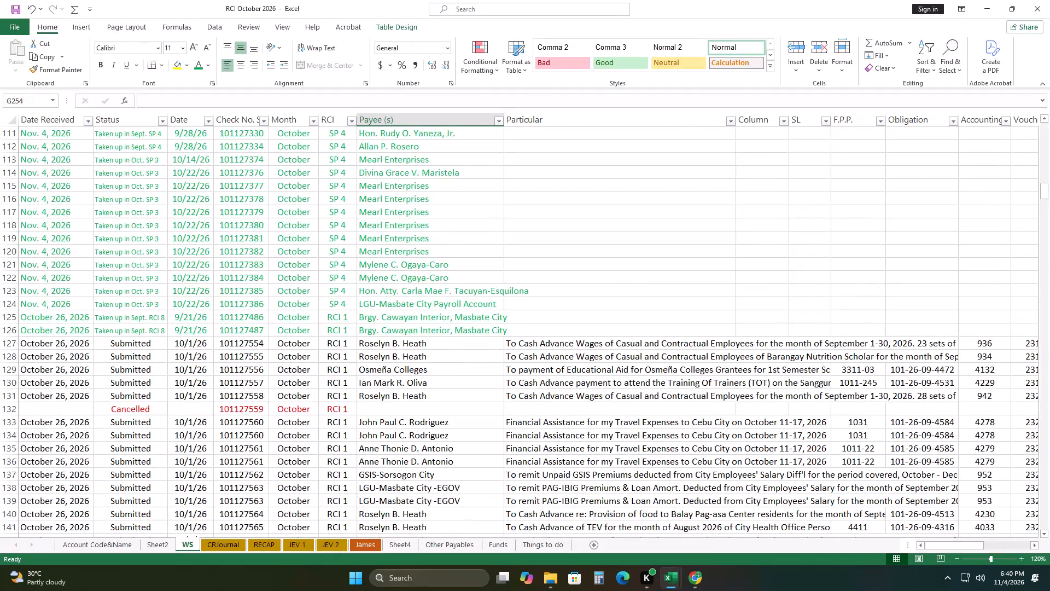
{"action": "left_click", "coordinate": [133, 331]}
{"action": "right_click", "coordinate": [133, 331]}
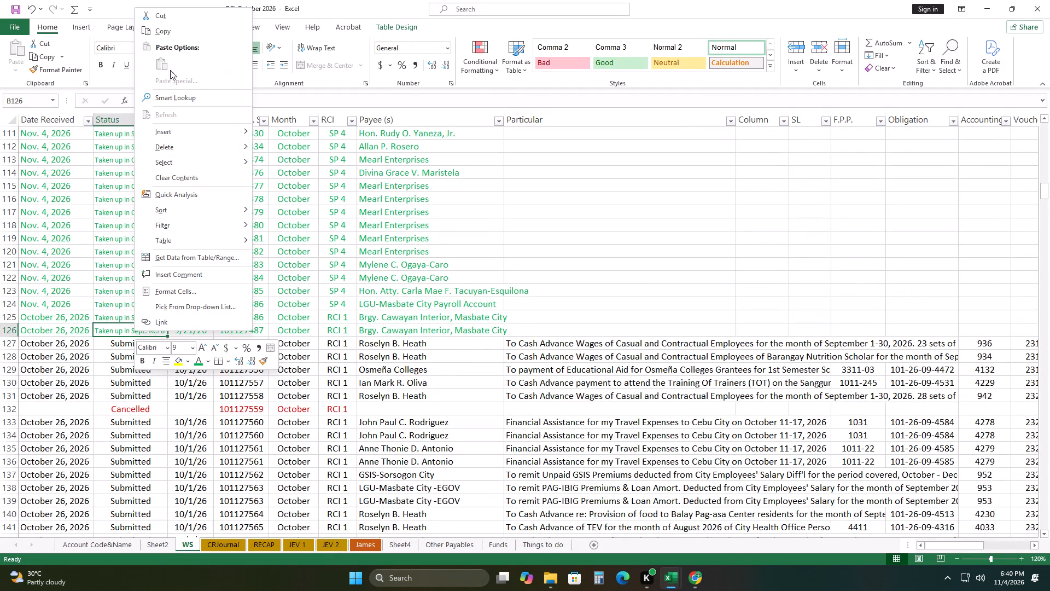
{"action": "left_click", "coordinate": [178, 33]}
{"action": "scroll", "coordinate": [275, 422], "scroll_direction": "down", "scroll_amount": 20}
{"action": "scroll", "coordinate": [275, 422], "scroll_direction": "down", "scroll_amount": 4}
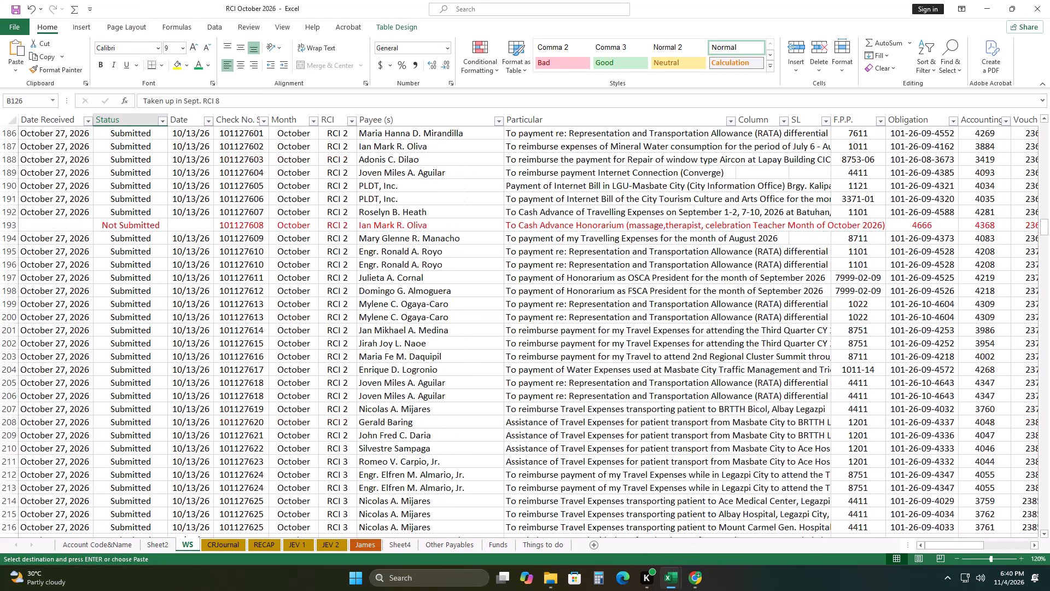
{"action": "scroll", "coordinate": [253, 422], "scroll_direction": "down", "scroll_amount": 16}
{"action": "scroll", "coordinate": [256, 416], "scroll_direction": "down", "scroll_amount": 5}
{"action": "left_click", "coordinate": [137, 212]}
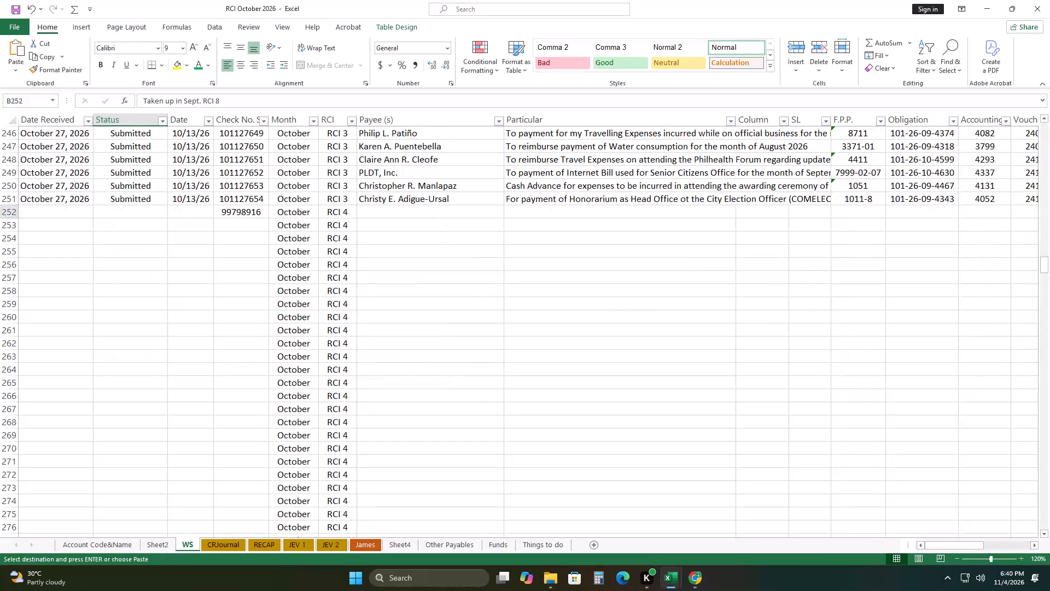
{"action": "right_click", "coordinate": [137, 212]}
{"action": "left_click", "coordinate": [168, 269]}
{"action": "left_click", "coordinate": [127, 278]}
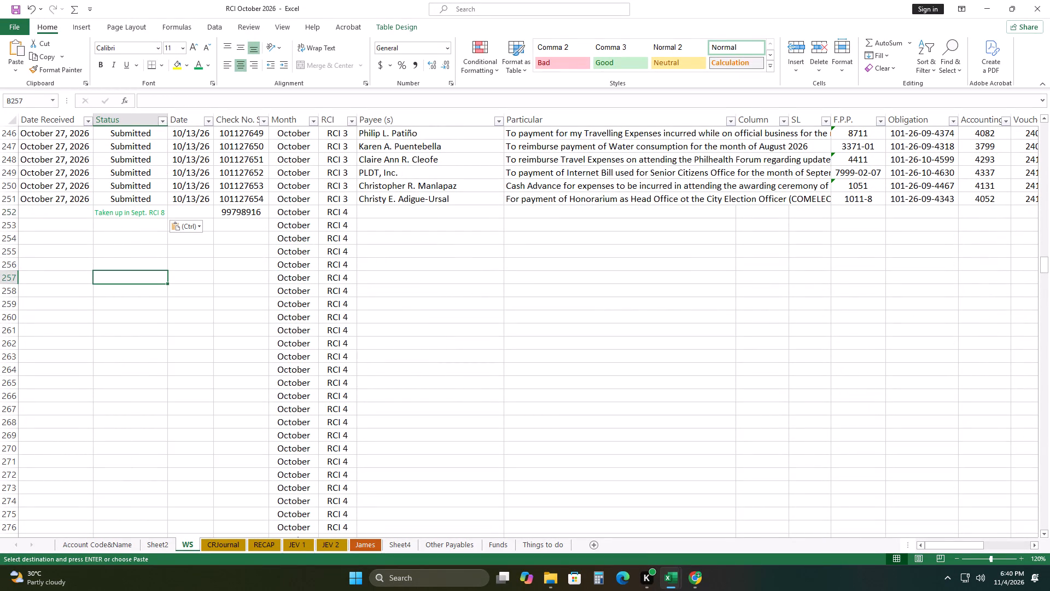
{"action": "double_click", "coordinate": [165, 211]}
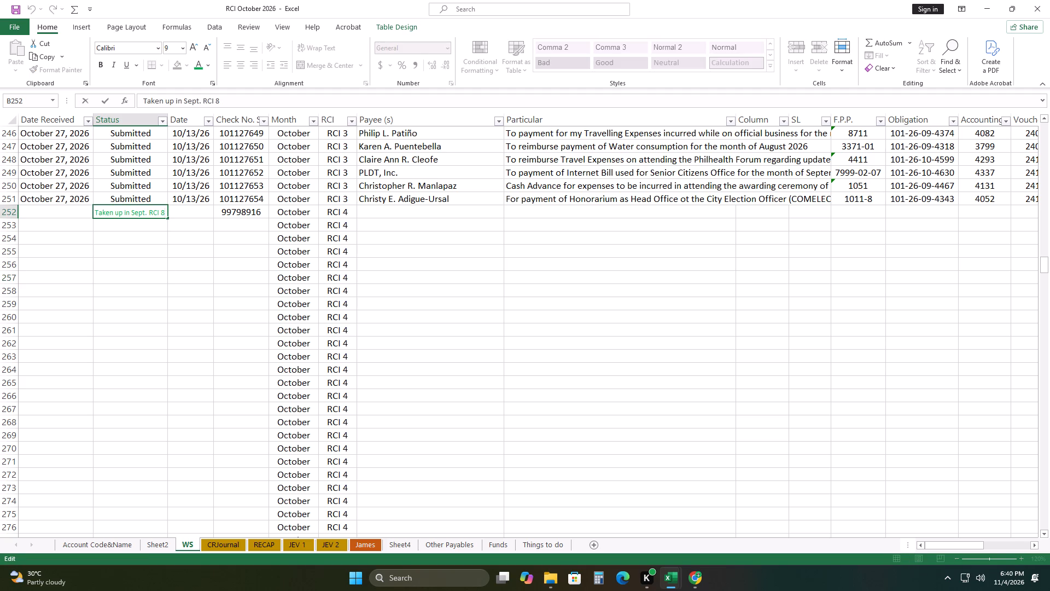
{"action": "key", "text": "BackSpace"}
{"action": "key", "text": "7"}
{"action": "key", "text": "Left"}
{"action": "key", "text": "Left"}
{"action": "key", "text": "Left"}
{"action": "key", "text": "Left"}
{"action": "key", "text": "Left"}
{"action": "key", "text": "Left"}
{"action": "key", "text": "Left"}
{"action": "key", "text": "Left"}
{"action": "key", "text": "Right"}
{"action": "key", "text": "BackSpace"}
{"action": "key", "text": "BackSpace"}
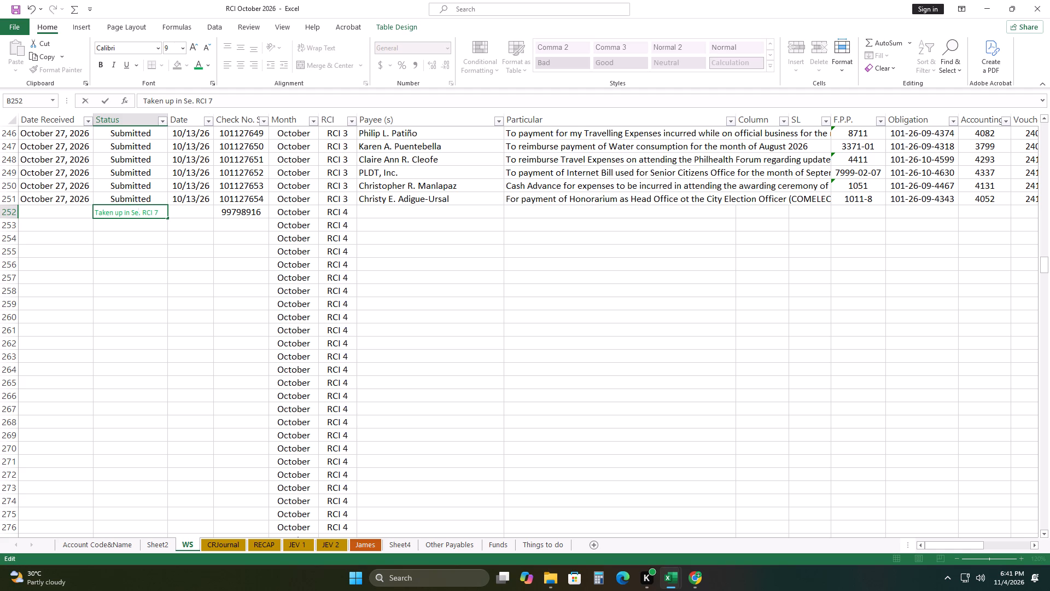
{"action": "key", "text": "BackSpace"}
{"action": "key", "text": "BackSpace"}
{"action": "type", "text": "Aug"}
{"action": "left_click", "coordinate": [199, 322]}
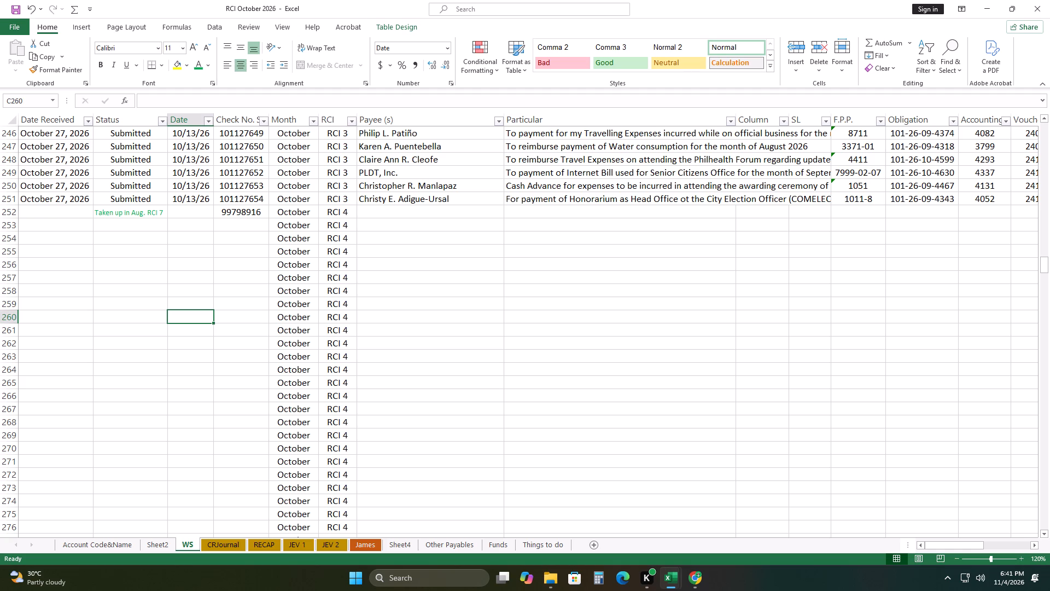
Examine the Date Received, Status and Date columns of the earlier green SP 3, SP 4 and RCI 1 entries.
{"action": "scroll", "coordinate": [126, 355], "scroll_direction": "up", "scroll_amount": 20}
{"action": "scroll", "coordinate": [126, 355], "scroll_direction": "up", "scroll_amount": 13}
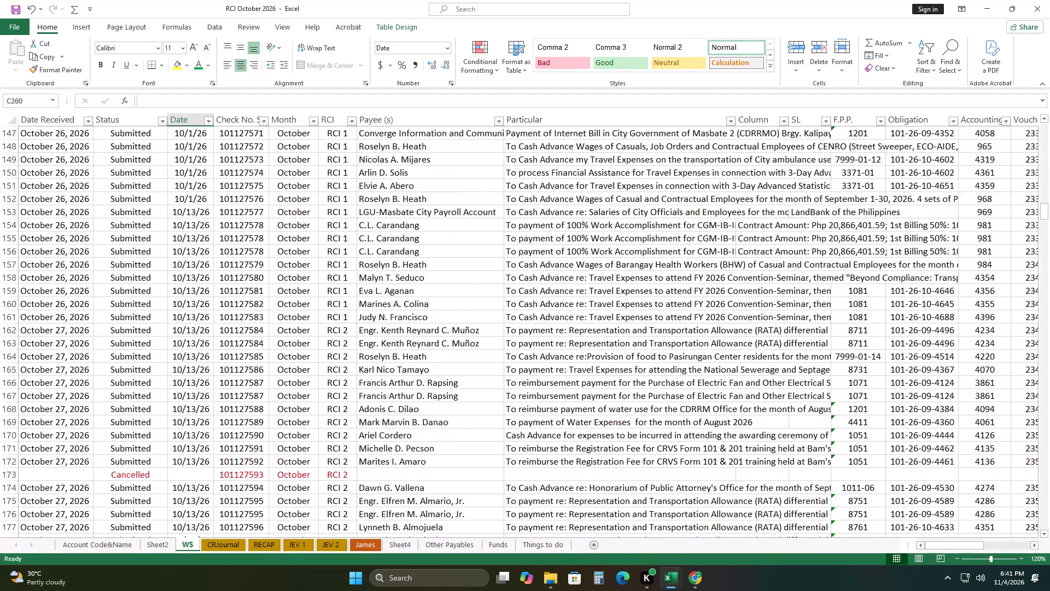
{"action": "scroll", "coordinate": [127, 352], "scroll_direction": "up", "scroll_amount": 14}
{"action": "scroll", "coordinate": [127, 354], "scroll_direction": "down", "scroll_amount": 4}
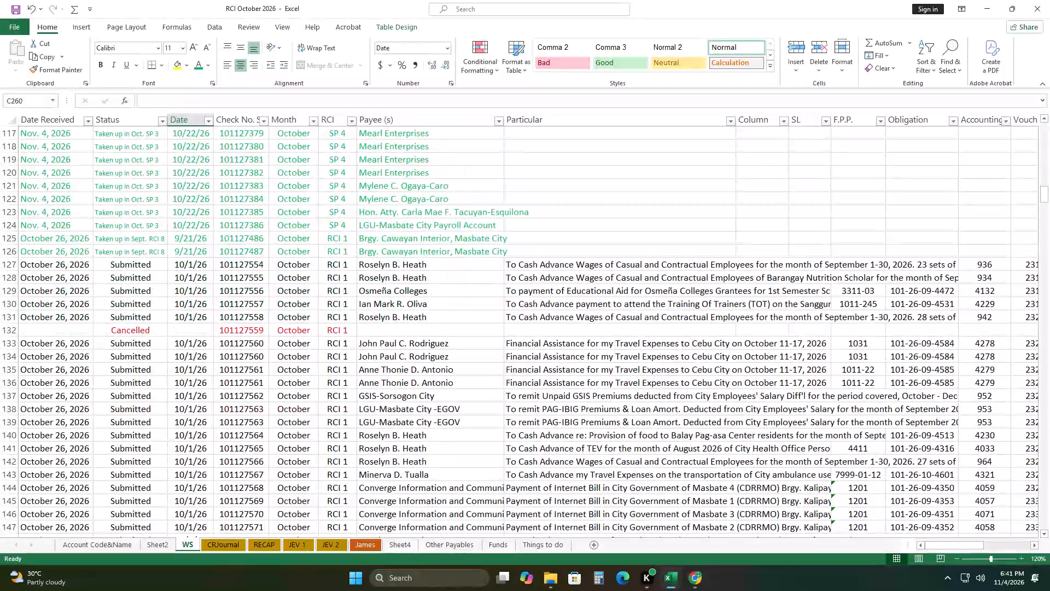
{"action": "scroll", "coordinate": [83, 267], "scroll_direction": "down", "scroll_amount": 1}
{"action": "scroll", "coordinate": [139, 260], "scroll_direction": "down", "scroll_amount": 1}
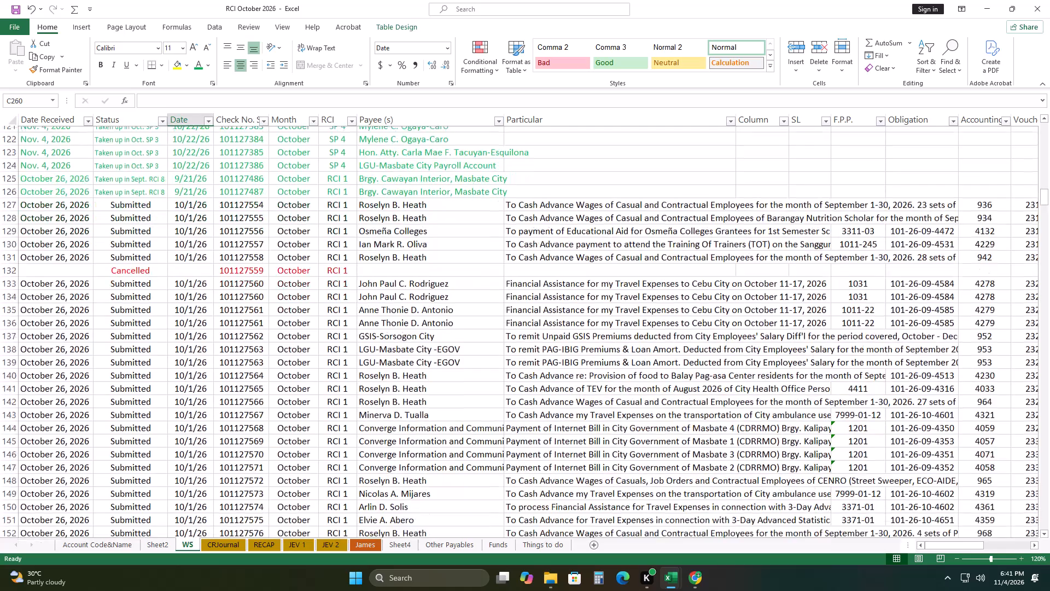
{"action": "scroll", "coordinate": [92, 218], "scroll_direction": "up", "scroll_amount": 2}
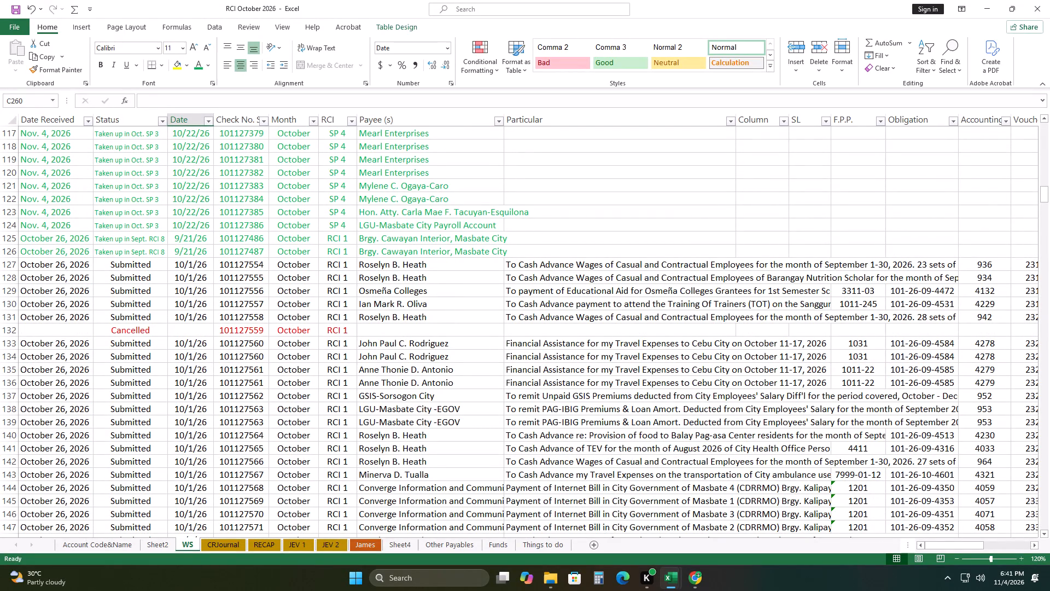
{"action": "scroll", "coordinate": [214, 294], "scroll_direction": "up", "scroll_amount": 11}
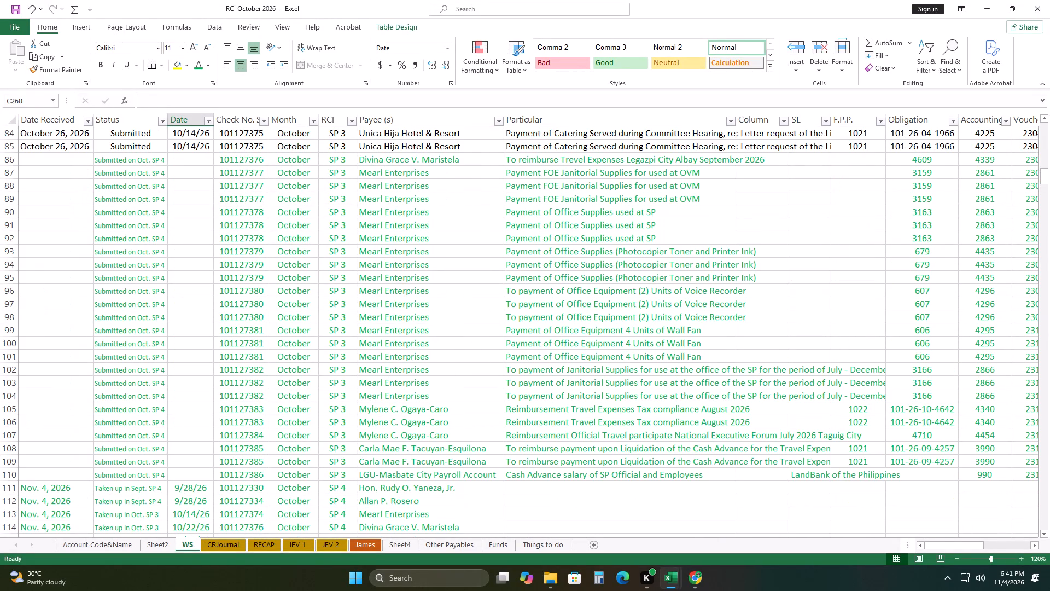
{"action": "scroll", "coordinate": [214, 304], "scroll_direction": "down", "scroll_amount": 3}
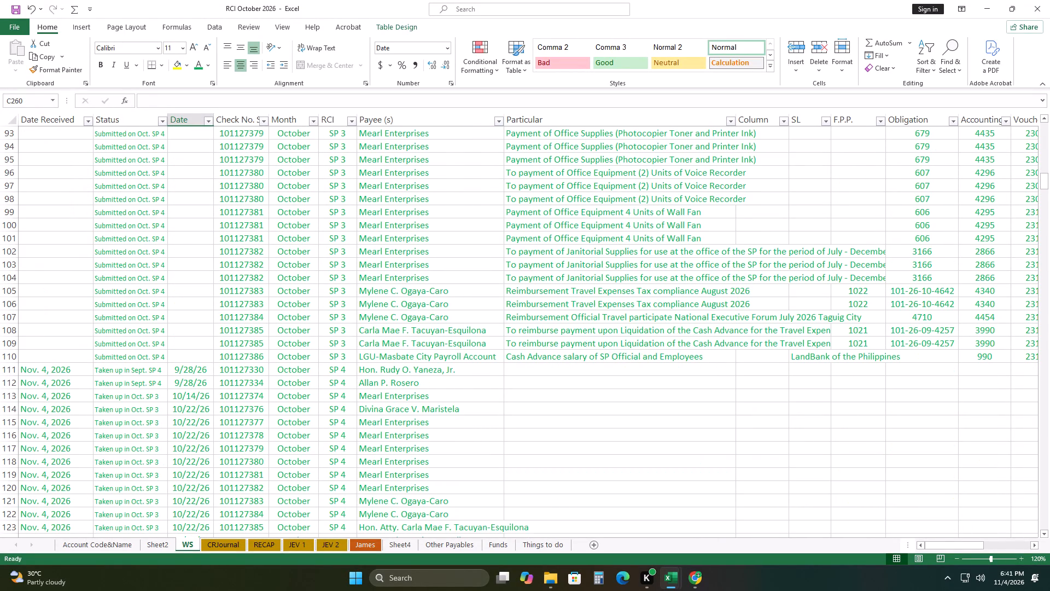
{"action": "scroll", "coordinate": [214, 306], "scroll_direction": "up", "scroll_amount": 3}
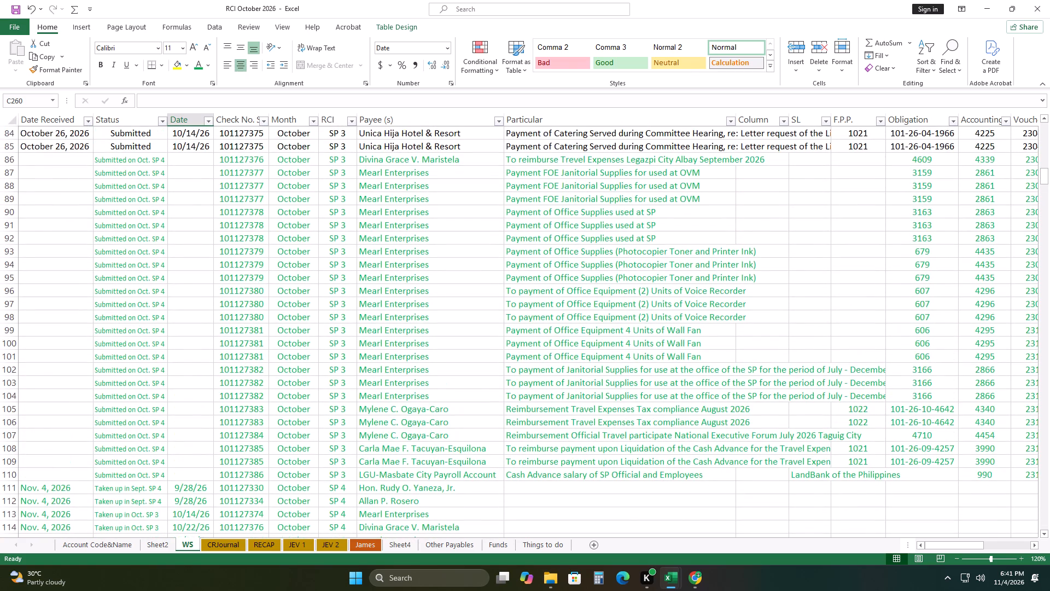
{"action": "scroll", "coordinate": [214, 306], "scroll_direction": "down", "scroll_amount": 4}
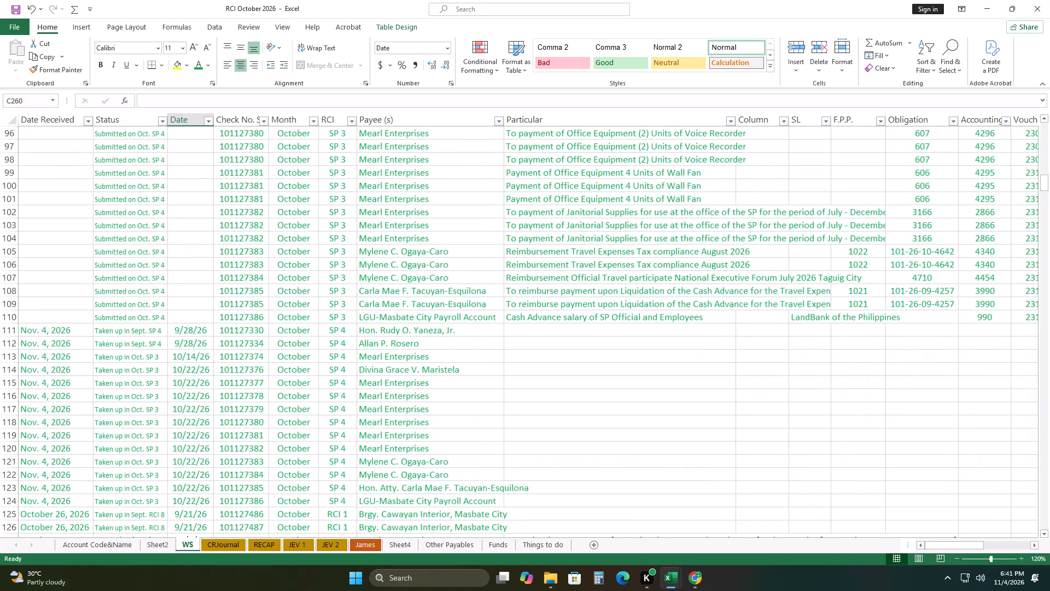
{"action": "scroll", "coordinate": [213, 314], "scroll_direction": "up", "scroll_amount": 7}
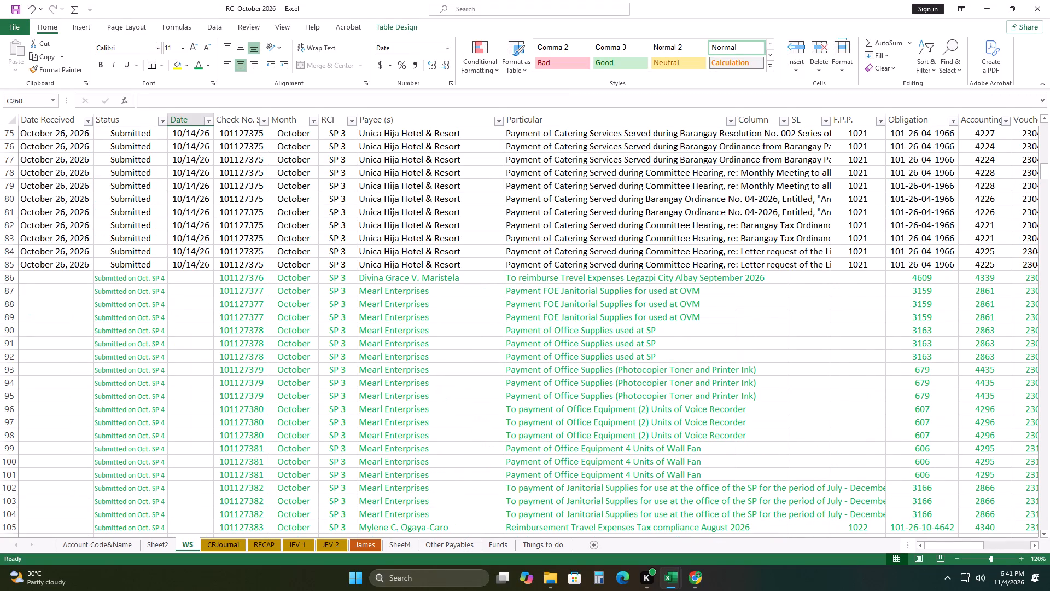
{"action": "scroll", "coordinate": [229, 348], "scroll_direction": "up", "scroll_amount": 20}
{"action": "scroll", "coordinate": [229, 348], "scroll_direction": "up", "scroll_amount": 6}
{"action": "scroll", "coordinate": [226, 339], "scroll_direction": "down", "scroll_amount": 3}
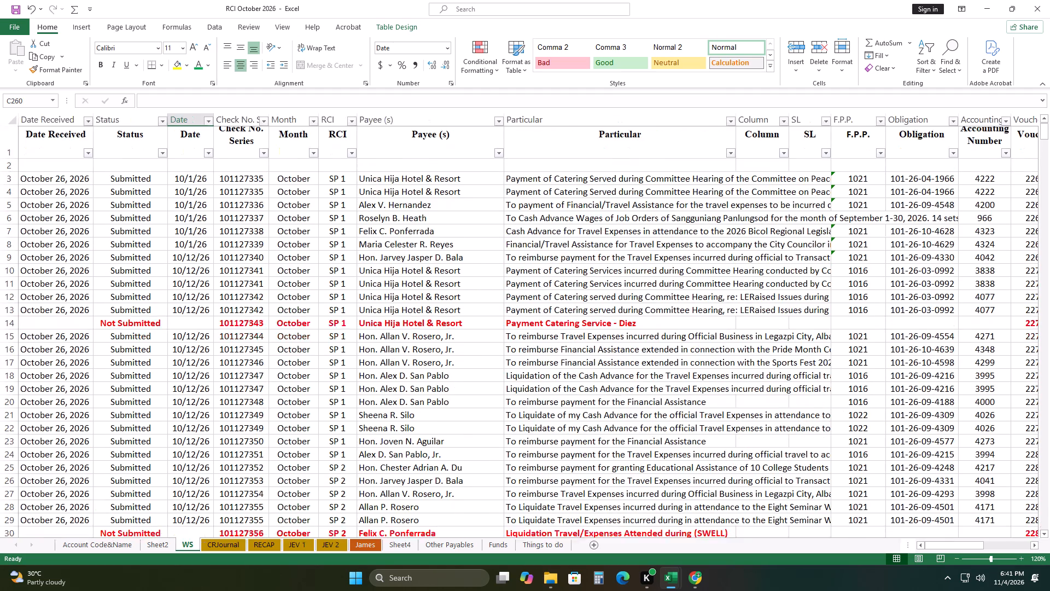
{"action": "scroll", "coordinate": [226, 343], "scroll_direction": "down", "scroll_amount": 20}
{"action": "scroll", "coordinate": [226, 343], "scroll_direction": "down", "scroll_amount": 3}
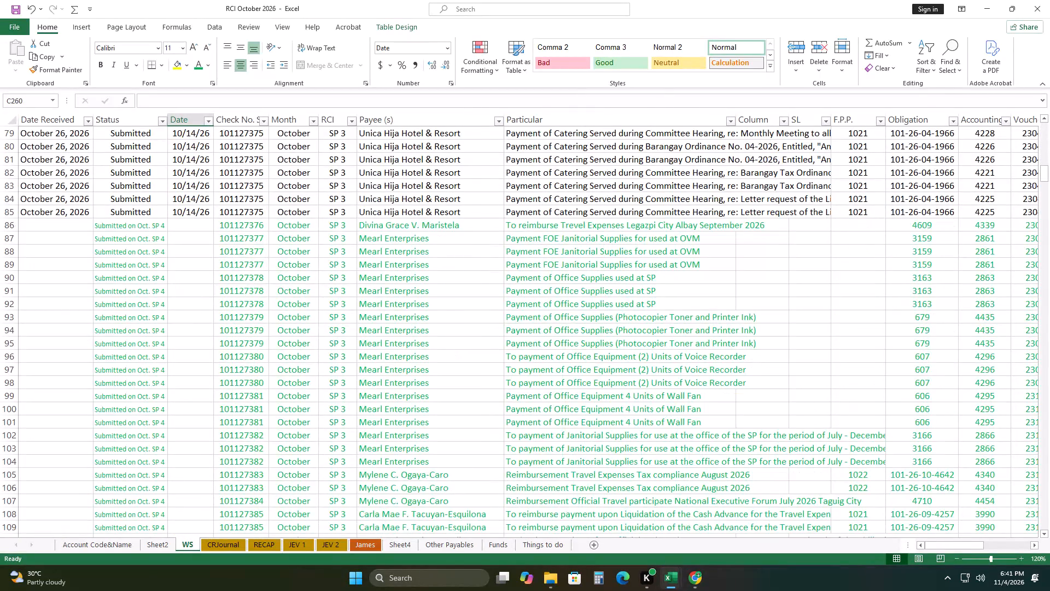
{"action": "scroll", "coordinate": [331, 378], "scroll_direction": "down", "scroll_amount": 4}
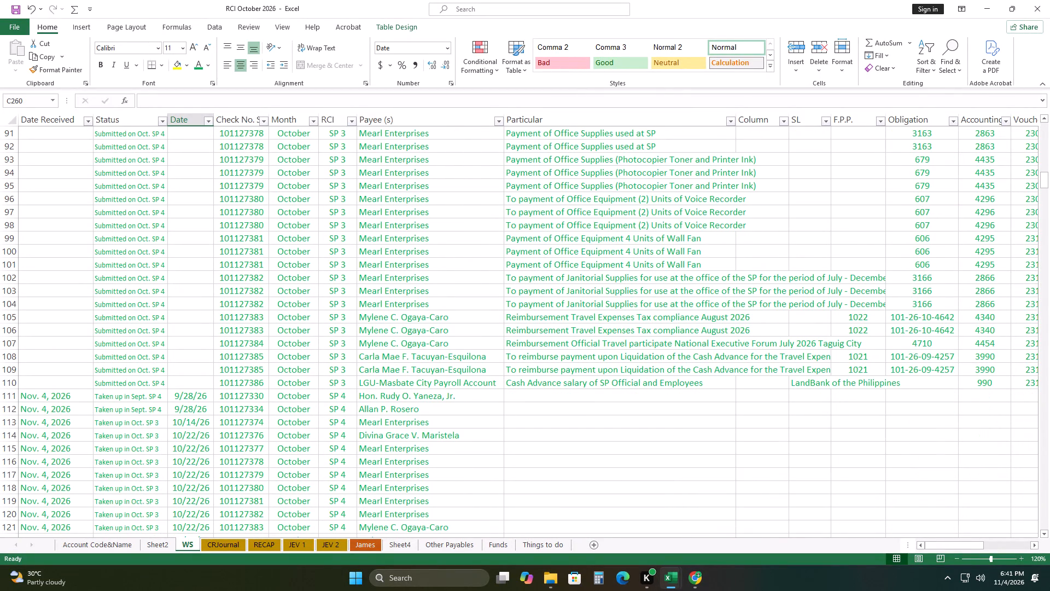
{"action": "scroll", "coordinate": [331, 379], "scroll_direction": "down", "scroll_amount": 6}
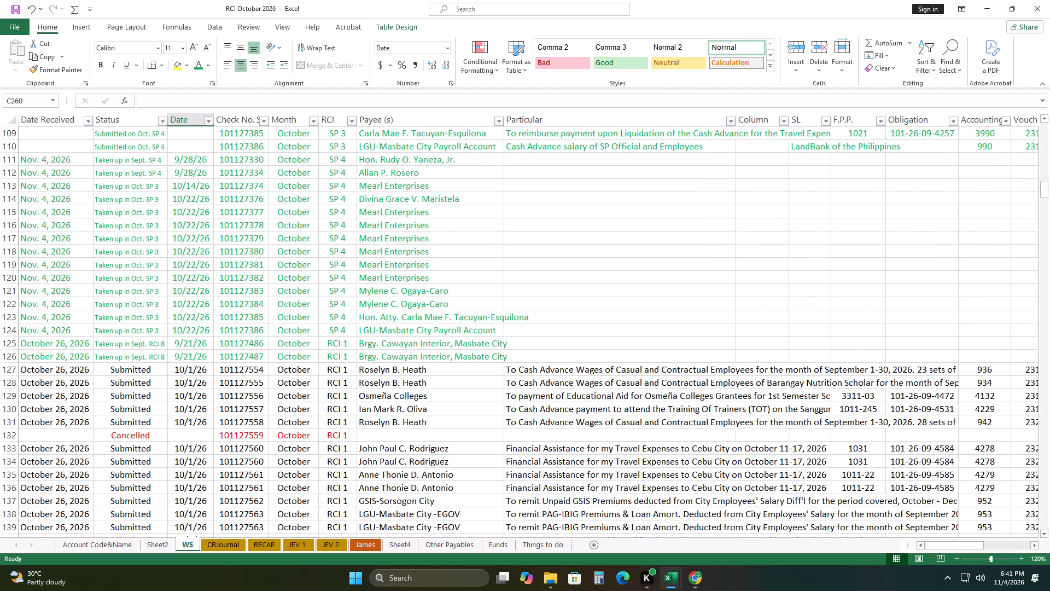
{"action": "scroll", "coordinate": [331, 380], "scroll_direction": "up", "scroll_amount": 2}
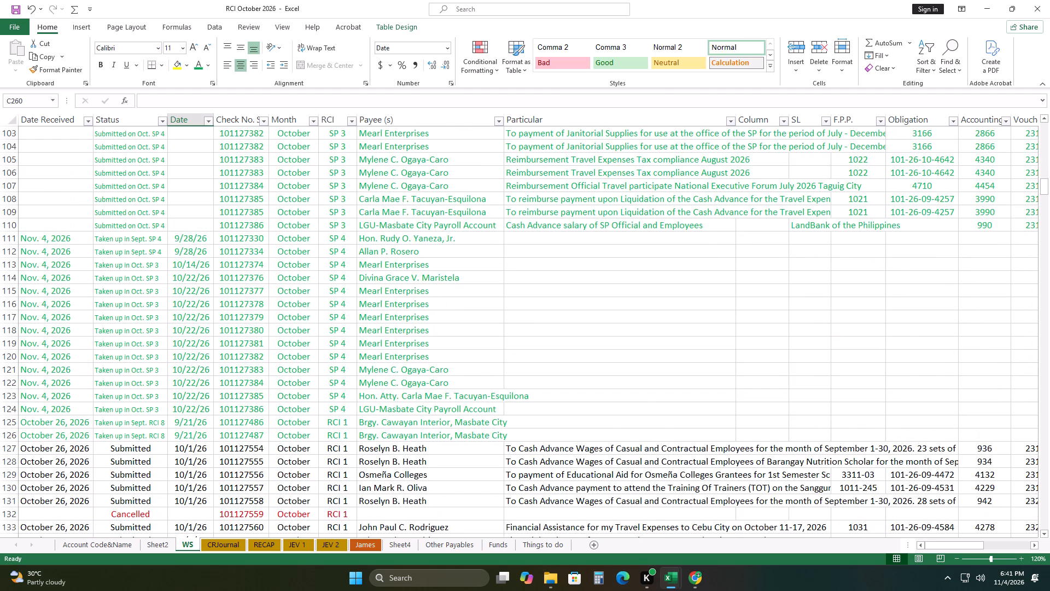
{"action": "scroll", "coordinate": [331, 378], "scroll_direction": "down", "scroll_amount": 2}
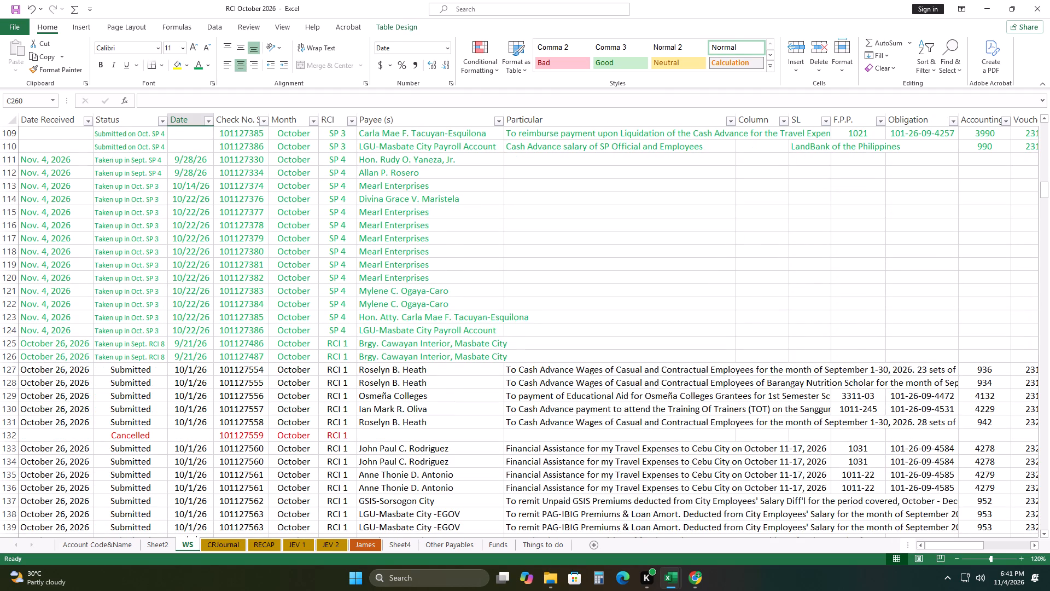
{"action": "left_click", "coordinate": [49, 199]}
{"action": "right_click", "coordinate": [49, 199]}
{"action": "left_click", "coordinate": [76, 222]}
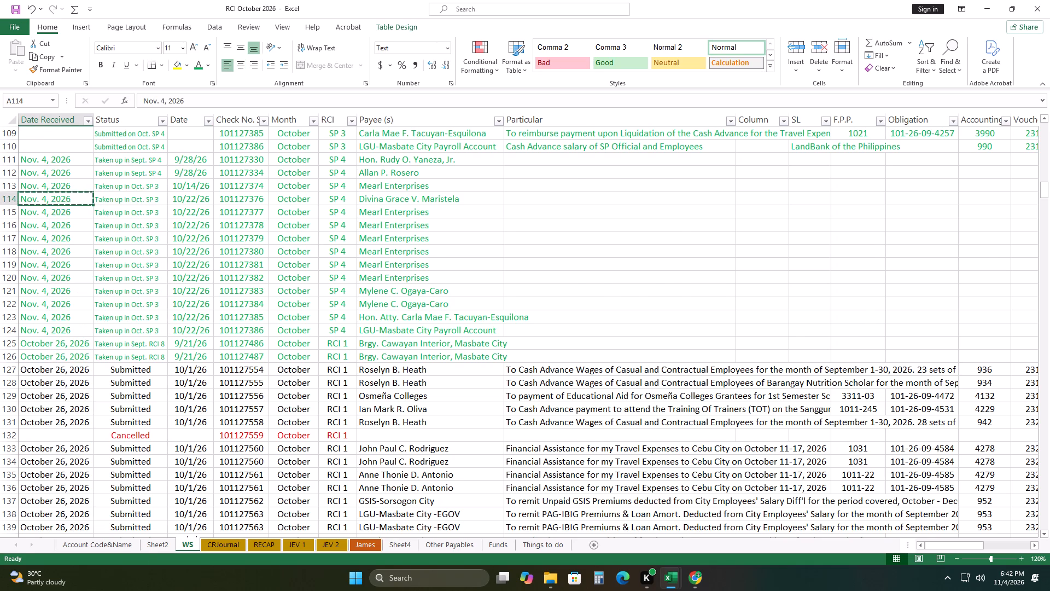
{"action": "scroll", "coordinate": [208, 351], "scroll_direction": "down", "scroll_amount": 18}
{"action": "scroll", "coordinate": [186, 357], "scroll_direction": "up", "scroll_amount": 1}
{"action": "scroll", "coordinate": [186, 357], "scroll_direction": "down", "scroll_amount": 20}
{"action": "scroll", "coordinate": [186, 357], "scroll_direction": "down", "scroll_amount": 8}
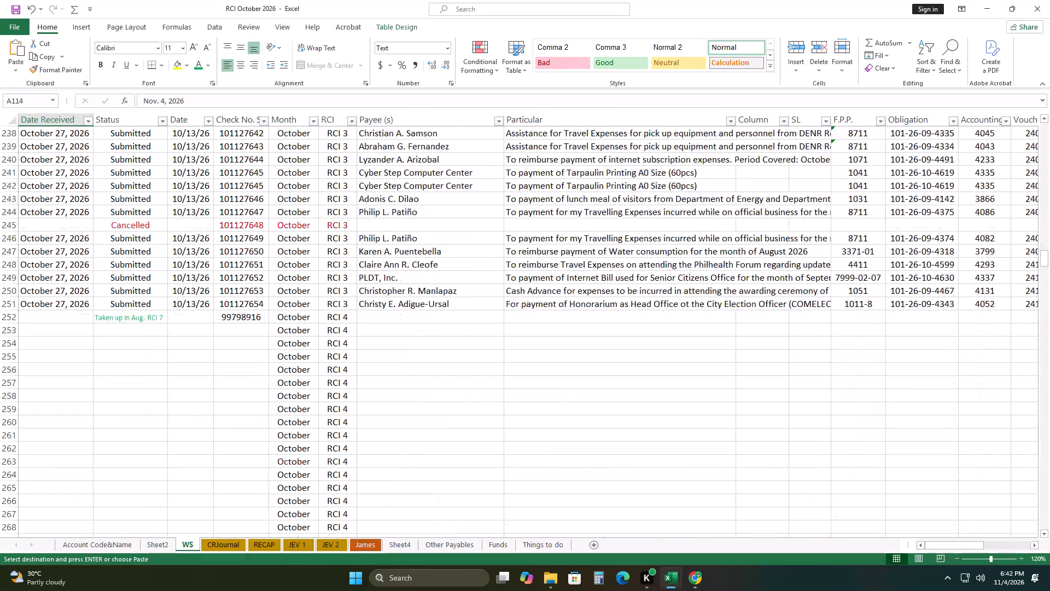
{"action": "scroll", "coordinate": [185, 357], "scroll_direction": "down", "scroll_amount": 4}
{"action": "scroll", "coordinate": [185, 356], "scroll_direction": "up", "scroll_amount": 3}
{"action": "left_click", "coordinate": [59, 200]}
{"action": "right_click", "coordinate": [59, 200]}
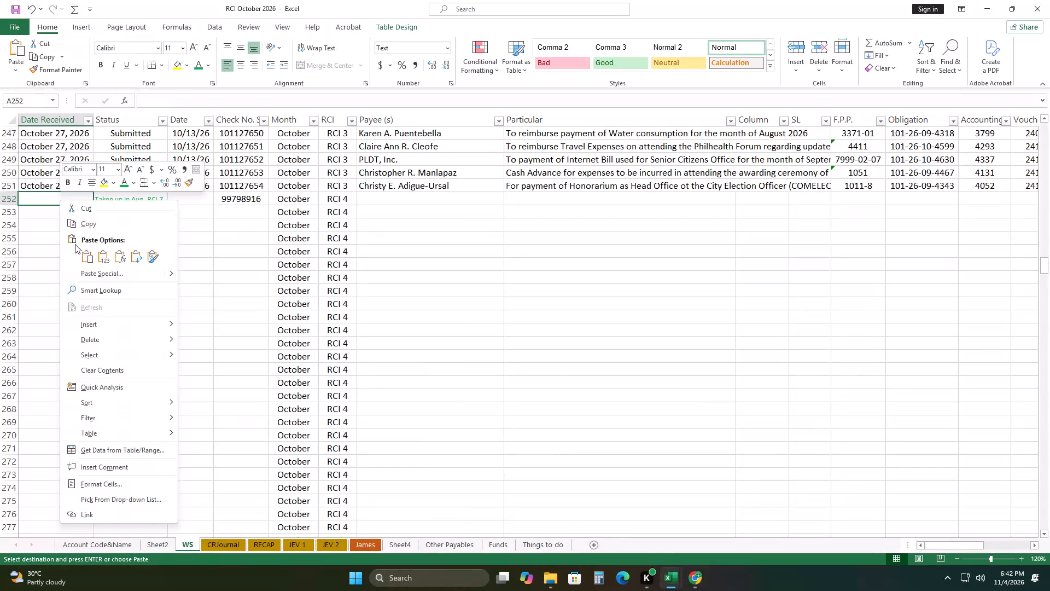
{"action": "left_click", "coordinate": [84, 260]}
{"action": "left_click_drag", "start_coordinate": [80, 273], "coordinate": [86, 278]}
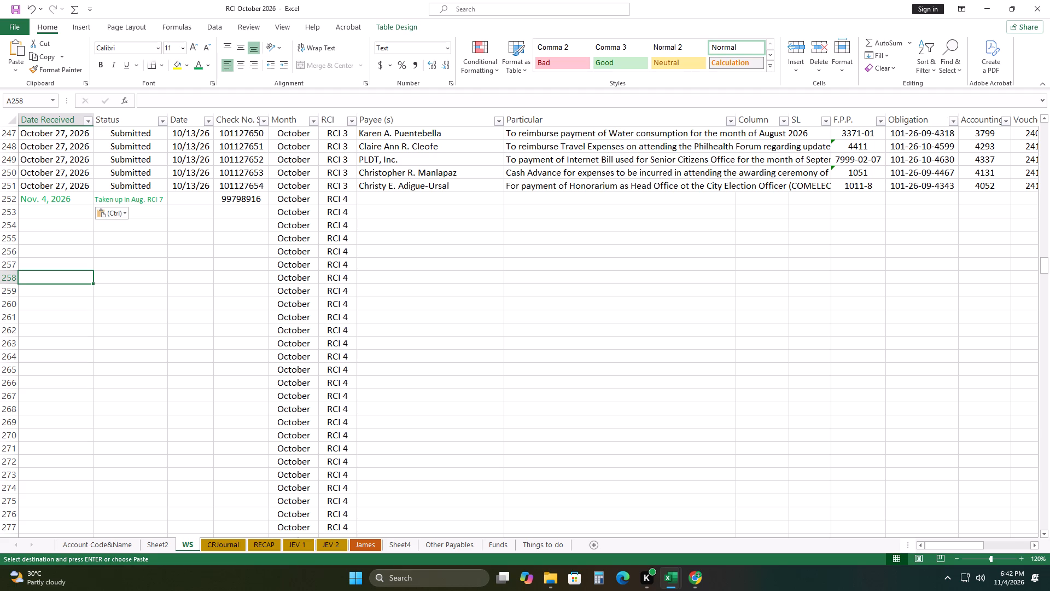
{"action": "scroll", "coordinate": [153, 286], "scroll_direction": "up", "scroll_amount": 1}
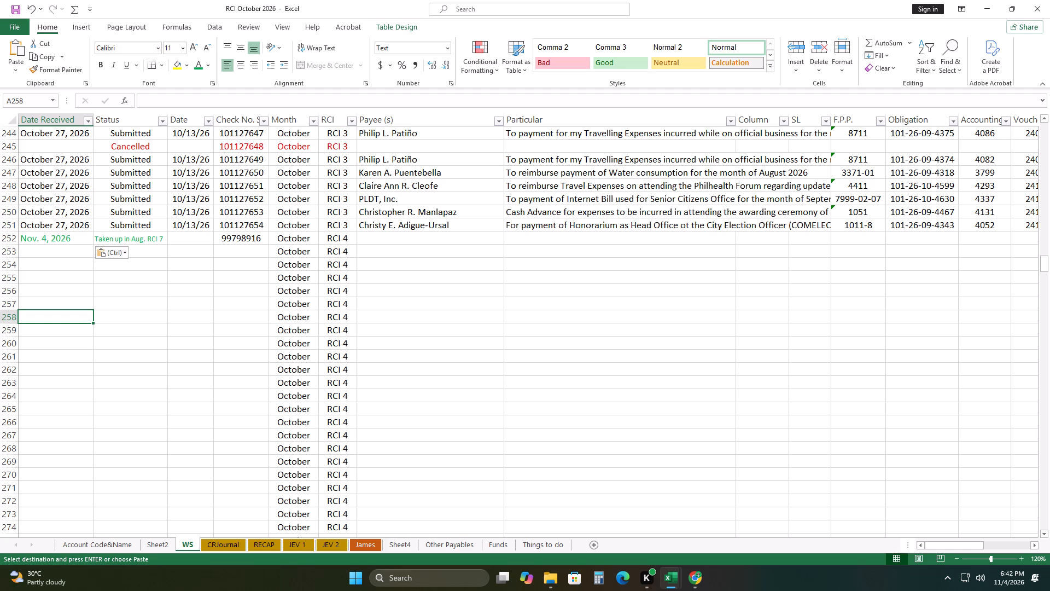
{"action": "left_click", "coordinate": [191, 235]}
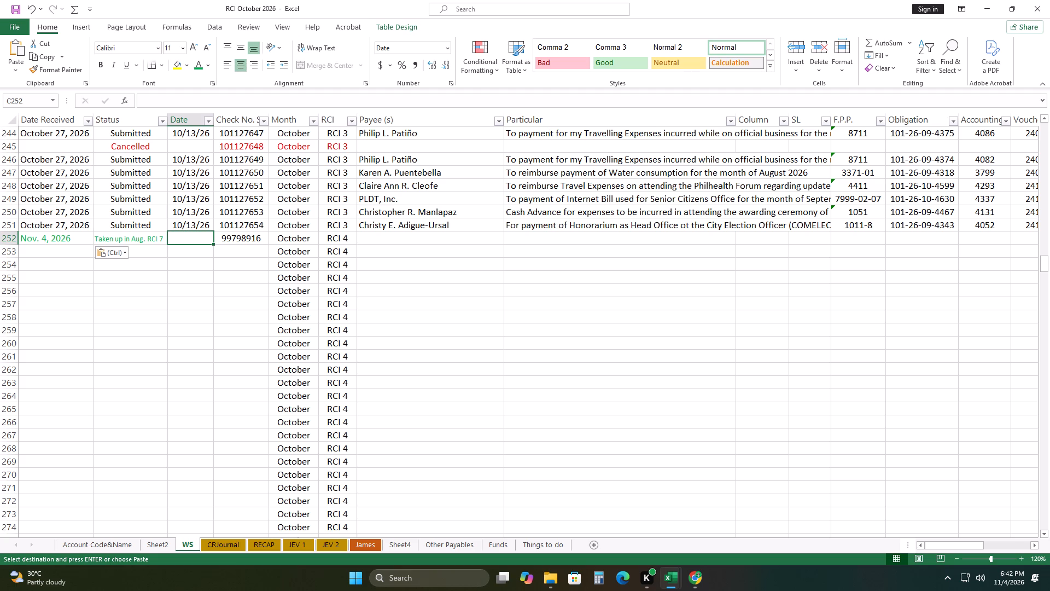
{"action": "left_click", "coordinate": [198, 227]}
{"action": "right_click", "coordinate": [204, 227]}
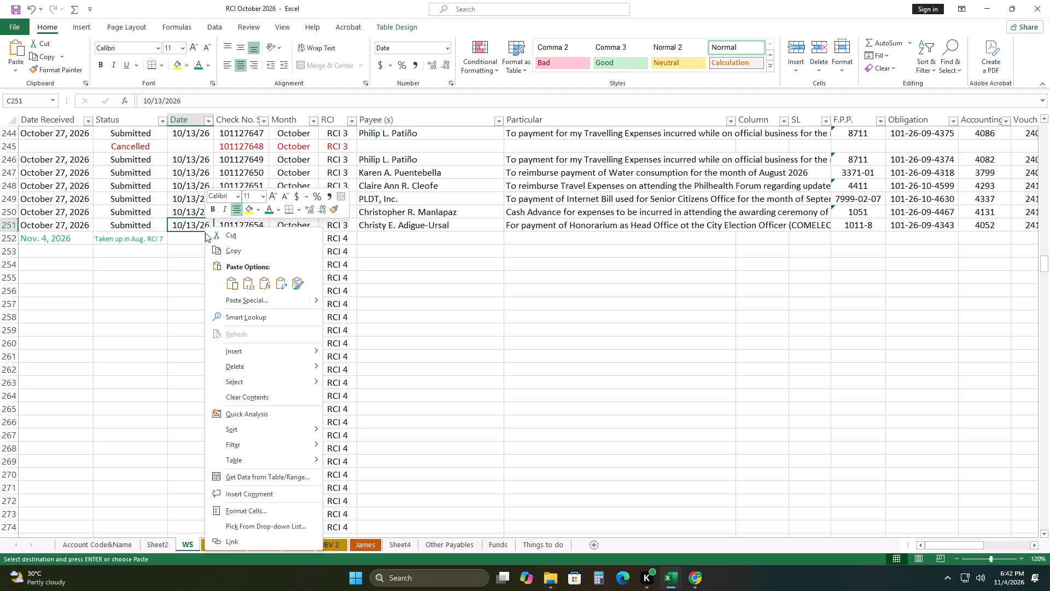
{"action": "left_click", "coordinate": [248, 253]}
{"action": "left_click", "coordinate": [198, 240]}
{"action": "right_click", "coordinate": [198, 240]}
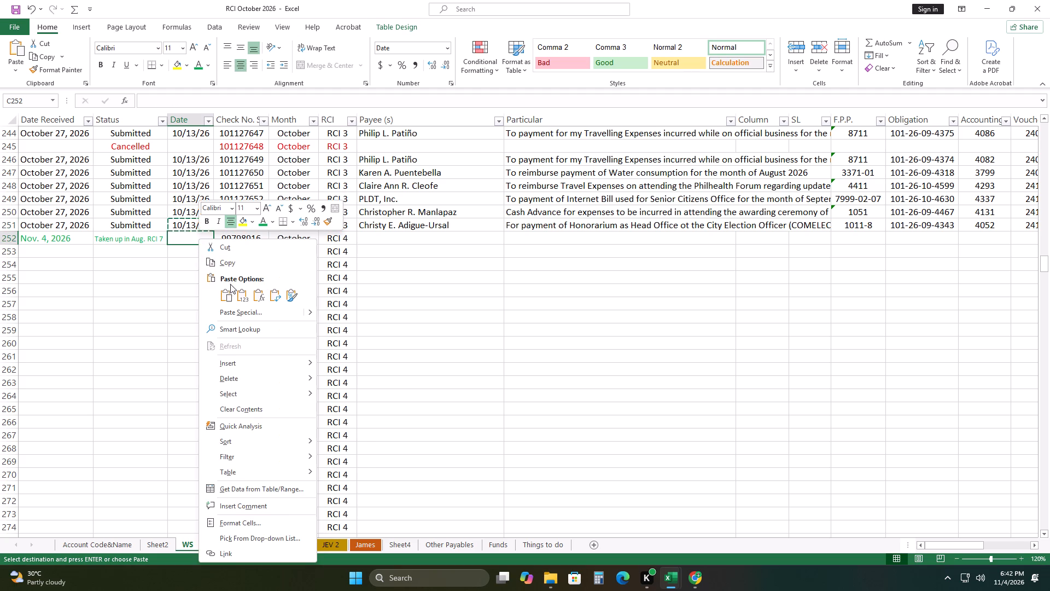
{"action": "left_click", "coordinate": [226, 293]}
{"action": "left_click", "coordinate": [188, 294]}
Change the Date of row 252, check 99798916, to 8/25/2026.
{"action": "double_click", "coordinate": [195, 240]}
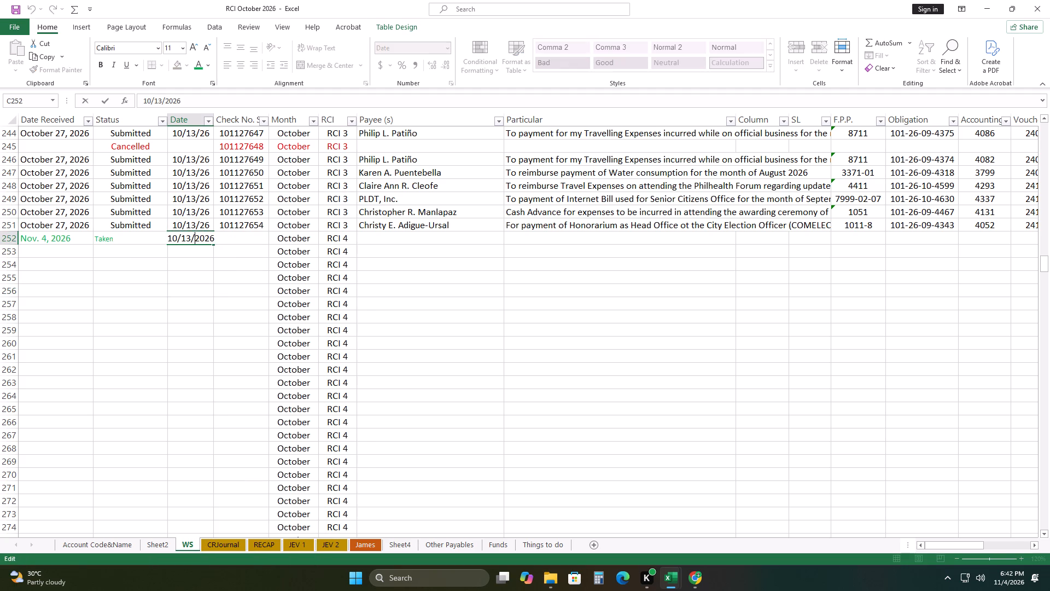
{"action": "left_click", "coordinate": [174, 237]}
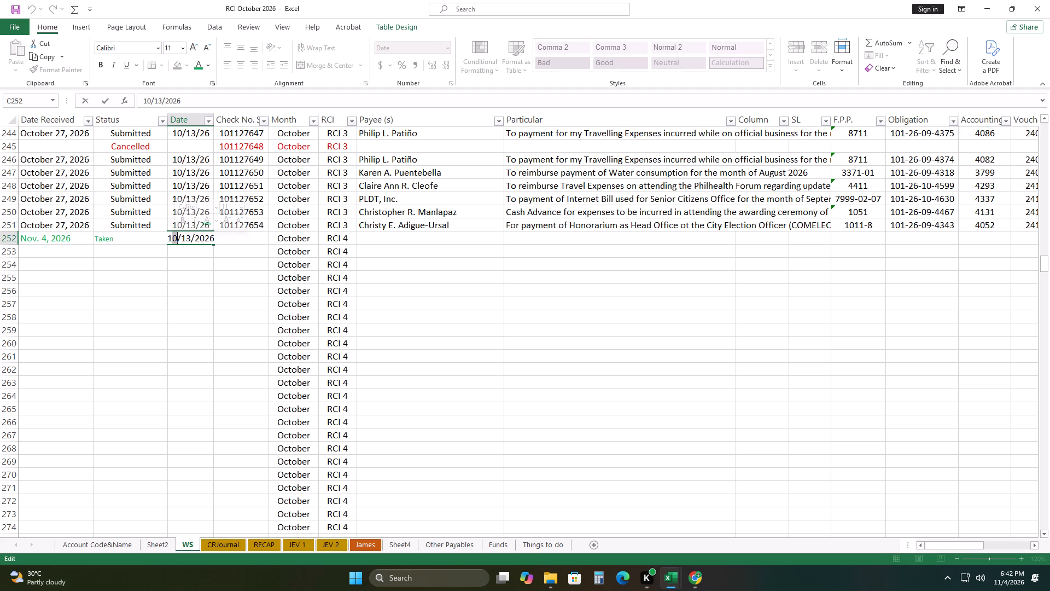
{"action": "key", "text": "BackSpace"}
{"action": "key", "text": "BackSpace"}
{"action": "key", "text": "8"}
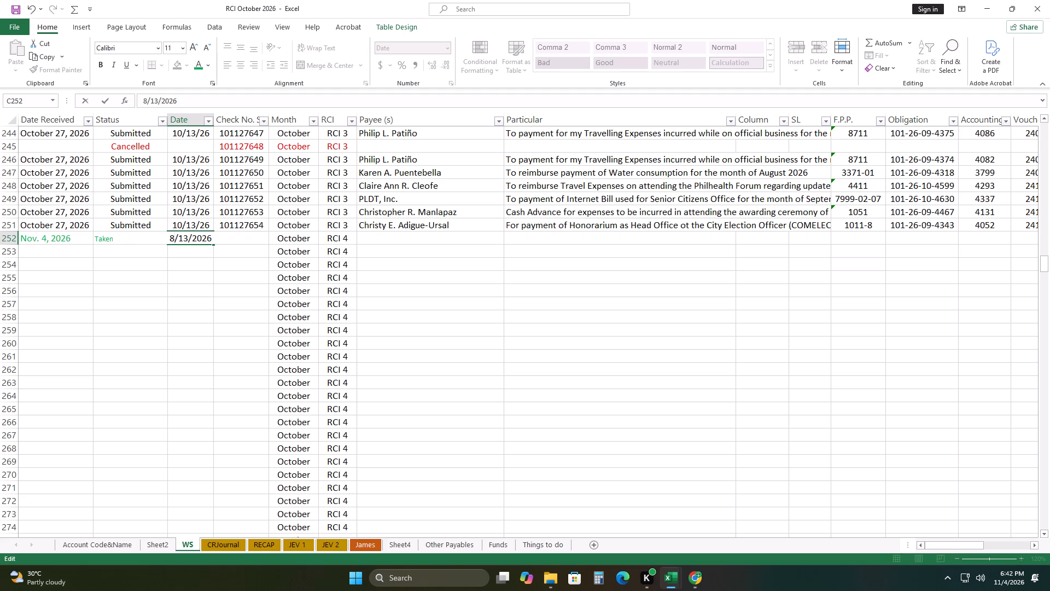
{"action": "key", "text": "Right"}
{"action": "key", "text": "Right"}
{"action": "key", "text": "Right"}
{"action": "key", "text": "Right"}
{"action": "key", "text": "Left"}
{"action": "key", "text": "BackSpace"}
{"action": "key", "text": "BackSpace"}
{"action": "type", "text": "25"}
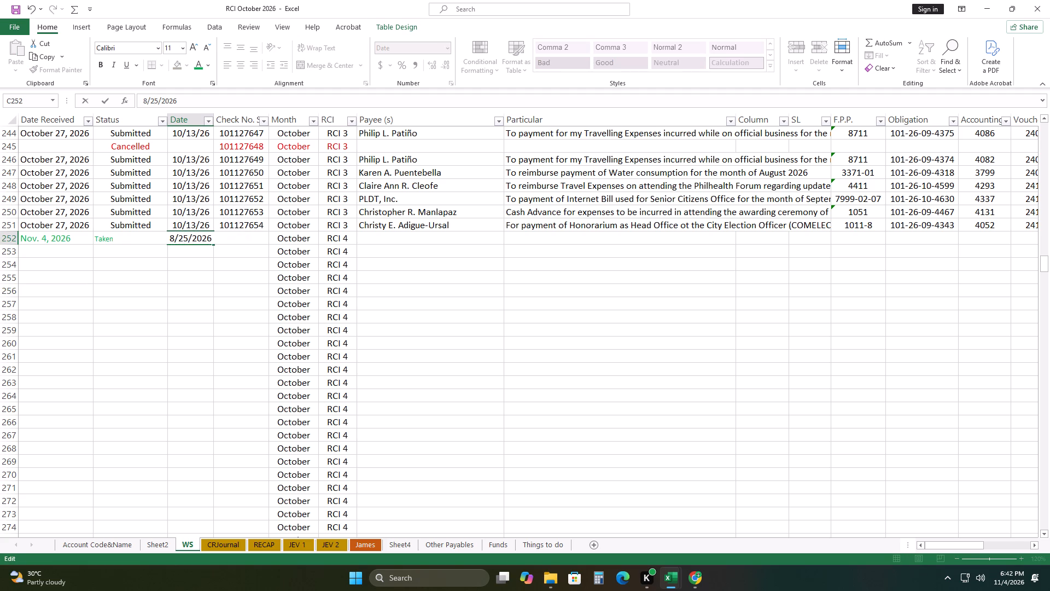
{"action": "left_click", "coordinate": [197, 264]}
{"action": "left_click", "coordinate": [217, 316]}
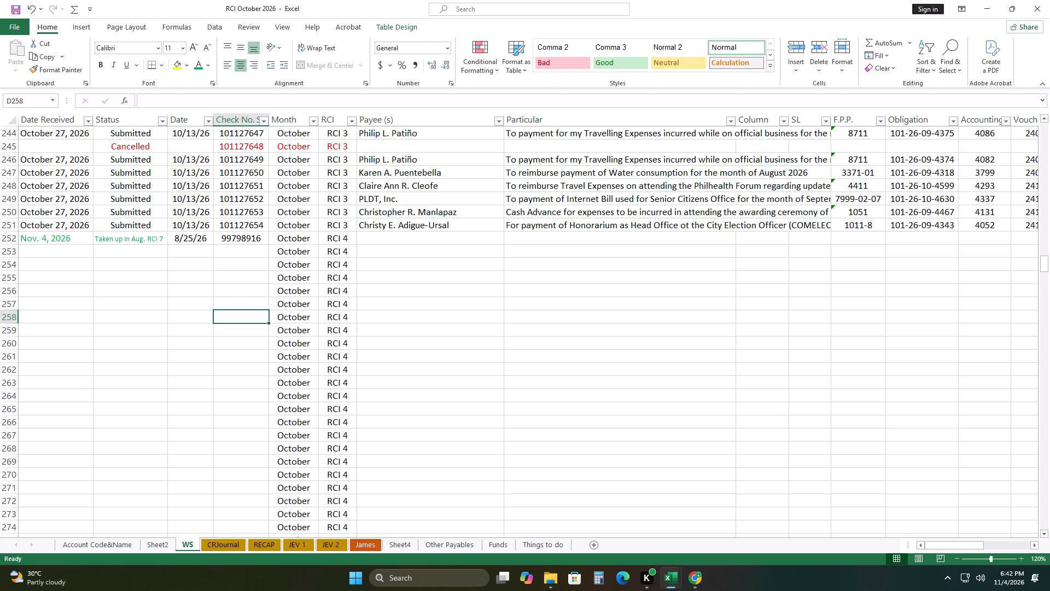
Enter the payee in row 252 by accepting the autocompleted name that begins with "Ian".
{"action": "left_click", "coordinate": [383, 240]}
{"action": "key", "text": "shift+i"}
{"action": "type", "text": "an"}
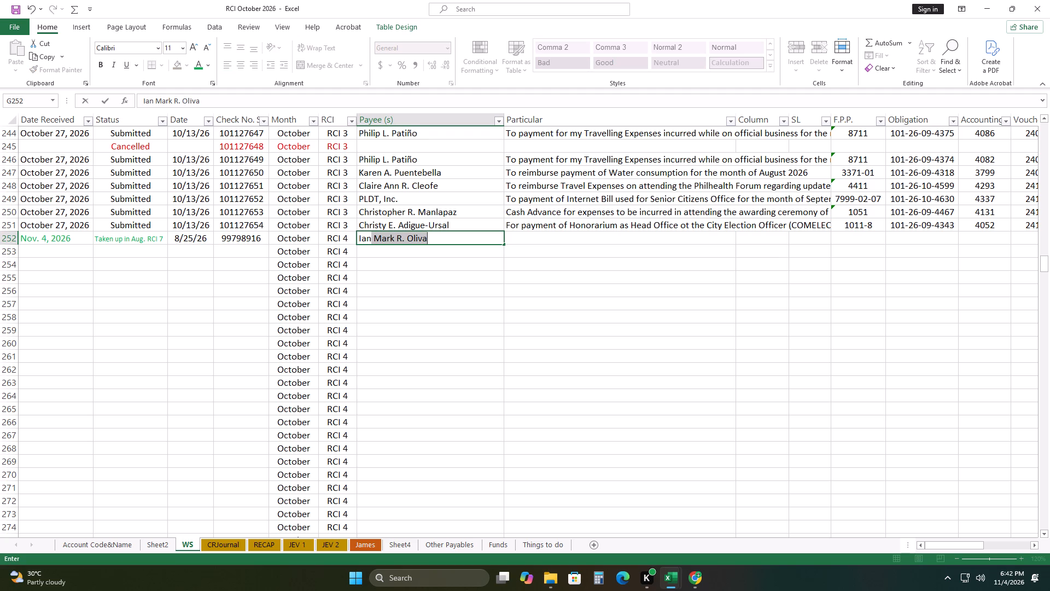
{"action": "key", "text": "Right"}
{"action": "left_click_drag", "start_coordinate": [403, 309], "coordinate": [411, 309]}
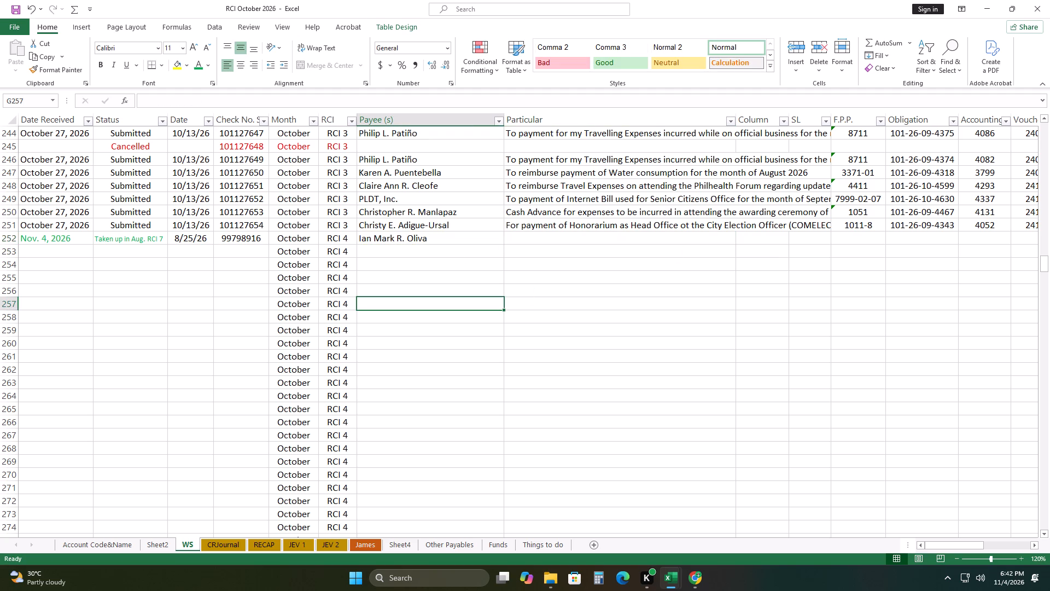
Apply the green font colour to the whole of row 252 and save the workbook.
{"action": "left_click", "coordinate": [16, 240]}
{"action": "right_click", "coordinate": [16, 240]}
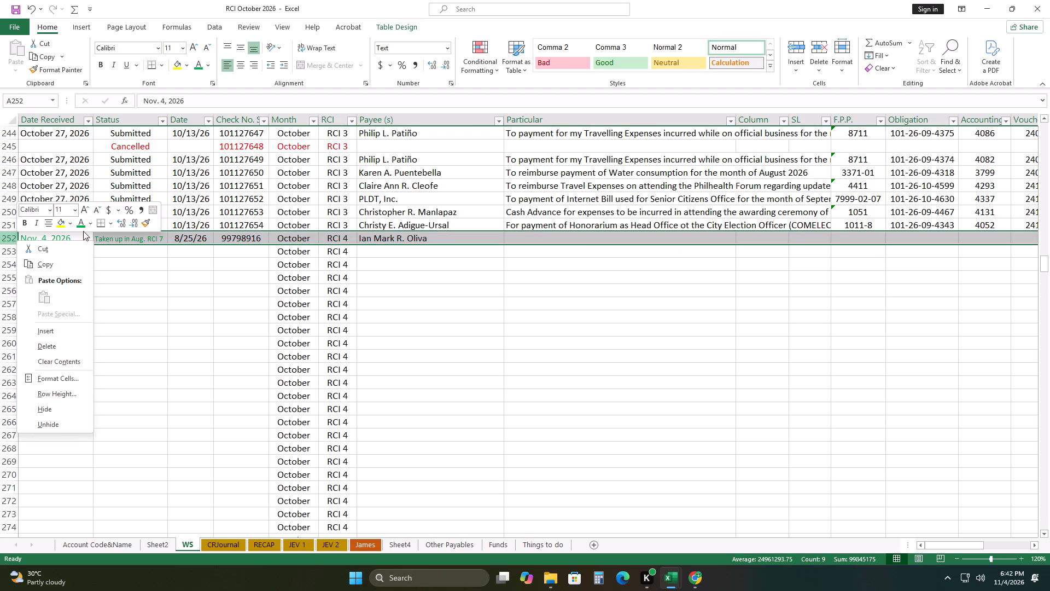
{"action": "left_click", "coordinate": [80, 226]}
{"action": "left_click_drag", "start_coordinate": [109, 285], "coordinate": [113, 289]}
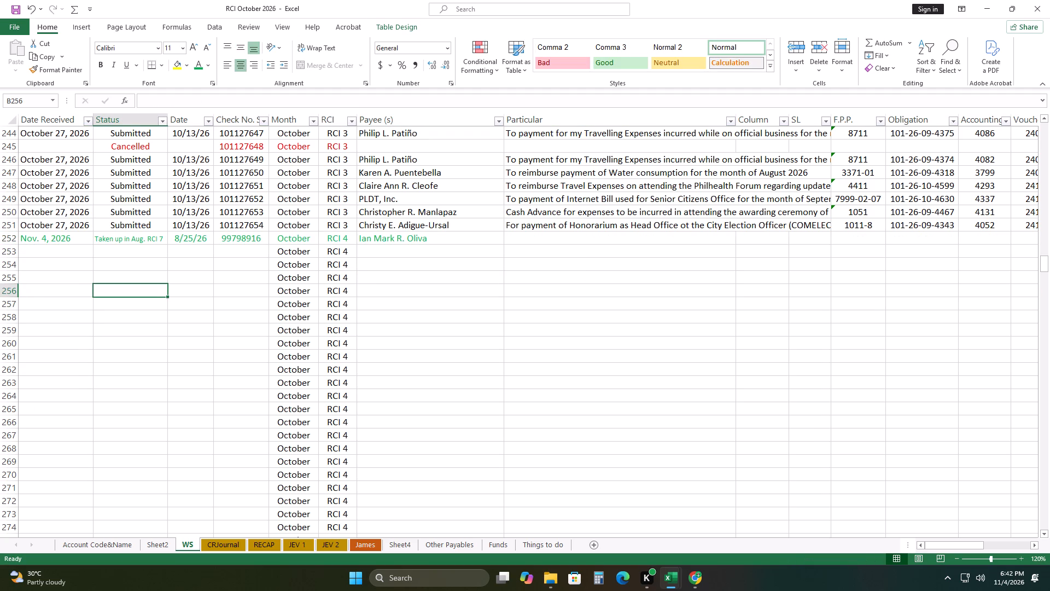
{"action": "key", "text": "ctrl+s"}
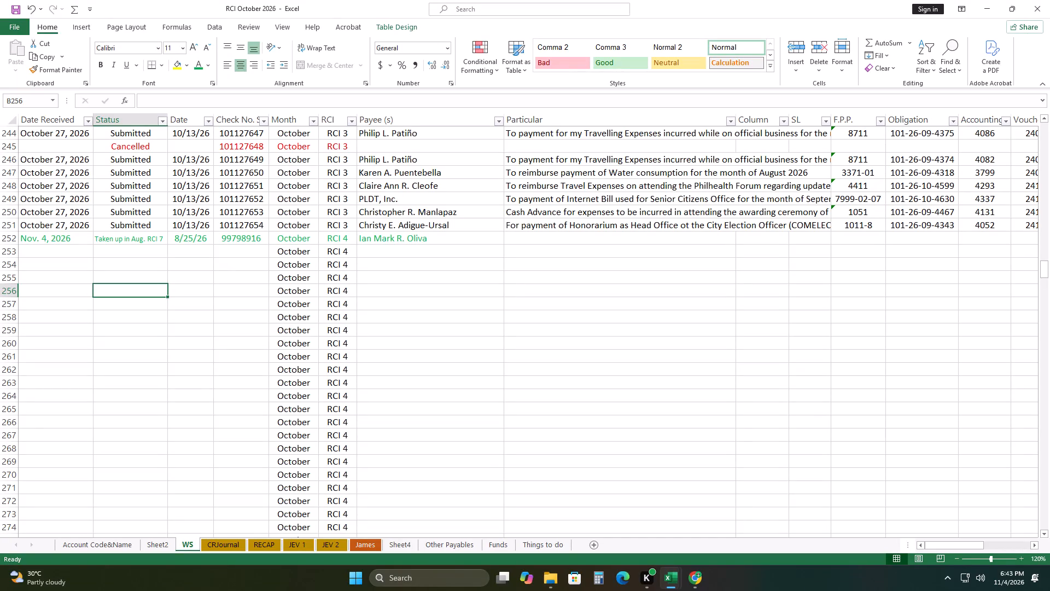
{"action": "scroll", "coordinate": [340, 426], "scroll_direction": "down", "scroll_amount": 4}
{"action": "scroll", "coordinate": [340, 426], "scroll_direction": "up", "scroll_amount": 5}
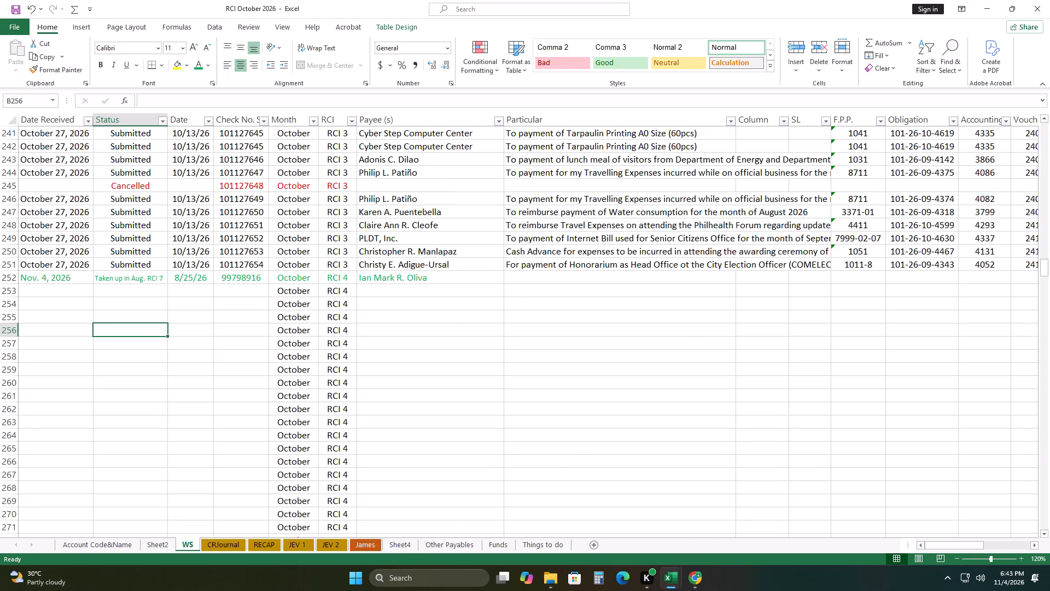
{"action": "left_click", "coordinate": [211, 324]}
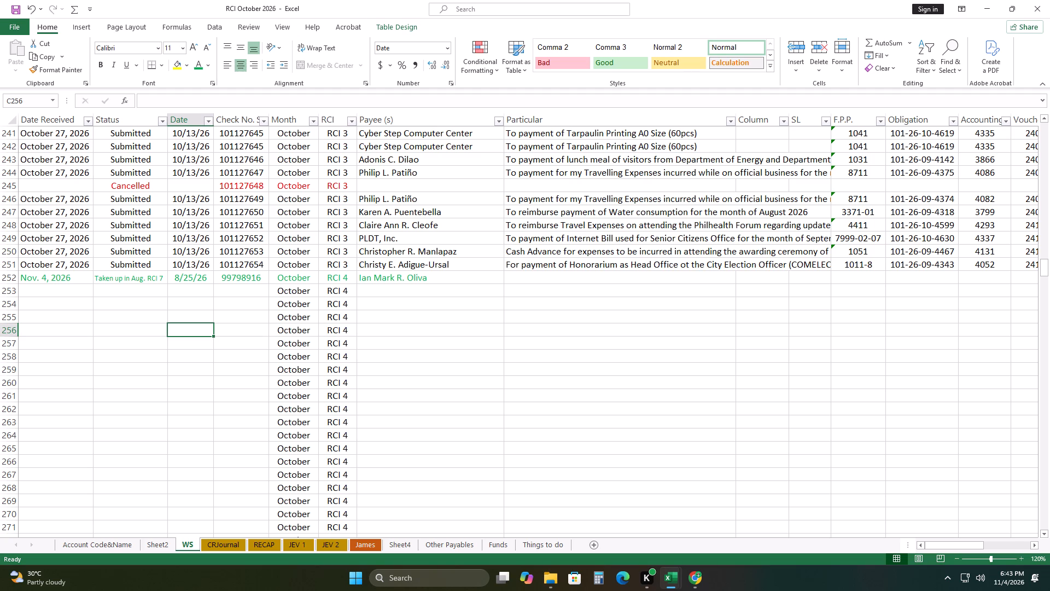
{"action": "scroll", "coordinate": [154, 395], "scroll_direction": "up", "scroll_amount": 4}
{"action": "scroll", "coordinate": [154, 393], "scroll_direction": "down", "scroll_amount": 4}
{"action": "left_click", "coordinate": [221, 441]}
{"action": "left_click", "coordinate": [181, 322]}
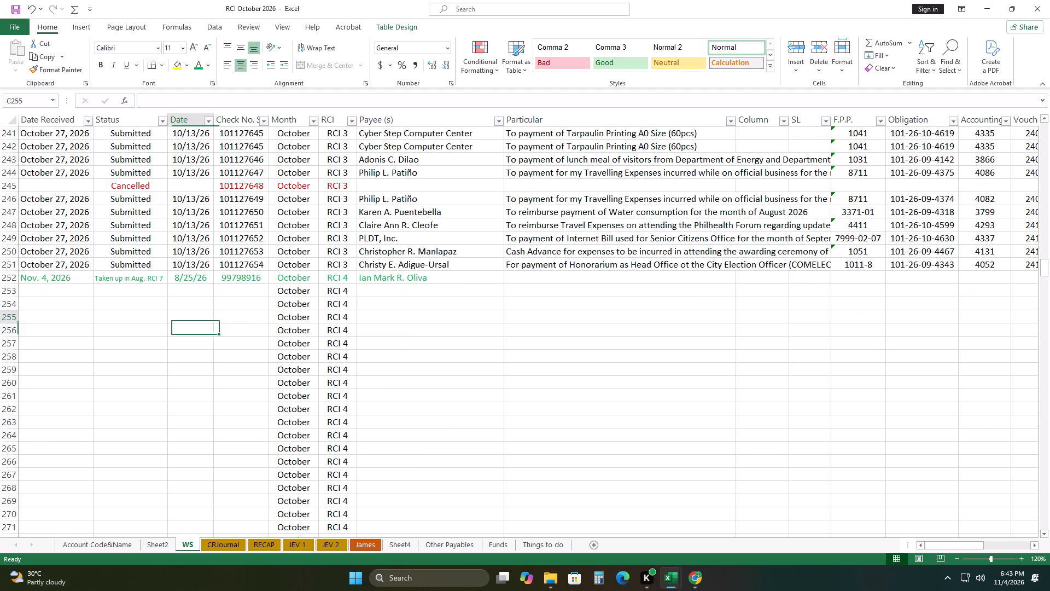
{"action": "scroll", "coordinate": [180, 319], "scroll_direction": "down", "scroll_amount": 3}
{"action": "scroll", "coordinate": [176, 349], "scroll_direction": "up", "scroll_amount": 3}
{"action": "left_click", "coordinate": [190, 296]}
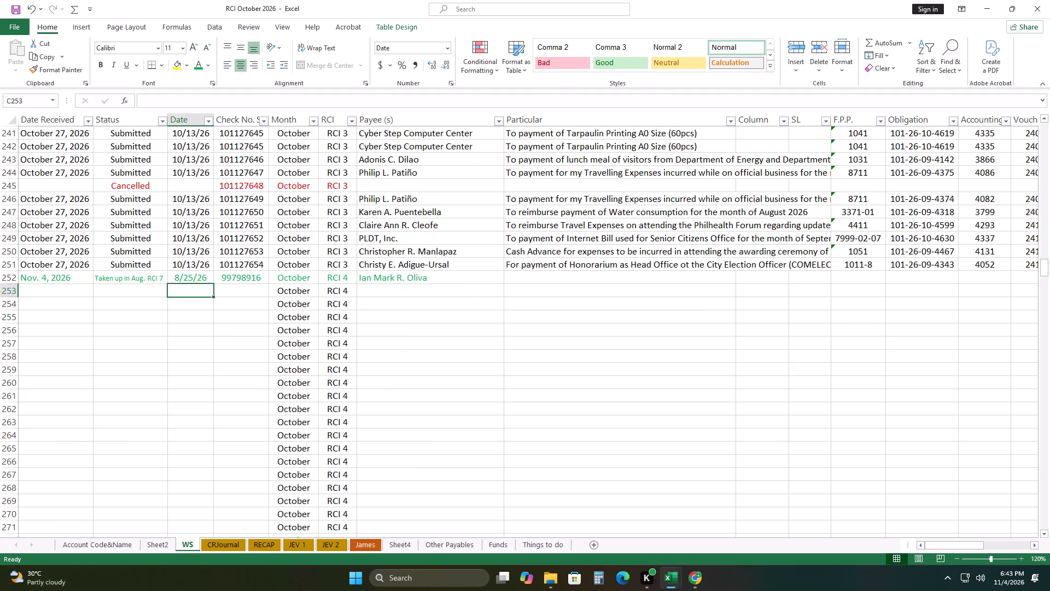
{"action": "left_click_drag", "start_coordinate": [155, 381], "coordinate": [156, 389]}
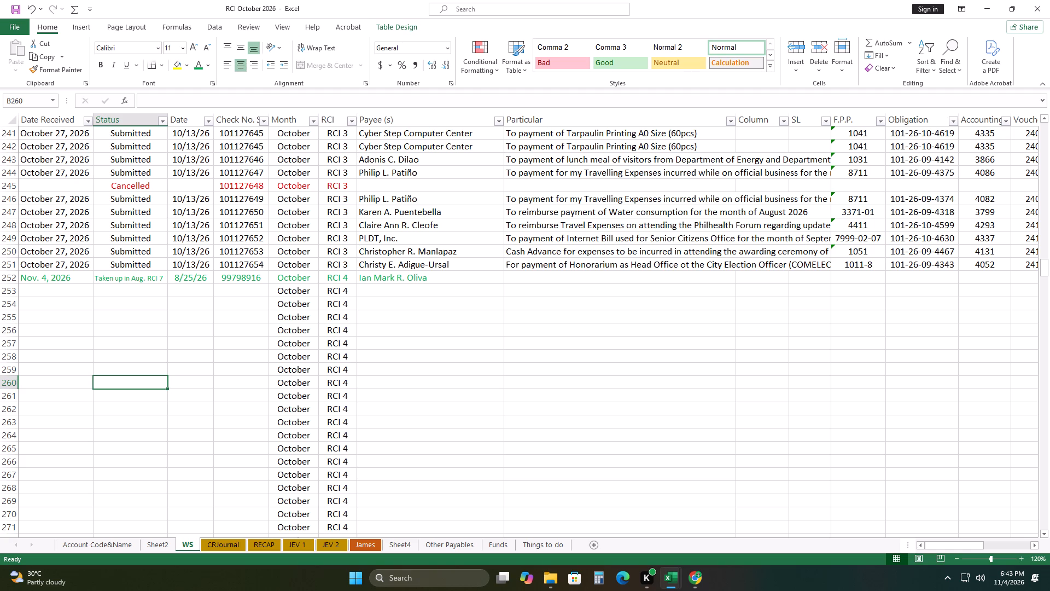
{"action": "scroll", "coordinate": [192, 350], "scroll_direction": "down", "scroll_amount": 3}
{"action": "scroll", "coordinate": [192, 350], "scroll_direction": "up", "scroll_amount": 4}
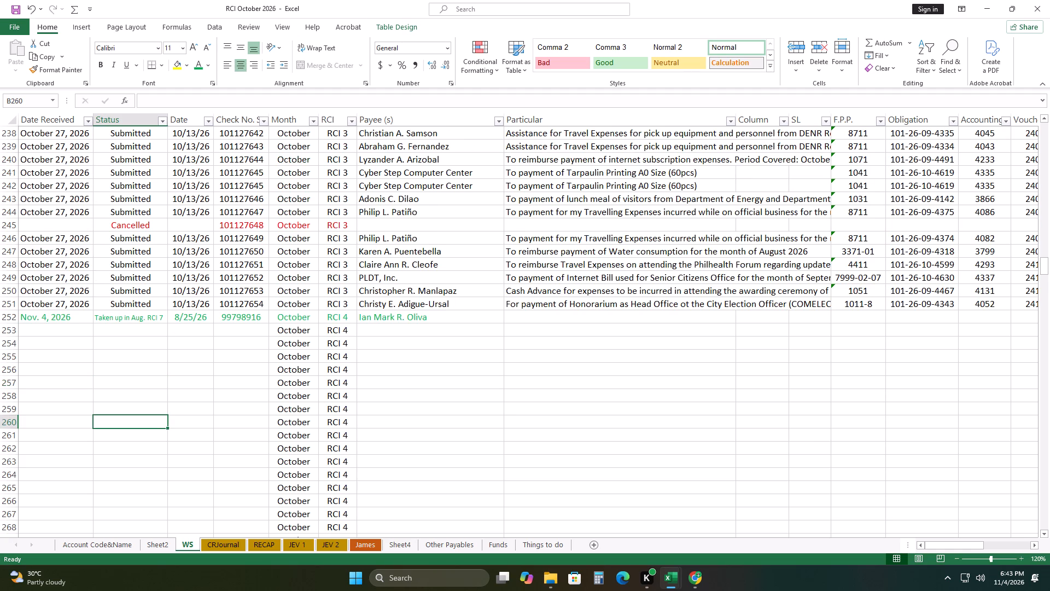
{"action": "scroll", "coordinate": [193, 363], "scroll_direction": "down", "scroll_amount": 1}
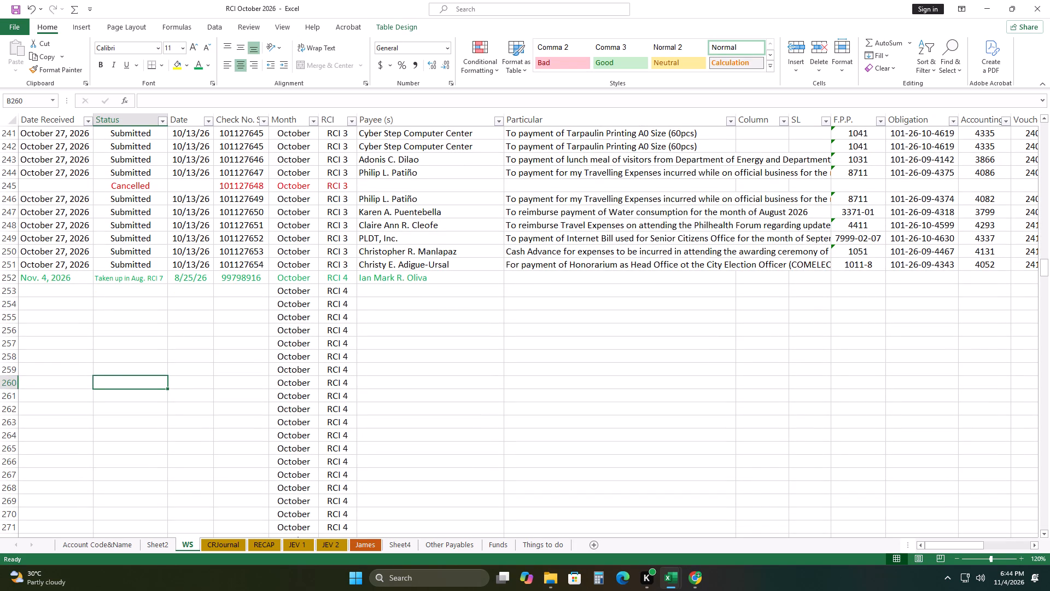
{"action": "left_click", "coordinate": [249, 266]}
{"action": "right_click", "coordinate": [249, 266]}
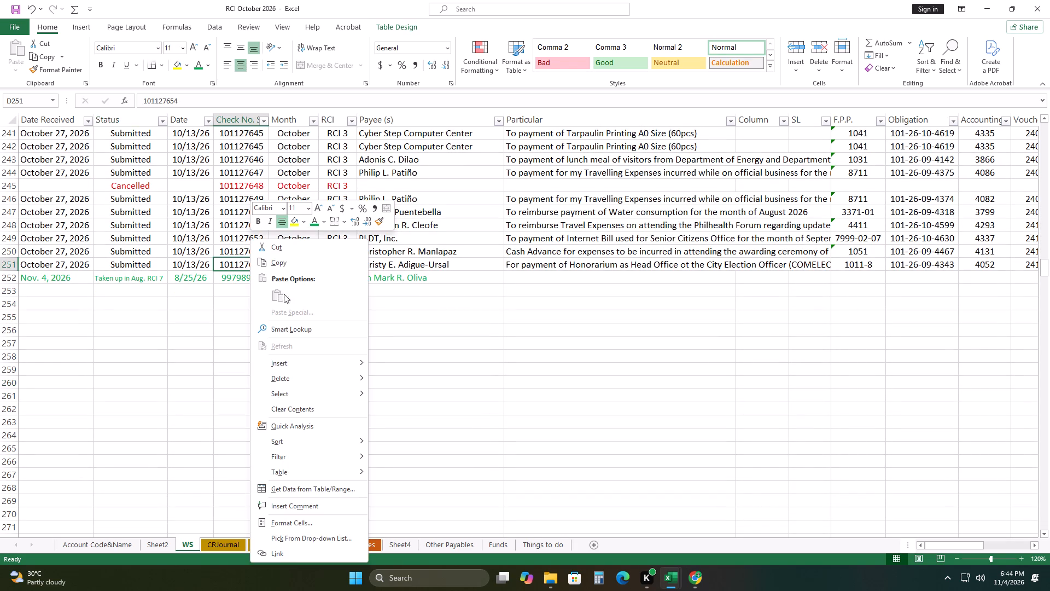
{"action": "left_click", "coordinate": [288, 263]}
{"action": "right_click", "coordinate": [260, 284]}
{"action": "left_click", "coordinate": [287, 298]}
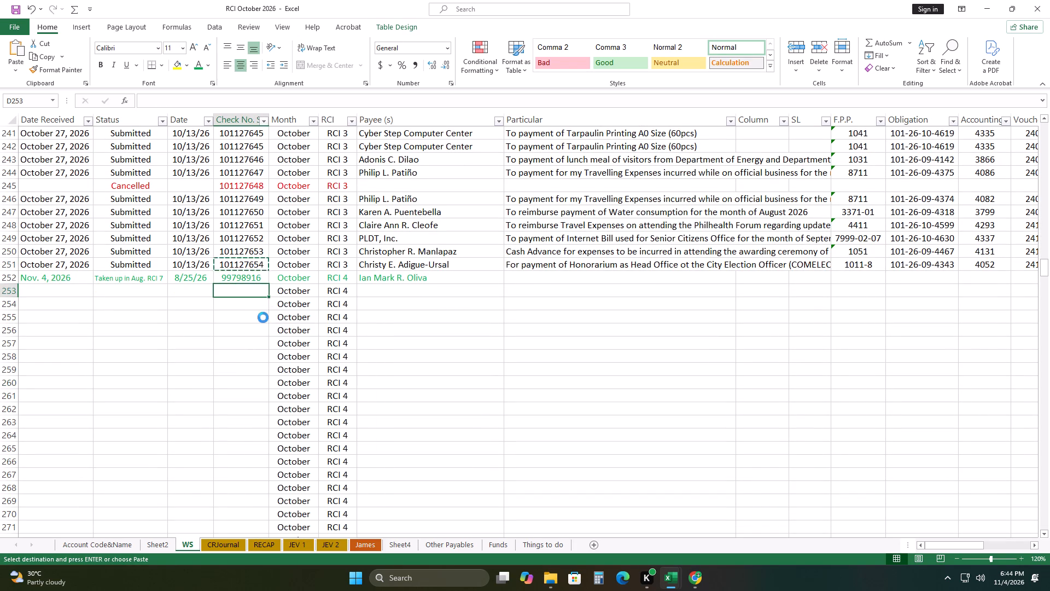
{"action": "left_click", "coordinate": [263, 317]}
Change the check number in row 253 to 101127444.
{"action": "double_click", "coordinate": [246, 291]}
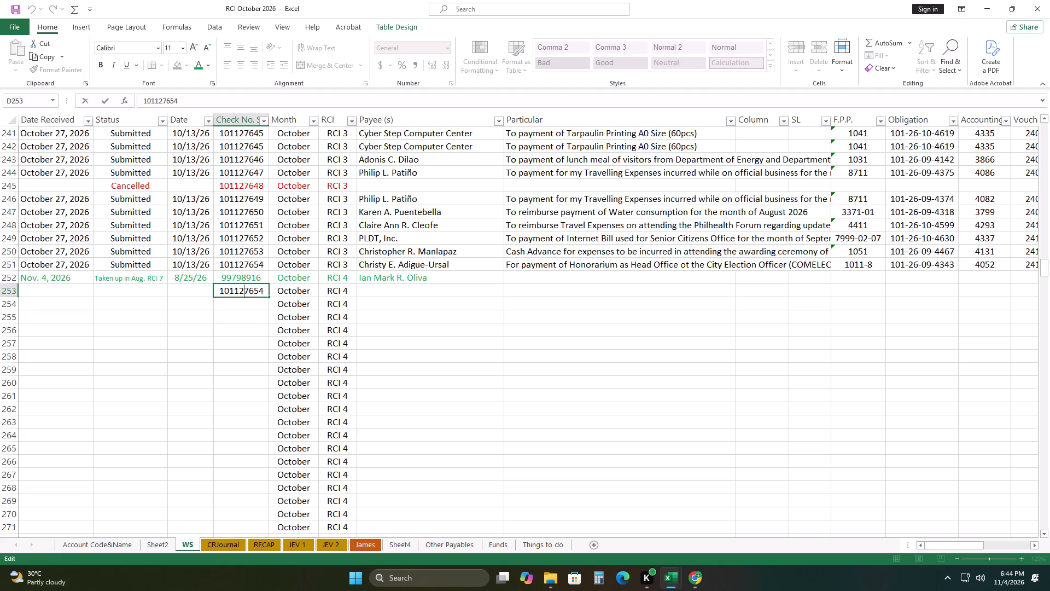
{"action": "left_click", "coordinate": [254, 293]}
{"action": "key", "text": "BackSpace"}
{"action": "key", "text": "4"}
{"action": "key", "text": "Right"}
{"action": "key", "text": "Right"}
{"action": "key", "text": "BackSpace"}
{"action": "key", "text": "BackSpace"}
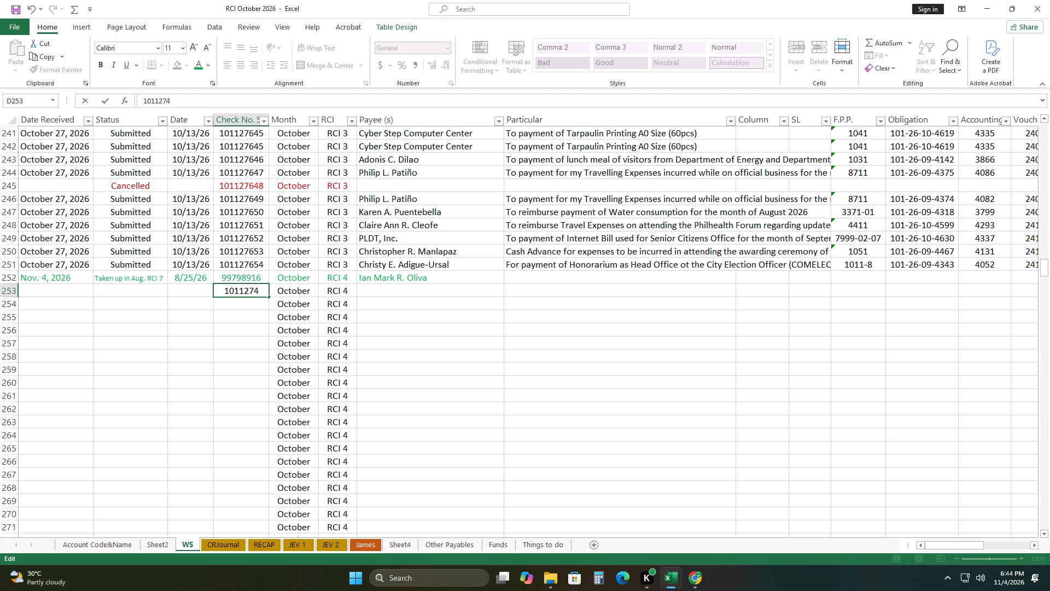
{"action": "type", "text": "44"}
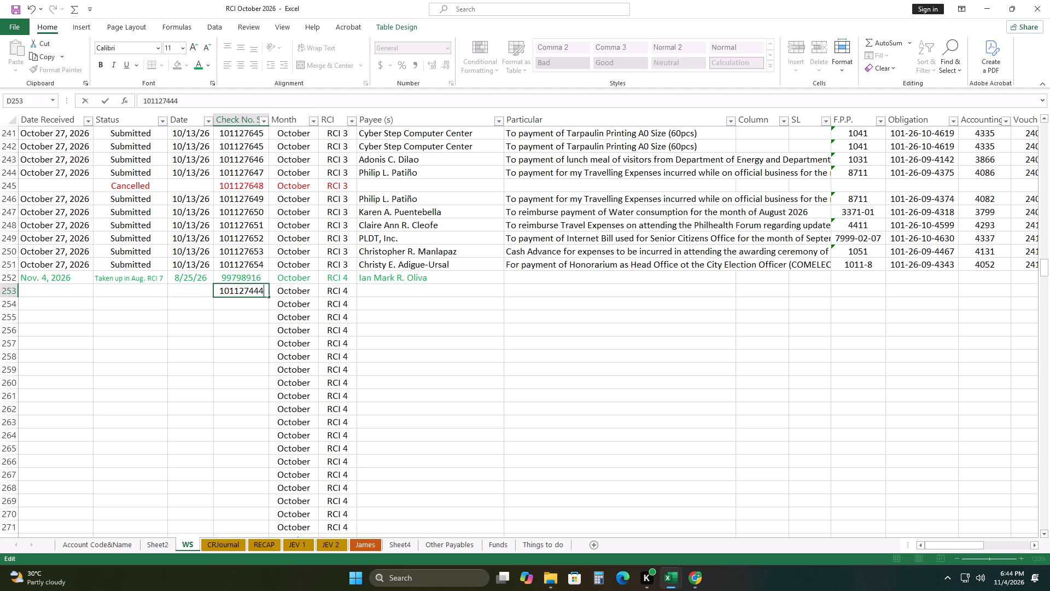
{"action": "left_click", "coordinate": [254, 326]}
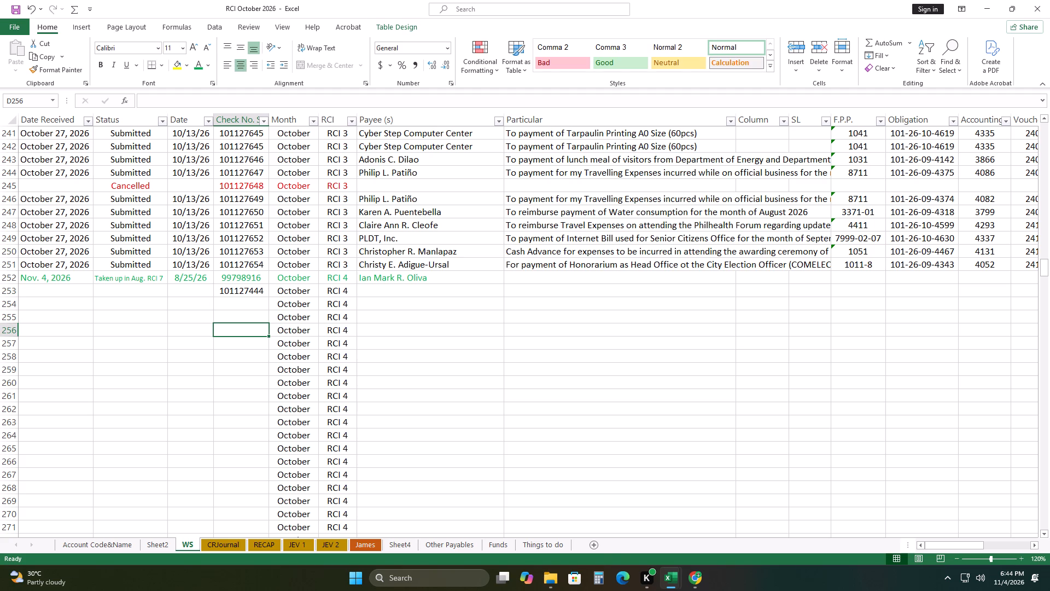
{"action": "left_click", "coordinate": [497, 385]}
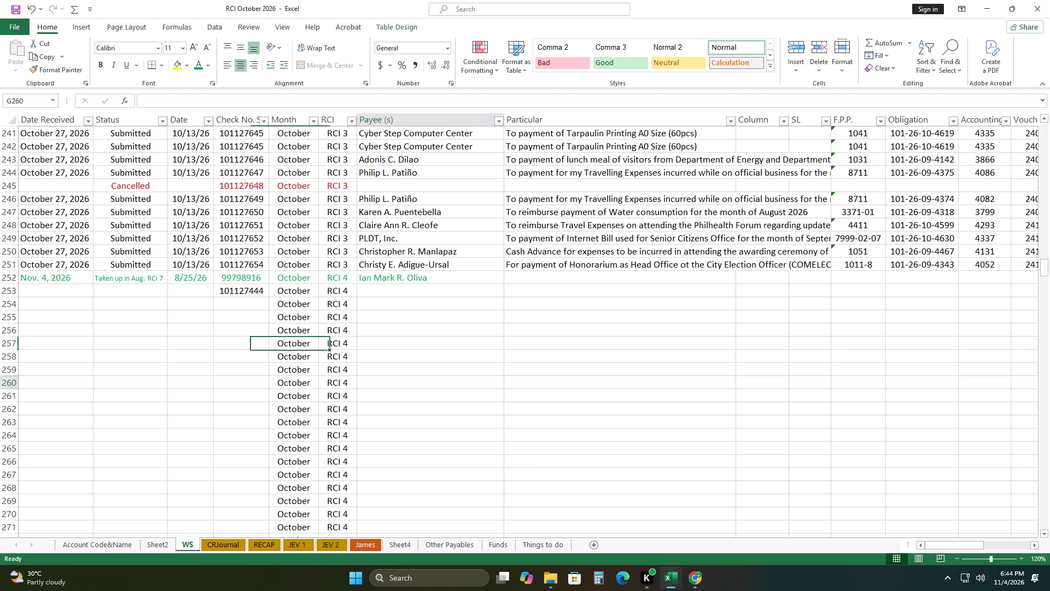
{"action": "left_click", "coordinate": [669, 581]}
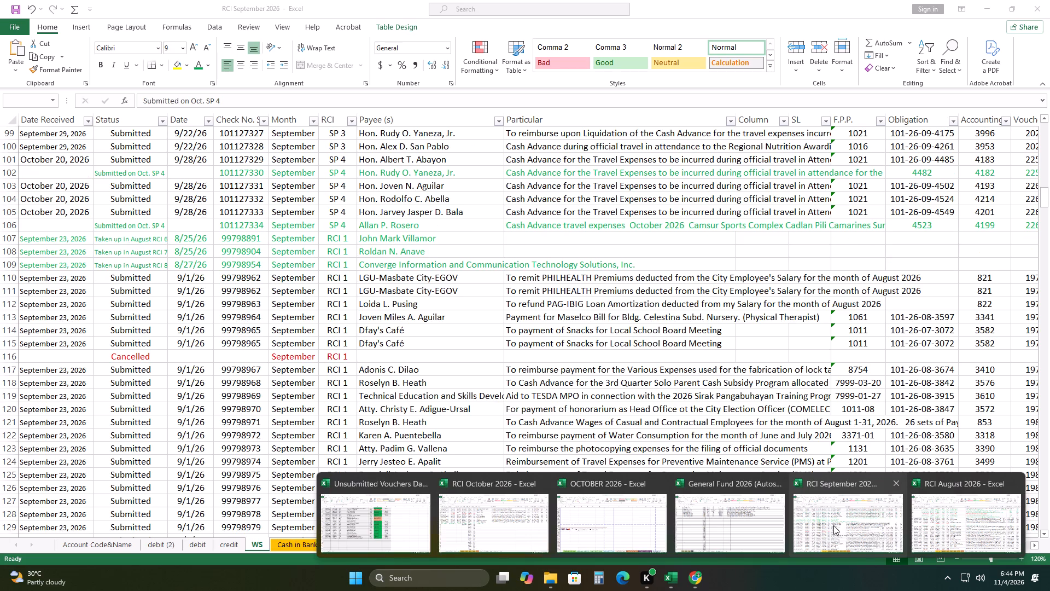
{"action": "left_click", "coordinate": [830, 523]}
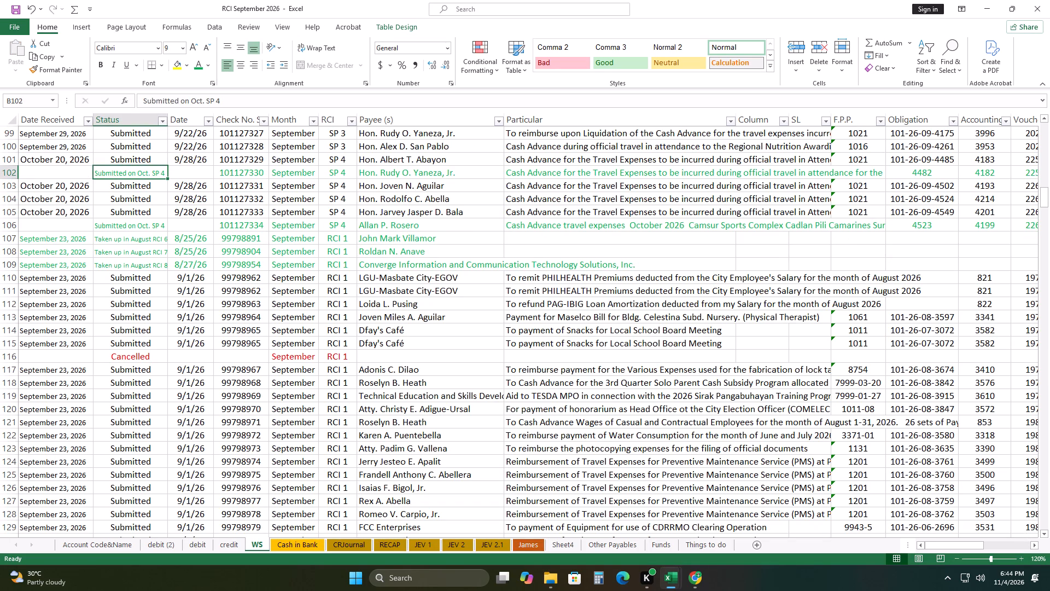
{"action": "scroll", "coordinate": [240, 305], "scroll_direction": "up", "scroll_amount": 5}
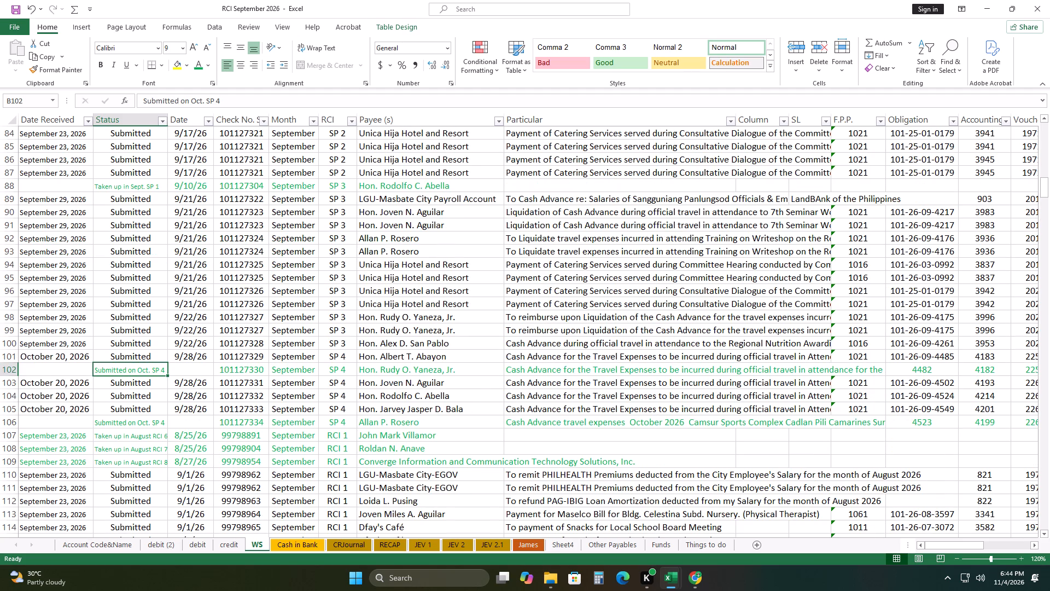
{"action": "scroll", "coordinate": [284, 342], "scroll_direction": "down", "scroll_amount": 4}
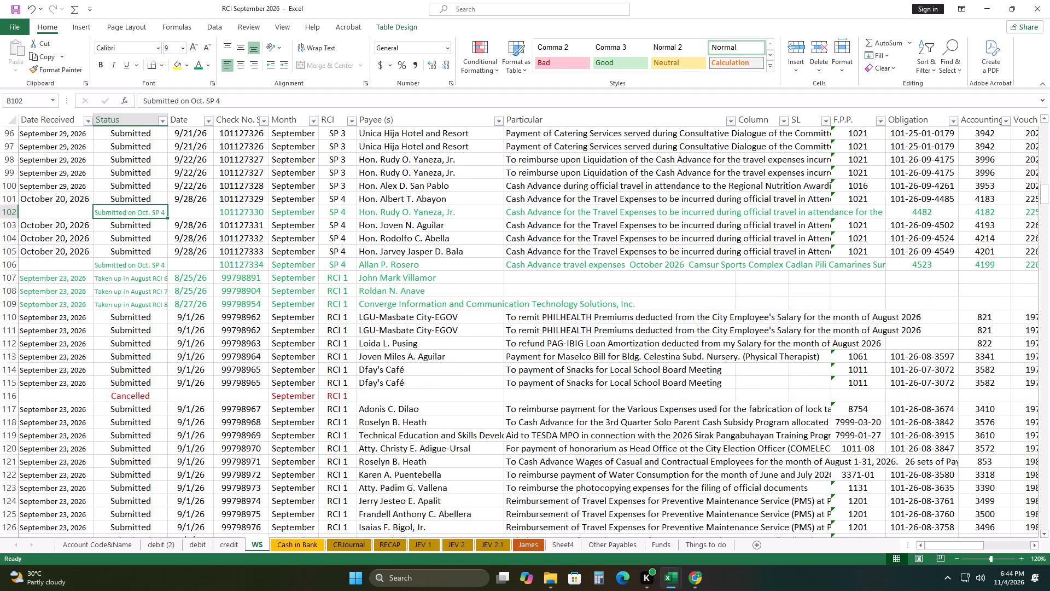
{"action": "scroll", "coordinate": [284, 342], "scroll_direction": "down", "scroll_amount": 4}
{"action": "scroll", "coordinate": [282, 343], "scroll_direction": "up", "scroll_amount": 4}
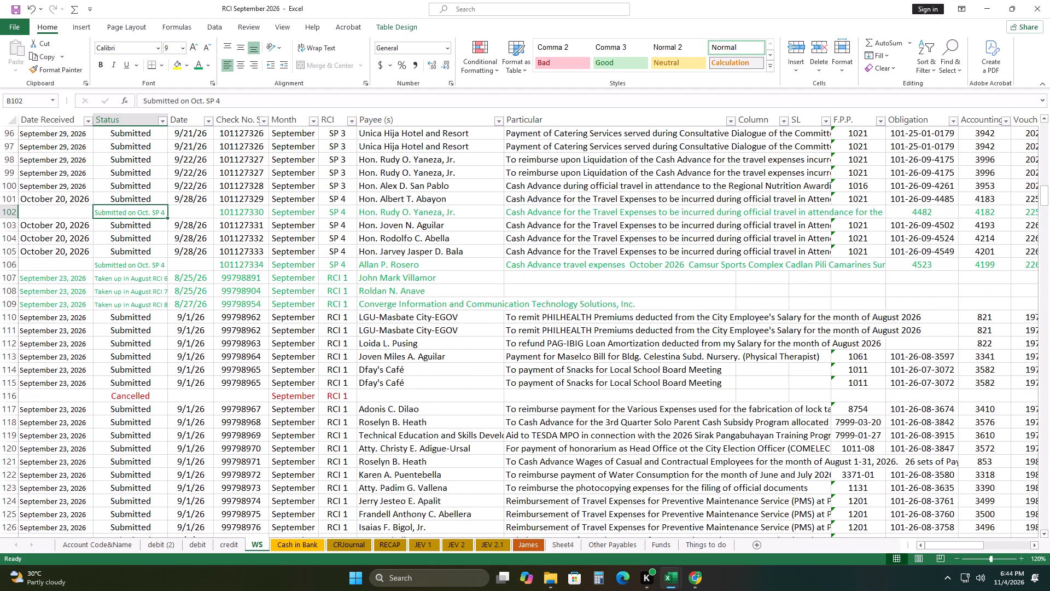
{"action": "scroll", "coordinate": [281, 344], "scroll_direction": "down", "scroll_amount": 6}
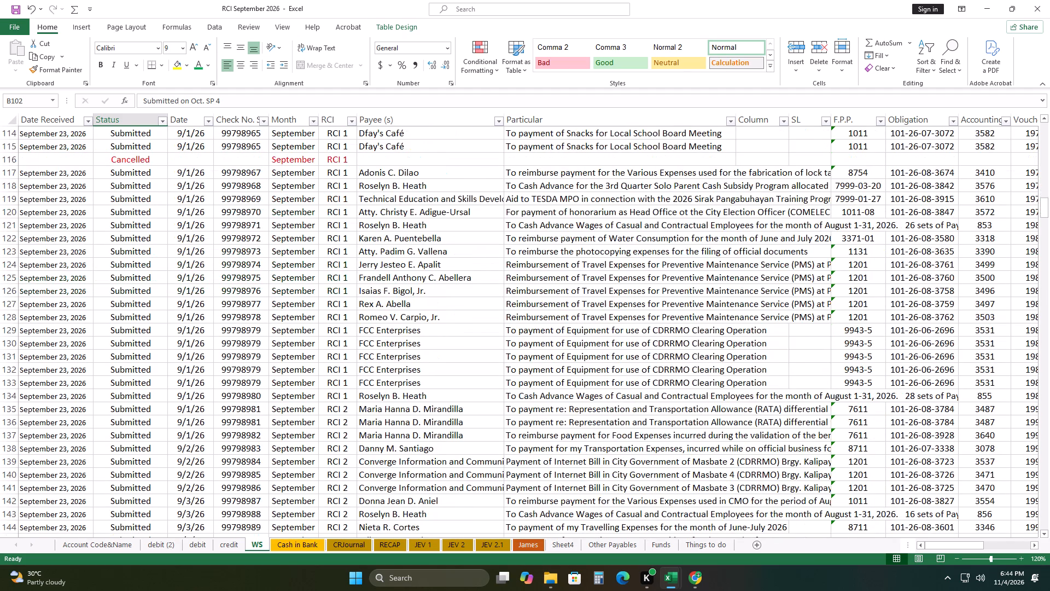
{"action": "scroll", "coordinate": [280, 346], "scroll_direction": "up", "scroll_amount": 20}
{"action": "scroll", "coordinate": [280, 346], "scroll_direction": "up", "scroll_amount": 9}
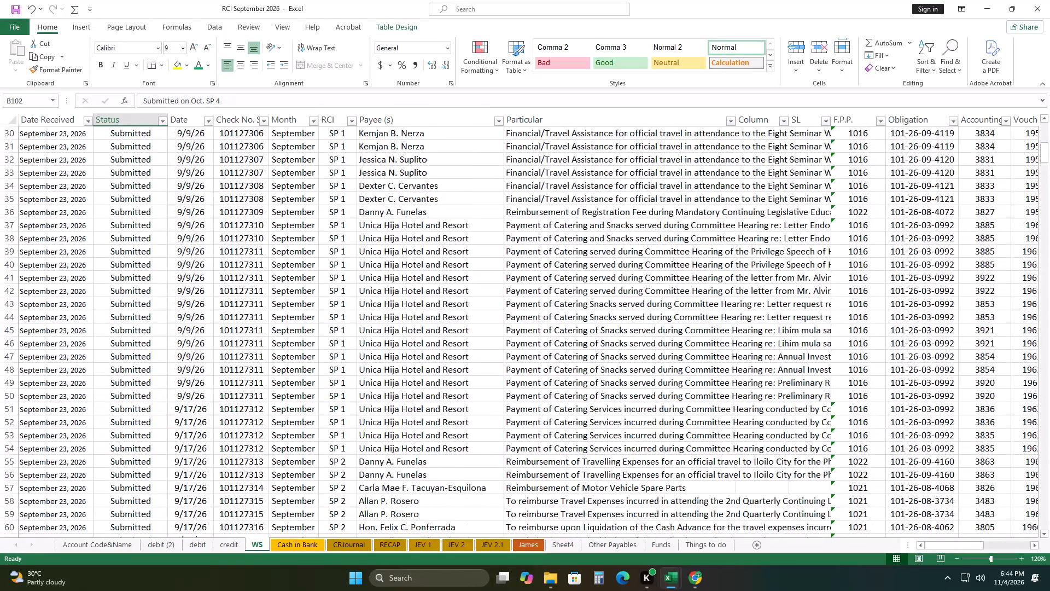
{"action": "scroll", "coordinate": [279, 344], "scroll_direction": "up", "scroll_amount": 5}
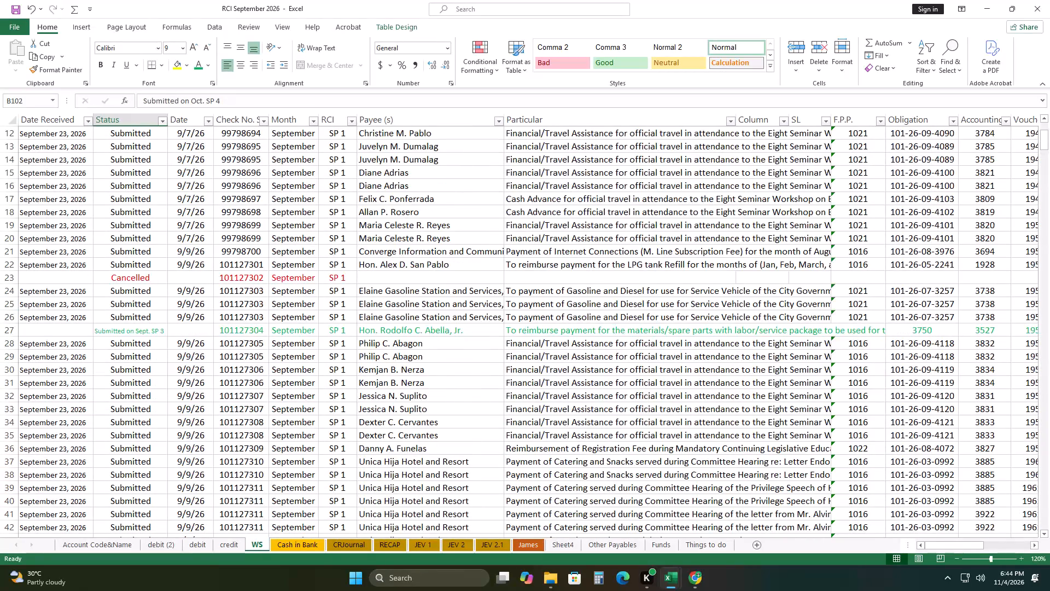
{"action": "scroll", "coordinate": [279, 342], "scroll_direction": "up", "scroll_amount": 7}
{"action": "scroll", "coordinate": [278, 349], "scroll_direction": "down", "scroll_amount": 20}
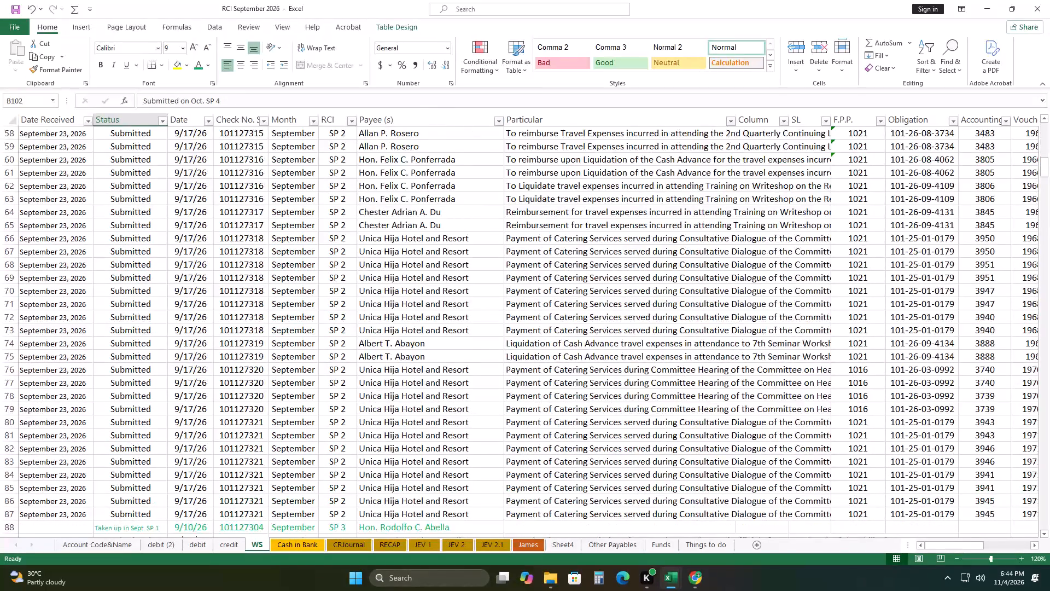
{"action": "scroll", "coordinate": [279, 345], "scroll_direction": "down", "scroll_amount": 20}
{"action": "scroll", "coordinate": [279, 345], "scroll_direction": "down", "scroll_amount": 20}
{"action": "scroll", "coordinate": [279, 345], "scroll_direction": "down", "scroll_amount": 16}
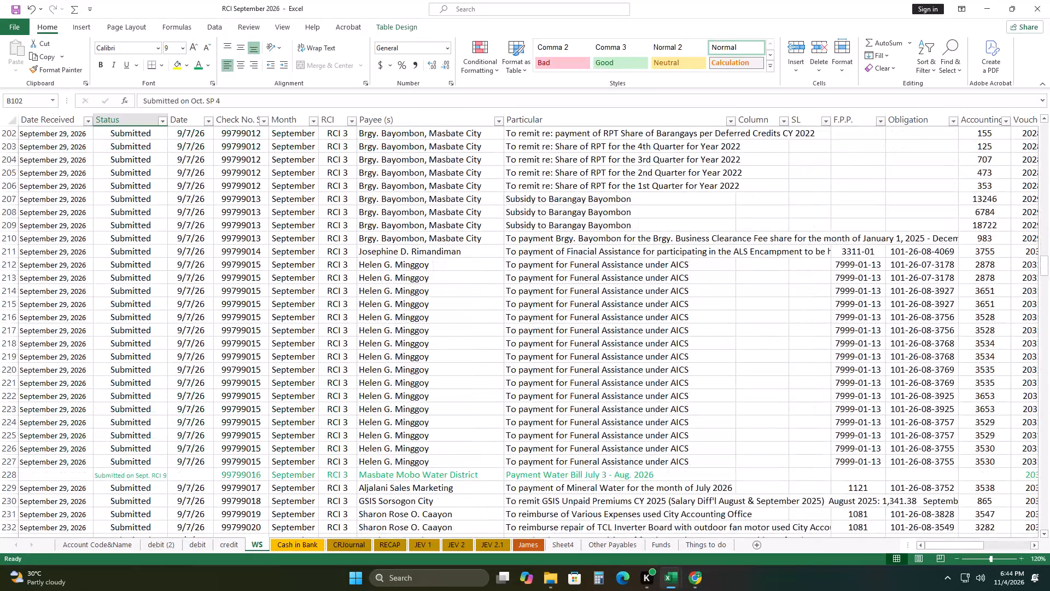
{"action": "scroll", "coordinate": [271, 361], "scroll_direction": "down", "scroll_amount": 20}
{"action": "scroll", "coordinate": [271, 361], "scroll_direction": "down", "scroll_amount": 2}
{"action": "scroll", "coordinate": [271, 364], "scroll_direction": "up", "scroll_amount": 3}
{"action": "scroll", "coordinate": [268, 381], "scroll_direction": "down", "scroll_amount": 20}
{"action": "scroll", "coordinate": [268, 381], "scroll_direction": "down", "scroll_amount": 8}
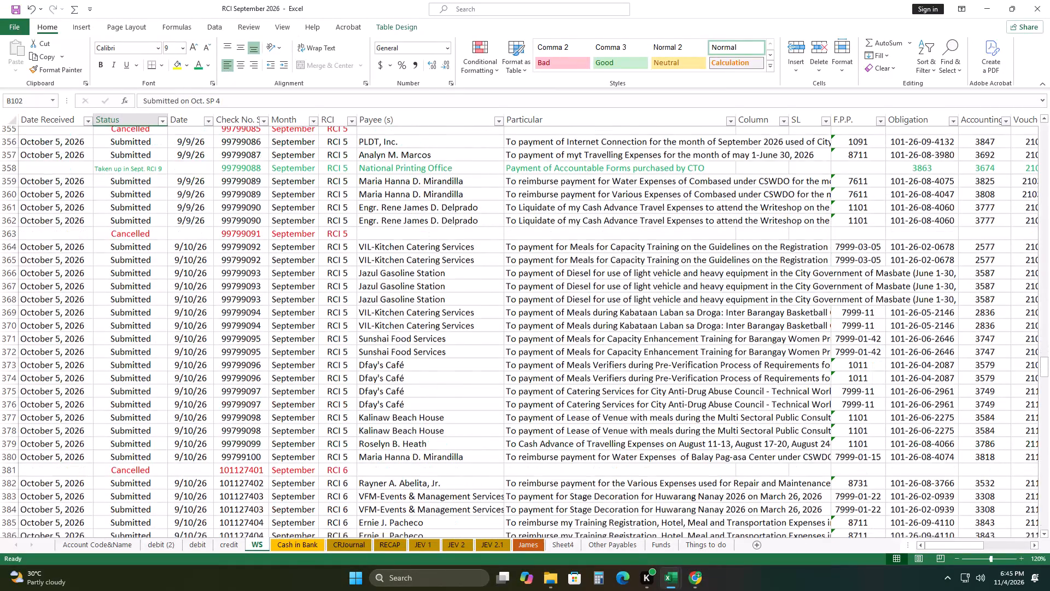
{"action": "scroll", "coordinate": [274, 380], "scroll_direction": "down", "scroll_amount": 8}
{"action": "scroll", "coordinate": [273, 379], "scroll_direction": "up", "scroll_amount": 2}
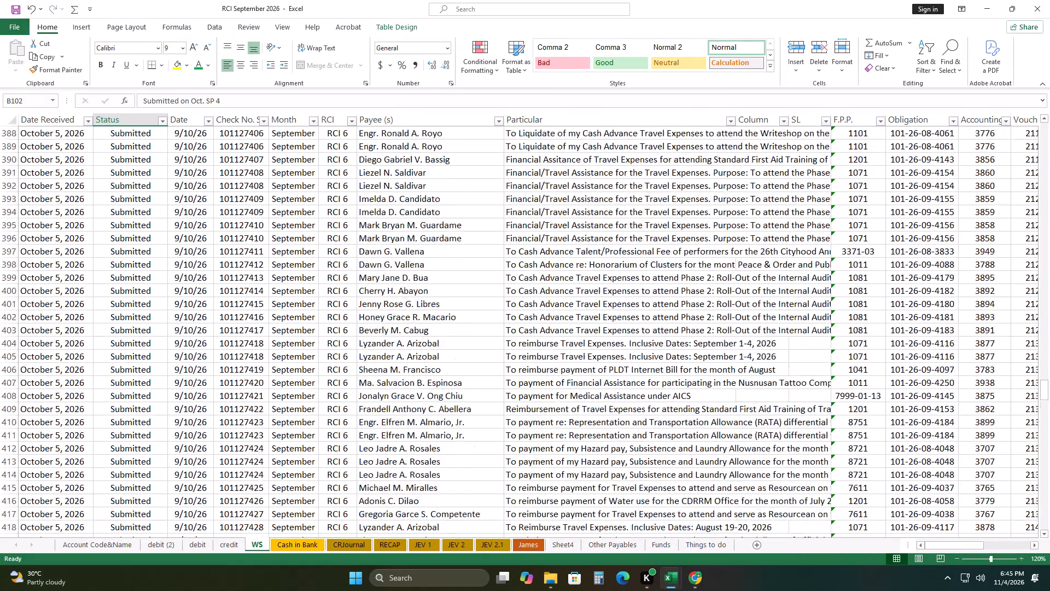
{"action": "scroll", "coordinate": [273, 379], "scroll_direction": "up", "scroll_amount": 3}
{"action": "scroll", "coordinate": [274, 380], "scroll_direction": "down", "scroll_amount": 7}
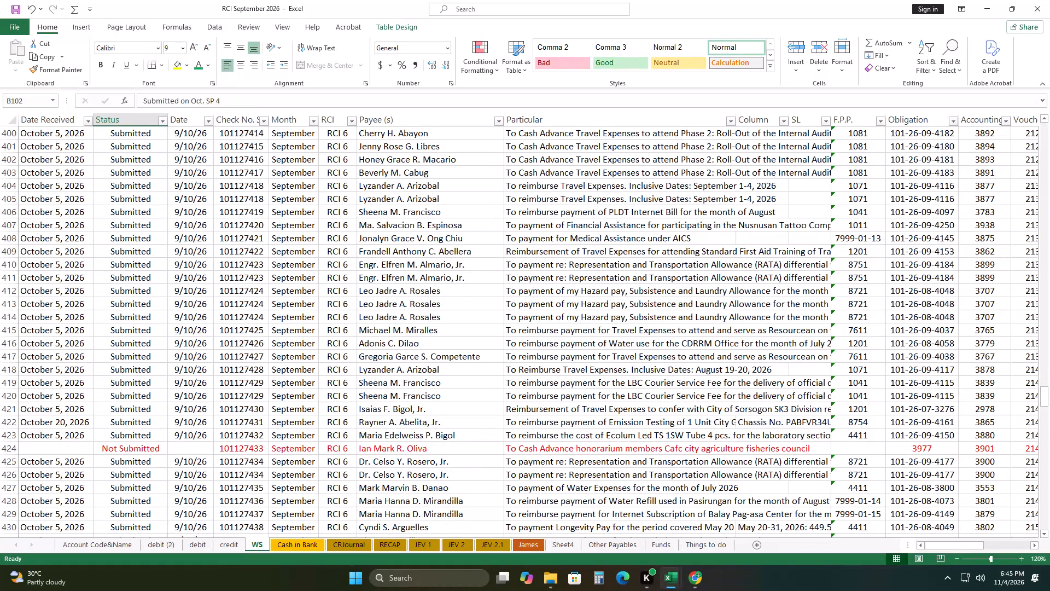
{"action": "scroll", "coordinate": [272, 379], "scroll_direction": "down", "scroll_amount": 13}
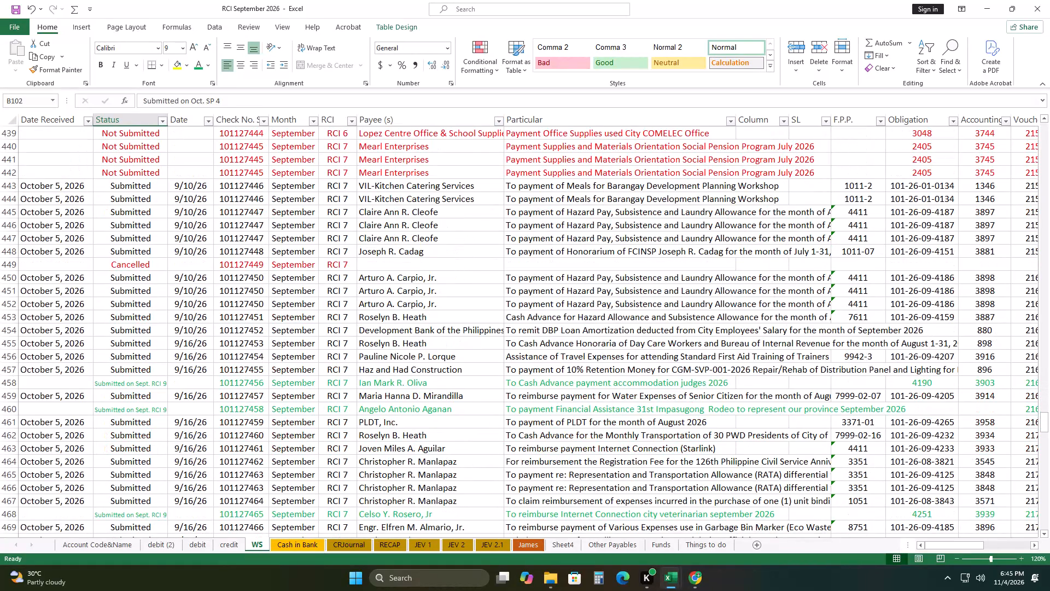
{"action": "scroll", "coordinate": [272, 380], "scroll_direction": "up", "scroll_amount": 2}
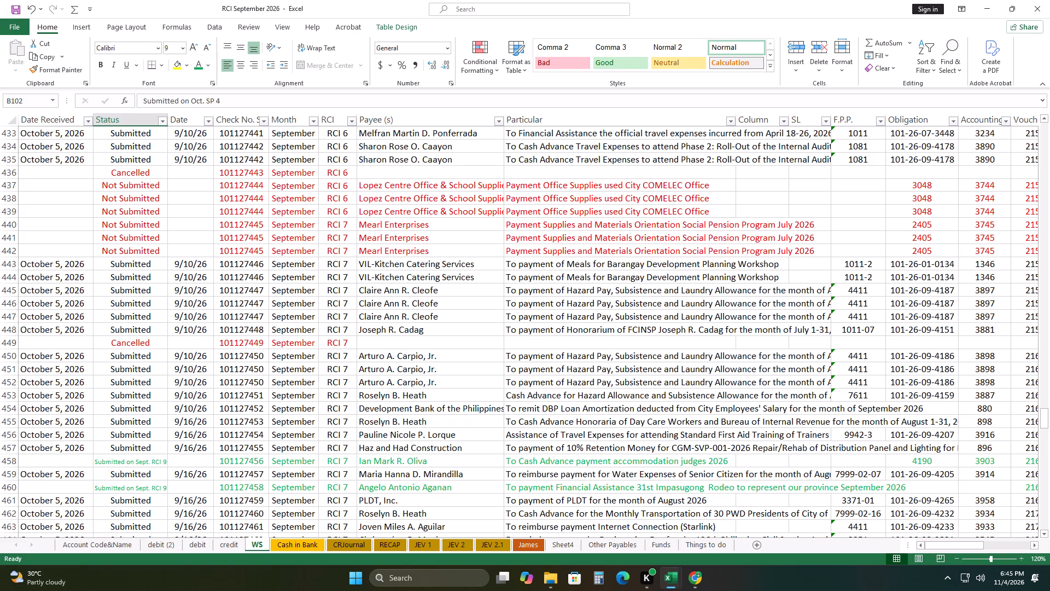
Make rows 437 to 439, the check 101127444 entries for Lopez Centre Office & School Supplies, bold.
{"action": "left_click_drag", "start_coordinate": [11, 186], "coordinate": [9, 217]}
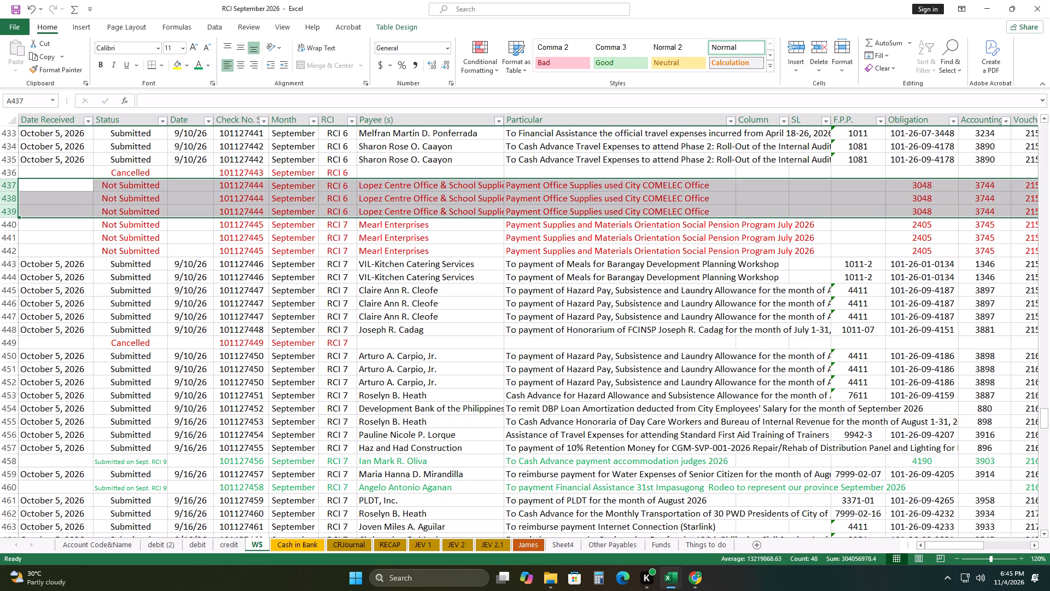
{"action": "scroll", "coordinate": [255, 258], "scroll_direction": "up", "scroll_amount": 4}
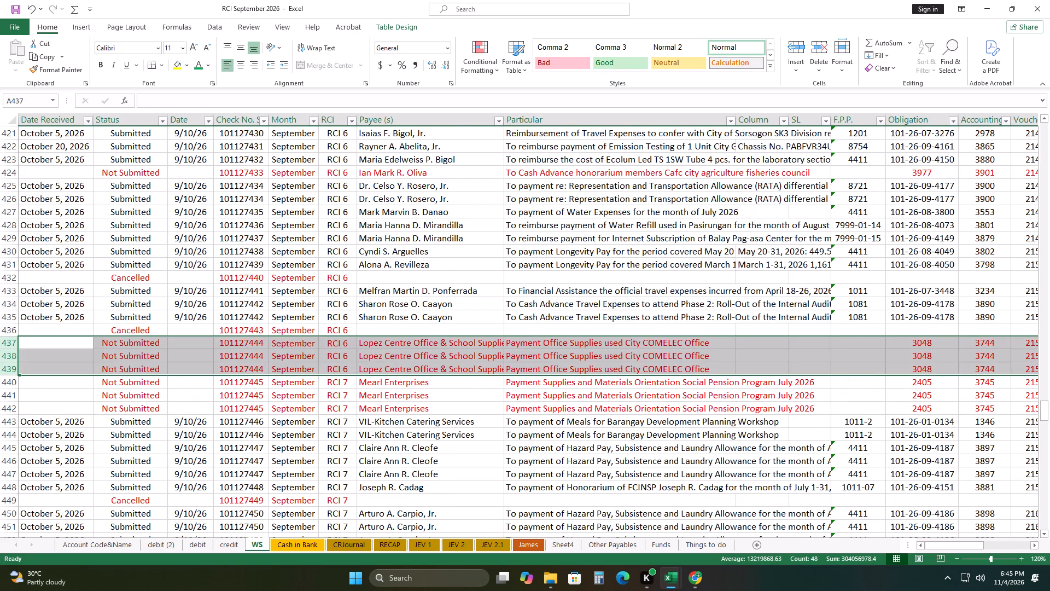
{"action": "scroll", "coordinate": [284, 301], "scroll_direction": "down", "scroll_amount": 2}
{"action": "right_click", "coordinate": [13, 264]}
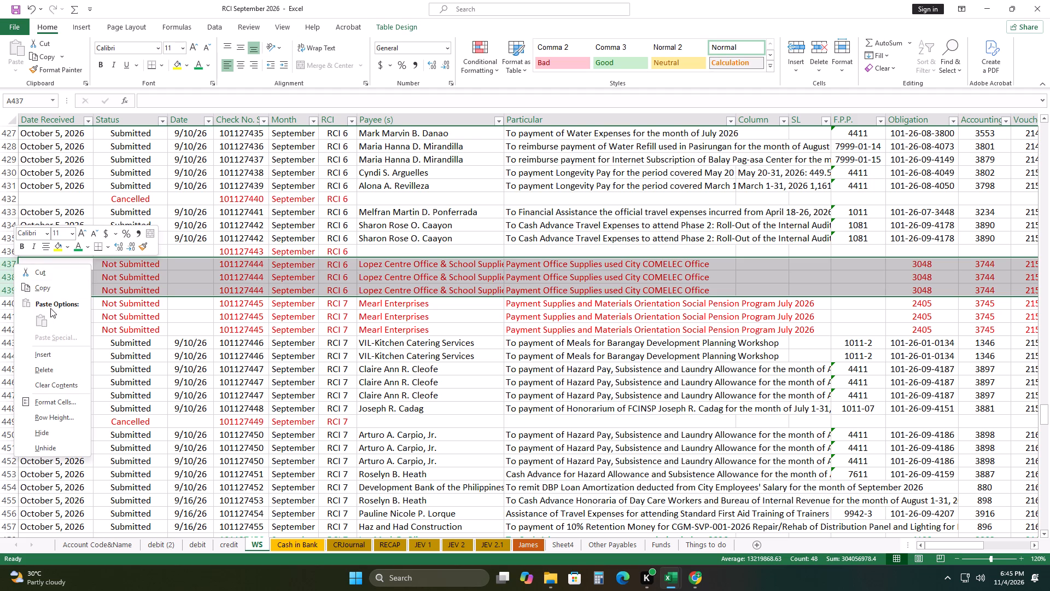
{"action": "left_click", "coordinate": [21, 243]}
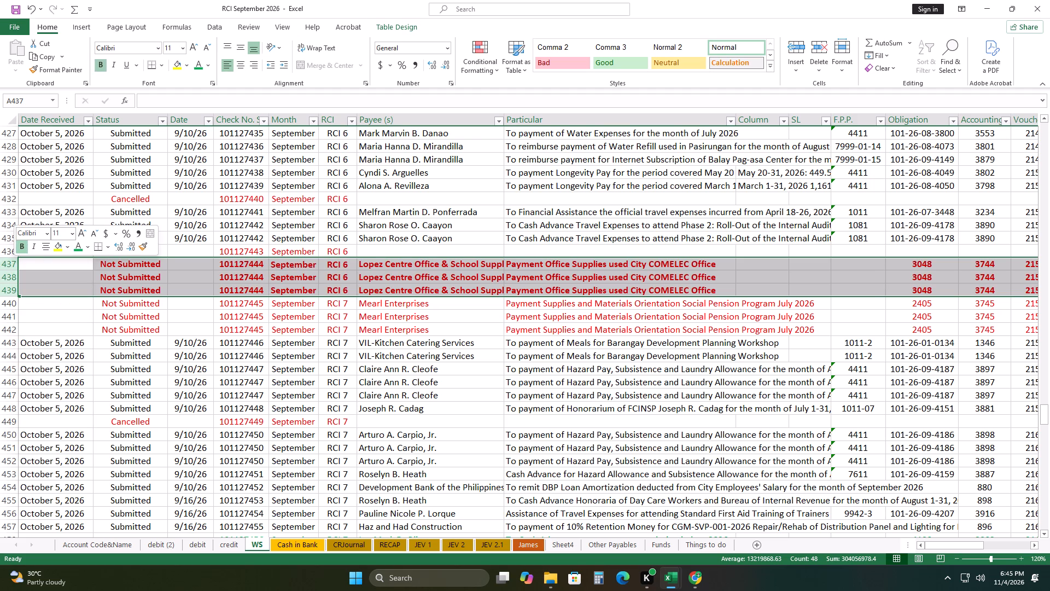
Cross-check the Unsubmitted Vouchers Data, RCI October, RCI August and RCI September workbooks for the entries being matched.
{"action": "left_click", "coordinate": [673, 578]}
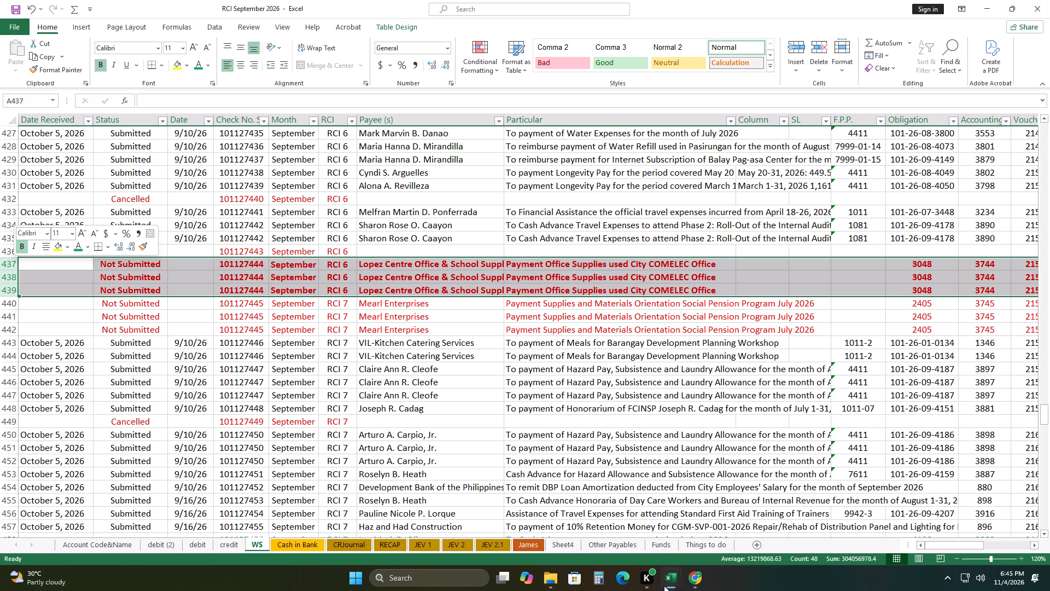
{"action": "left_click", "coordinate": [386, 528]}
{"action": "left_click", "coordinate": [668, 580]}
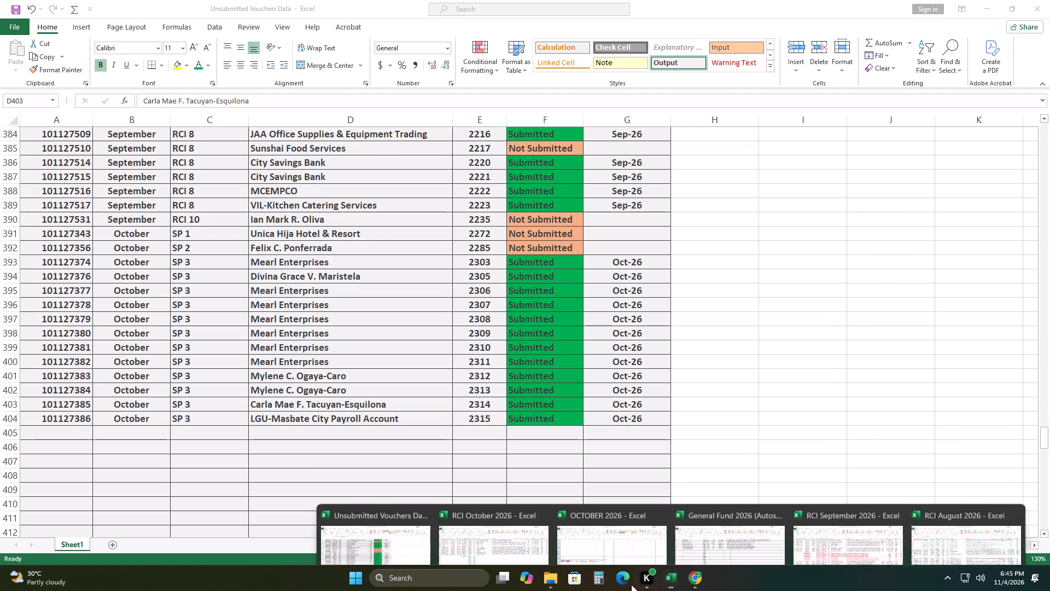
{"action": "left_click", "coordinate": [494, 535]}
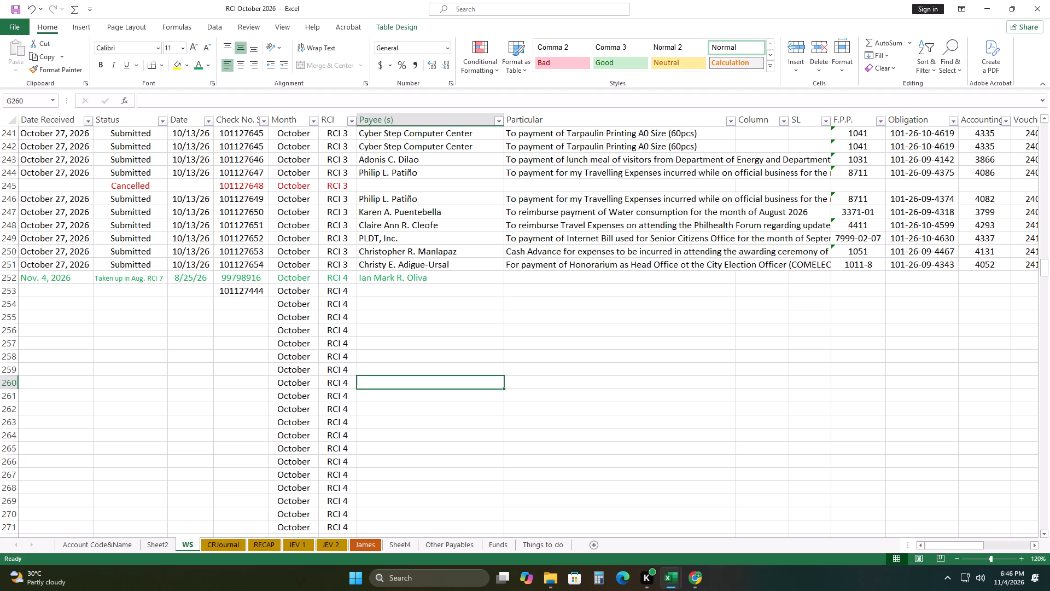
{"action": "left_click", "coordinate": [675, 575]}
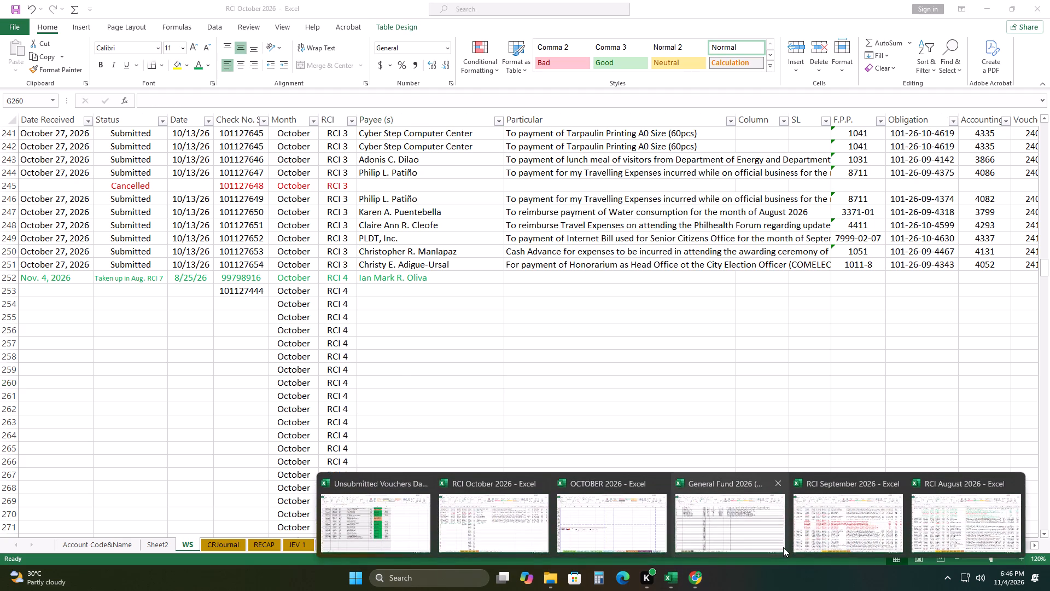
{"action": "left_click", "coordinate": [947, 519]}
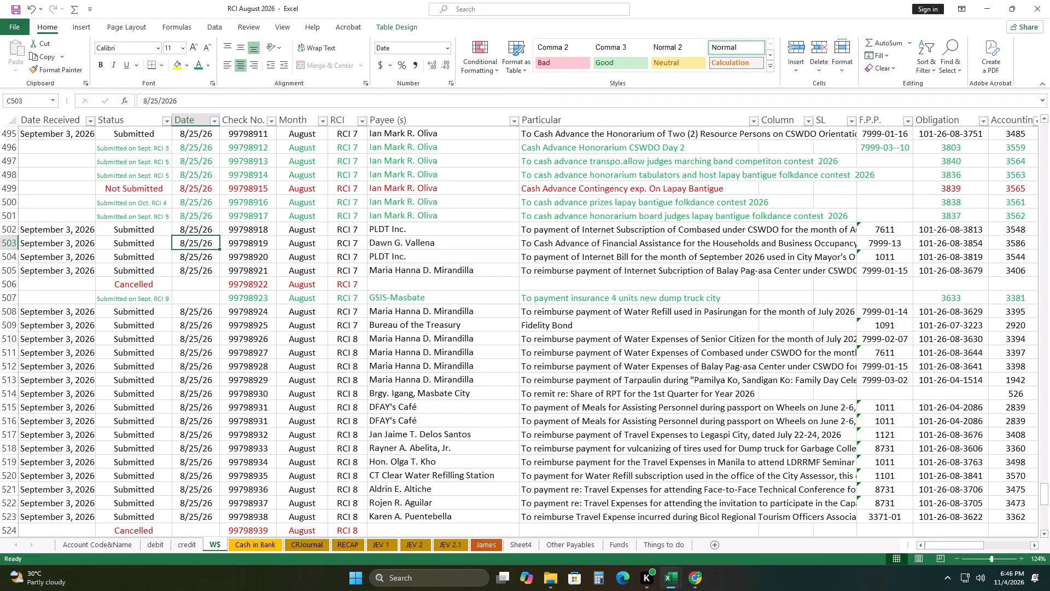
{"action": "left_click", "coordinate": [673, 586]}
{"action": "left_click", "coordinate": [821, 518]}
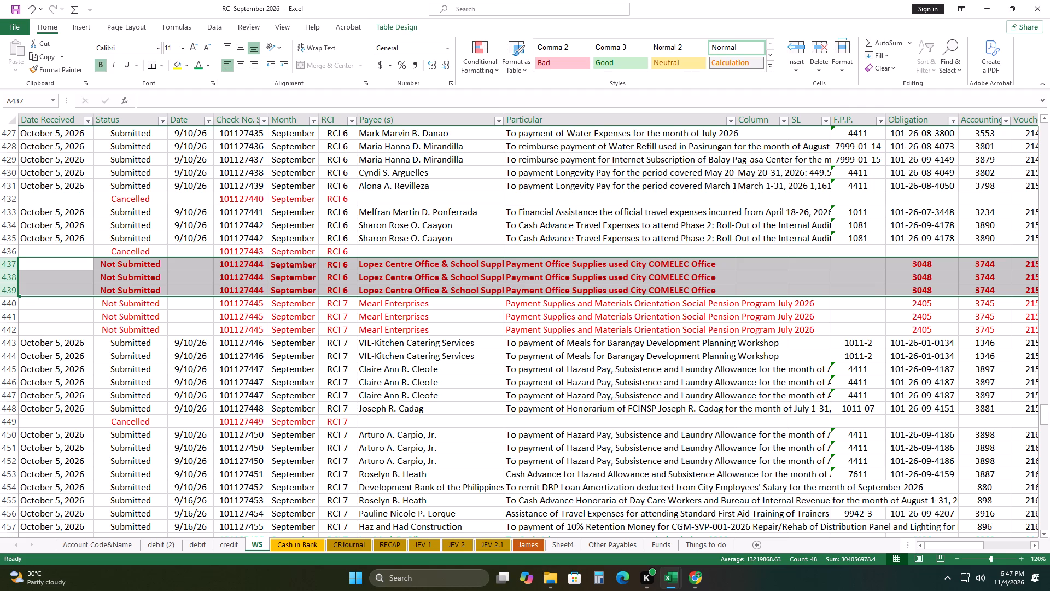
{"action": "left_click", "coordinate": [671, 579]}
{"action": "left_click", "coordinate": [672, 573]}
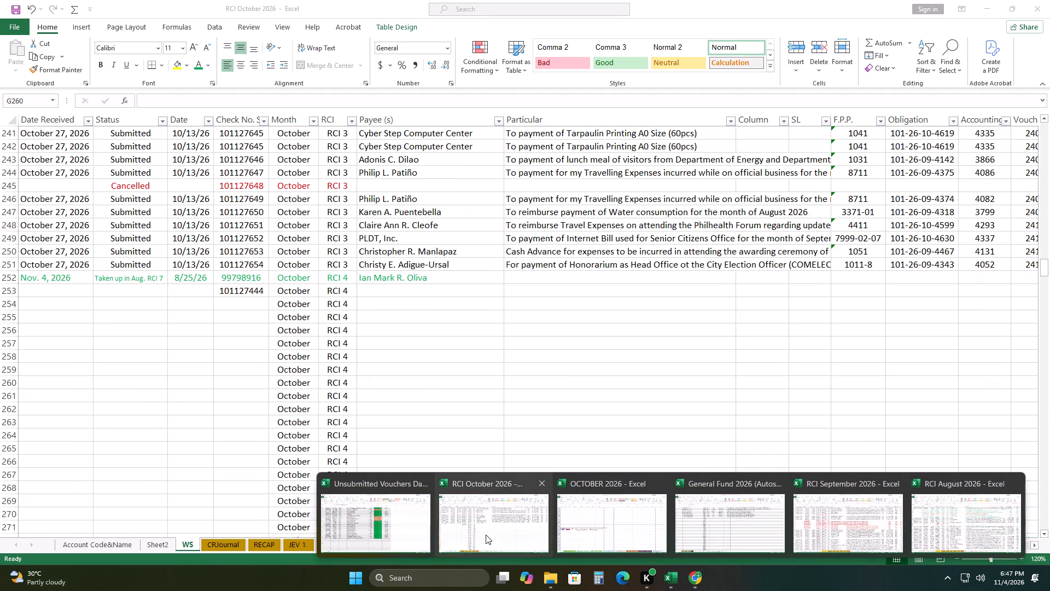
{"action": "left_click", "coordinate": [486, 535]}
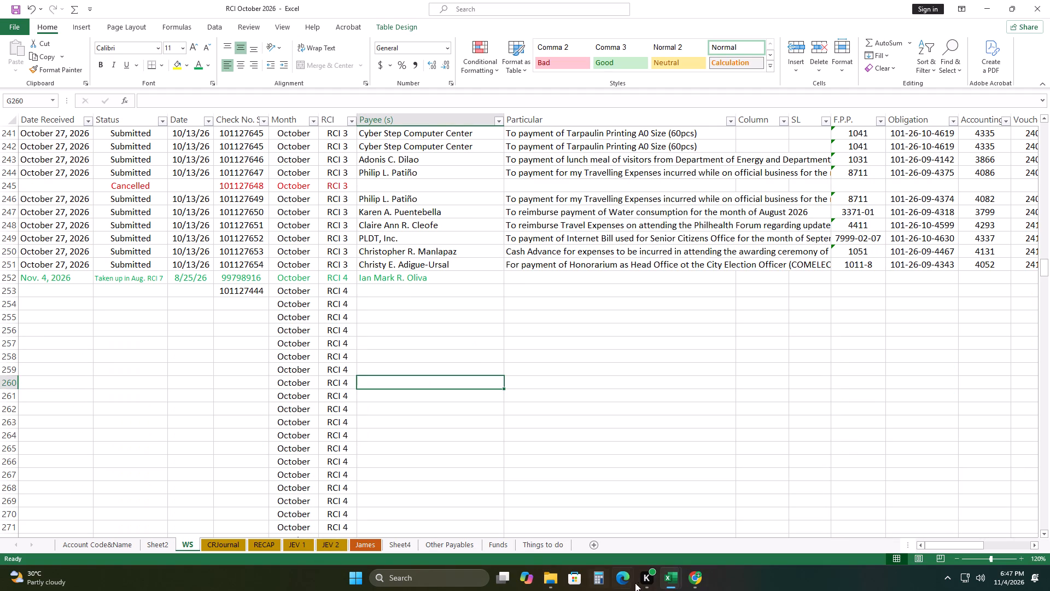
In the RCI September 2026 workbook, copy the green "Submitted on Sept. RCI 9" status from row 248 into the Status cell of row 437.
{"action": "left_click", "coordinate": [673, 572]}
{"action": "left_click", "coordinate": [835, 533]}
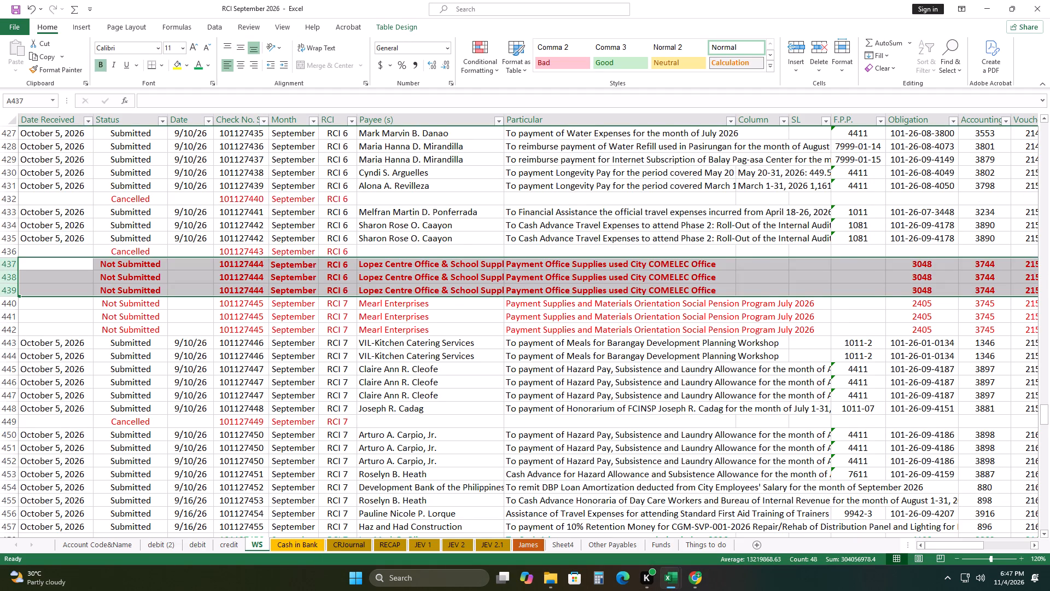
{"action": "scroll", "coordinate": [403, 406], "scroll_direction": "up", "scroll_amount": 4}
{"action": "scroll", "coordinate": [385, 402], "scroll_direction": "up", "scroll_amount": 20}
{"action": "scroll", "coordinate": [385, 402], "scroll_direction": "up", "scroll_amount": 6}
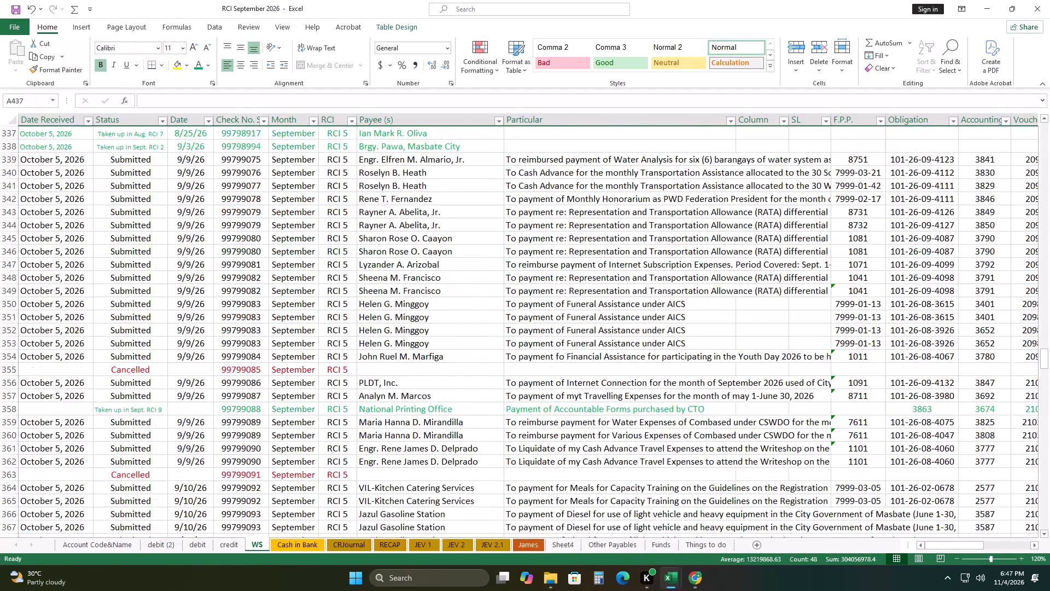
{"action": "scroll", "coordinate": [374, 406], "scroll_direction": "down", "scroll_amount": 2}
{"action": "scroll", "coordinate": [274, 378], "scroll_direction": "up", "scroll_amount": 4}
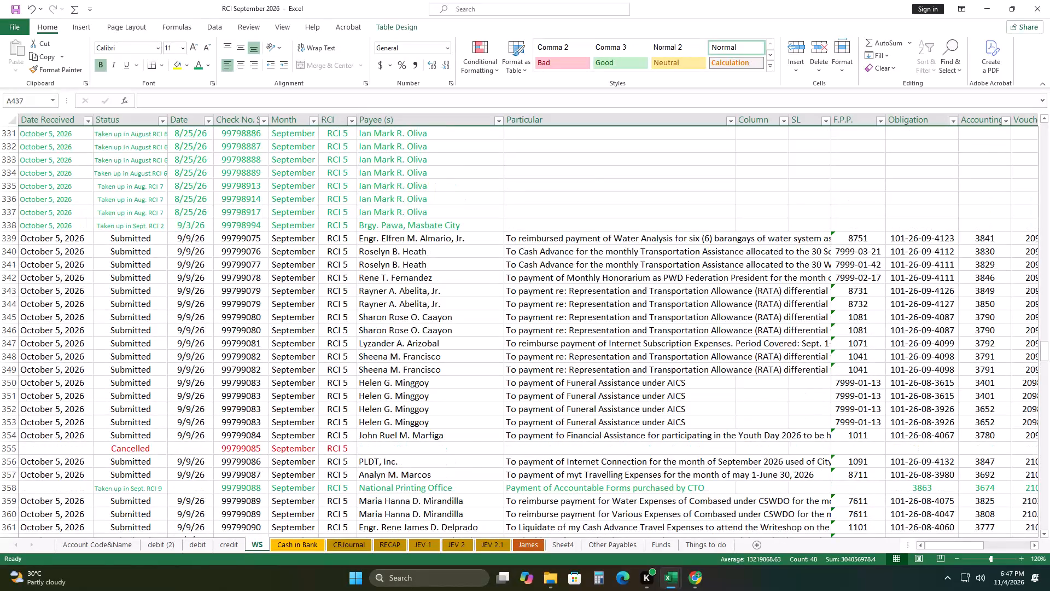
{"action": "scroll", "coordinate": [272, 382], "scroll_direction": "down", "scroll_amount": 2}
{"action": "scroll", "coordinate": [272, 385], "scroll_direction": "up", "scroll_amount": 14}
{"action": "scroll", "coordinate": [274, 386], "scroll_direction": "down", "scroll_amount": 2}
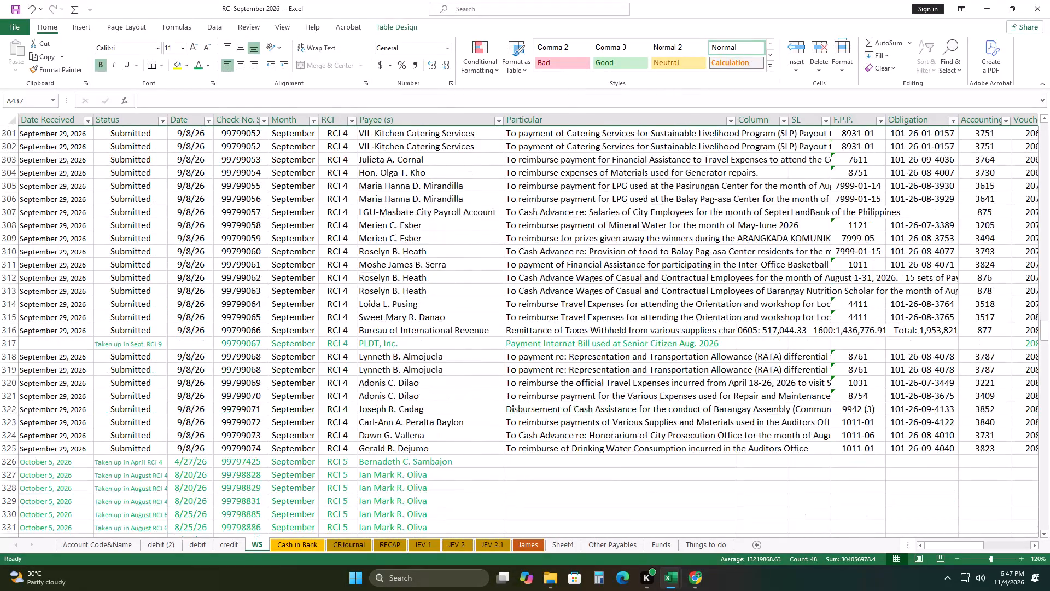
{"action": "scroll", "coordinate": [274, 386], "scroll_direction": "up", "scroll_amount": 10}
{"action": "scroll", "coordinate": [274, 386], "scroll_direction": "up", "scroll_amount": 14}
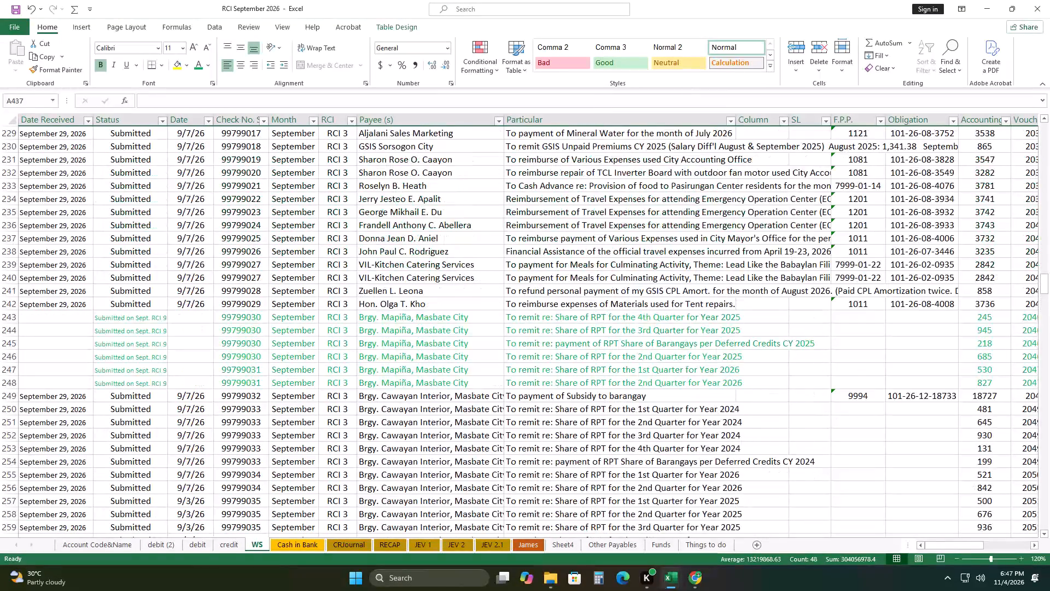
{"action": "left_click", "coordinate": [155, 385]}
{"action": "right_click", "coordinate": [155, 384]}
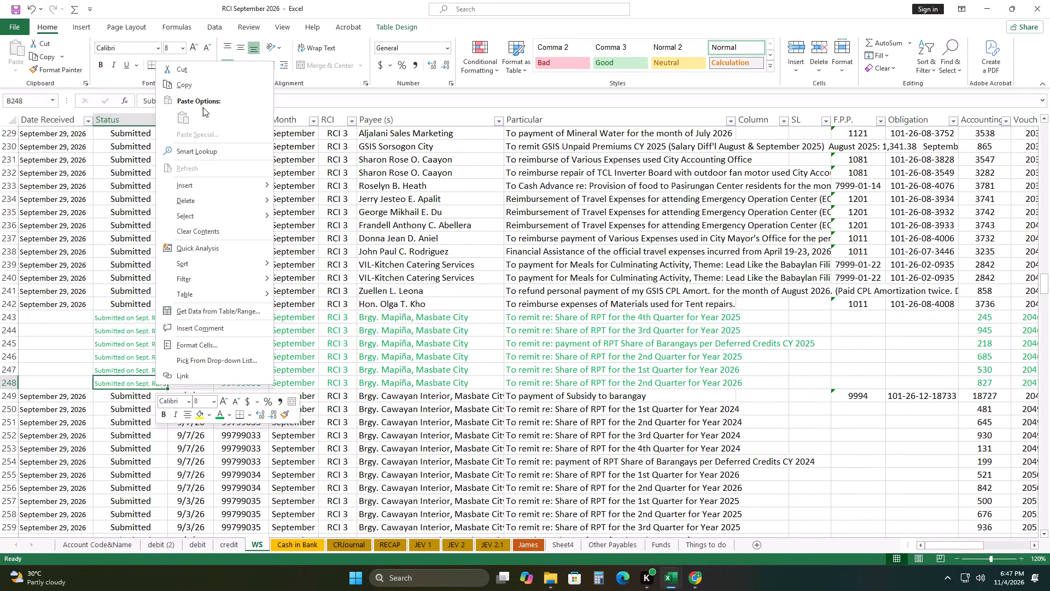
{"action": "left_click", "coordinate": [203, 84]}
{"action": "scroll", "coordinate": [218, 378], "scroll_direction": "down", "scroll_amount": 20}
{"action": "scroll", "coordinate": [218, 378], "scroll_direction": "down", "scroll_amount": 9}
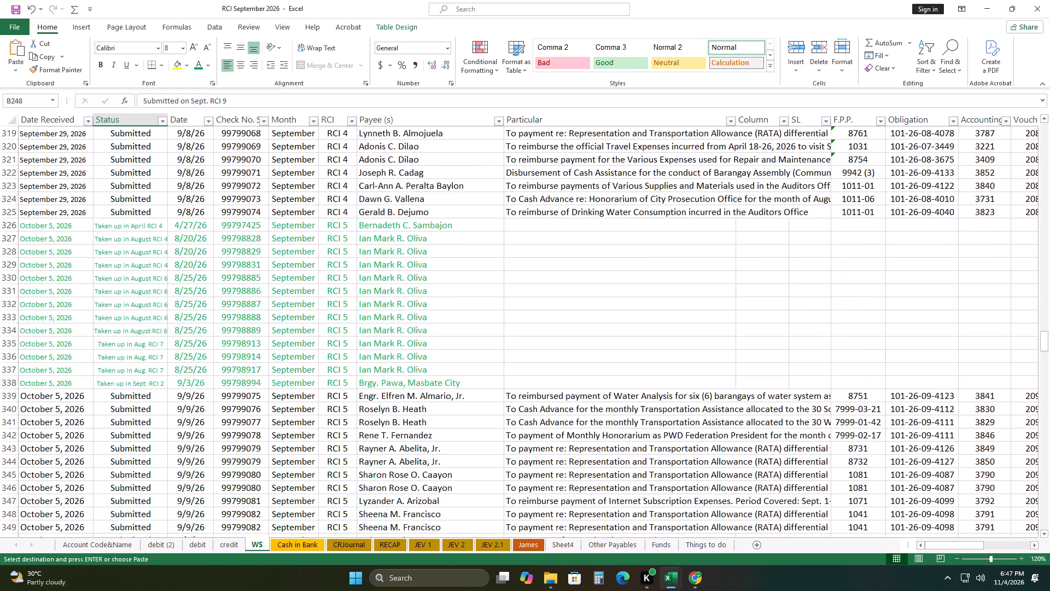
{"action": "scroll", "coordinate": [222, 381], "scroll_direction": "down", "scroll_amount": 20}
{"action": "scroll", "coordinate": [222, 381], "scroll_direction": "down", "scroll_amount": 19}
{"action": "scroll", "coordinate": [229, 377], "scroll_direction": "up", "scroll_amount": 1}
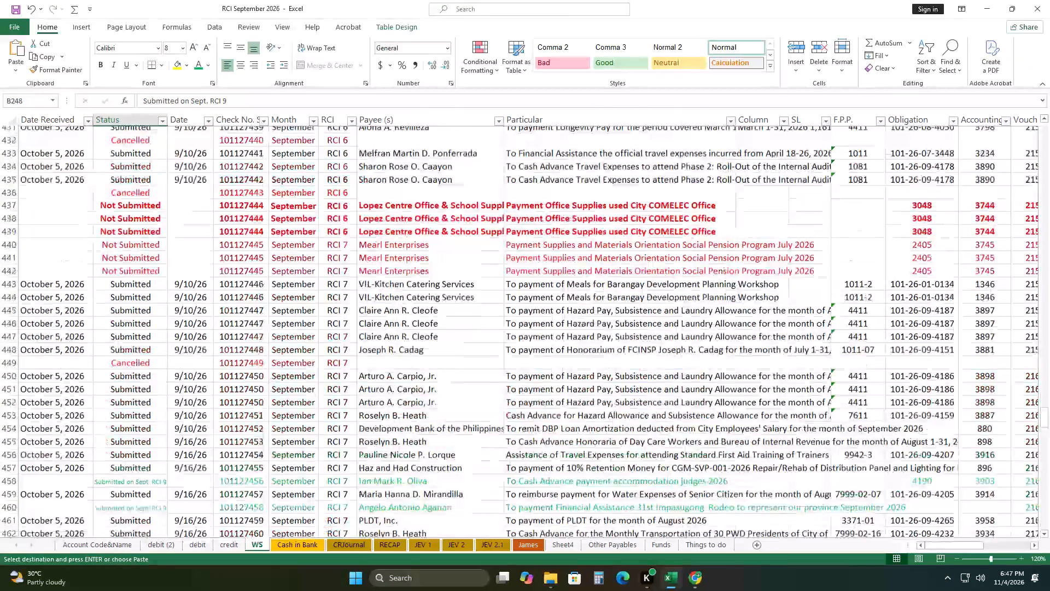
{"action": "left_click", "coordinate": [139, 225]}
{"action": "right_click", "coordinate": [139, 225]}
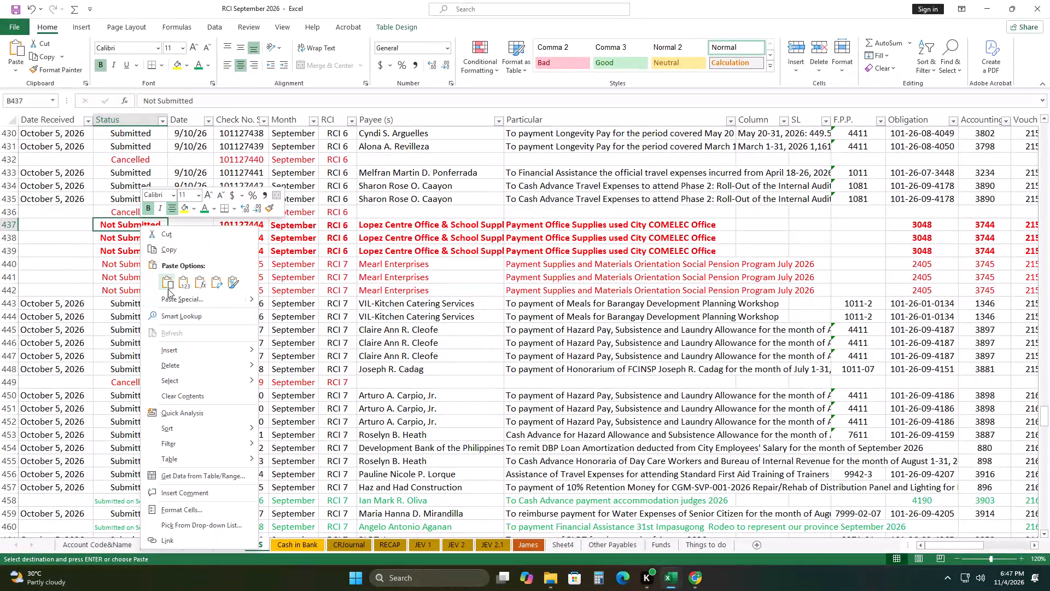
{"action": "left_click", "coordinate": [172, 285]}
{"action": "left_click", "coordinate": [159, 304]}
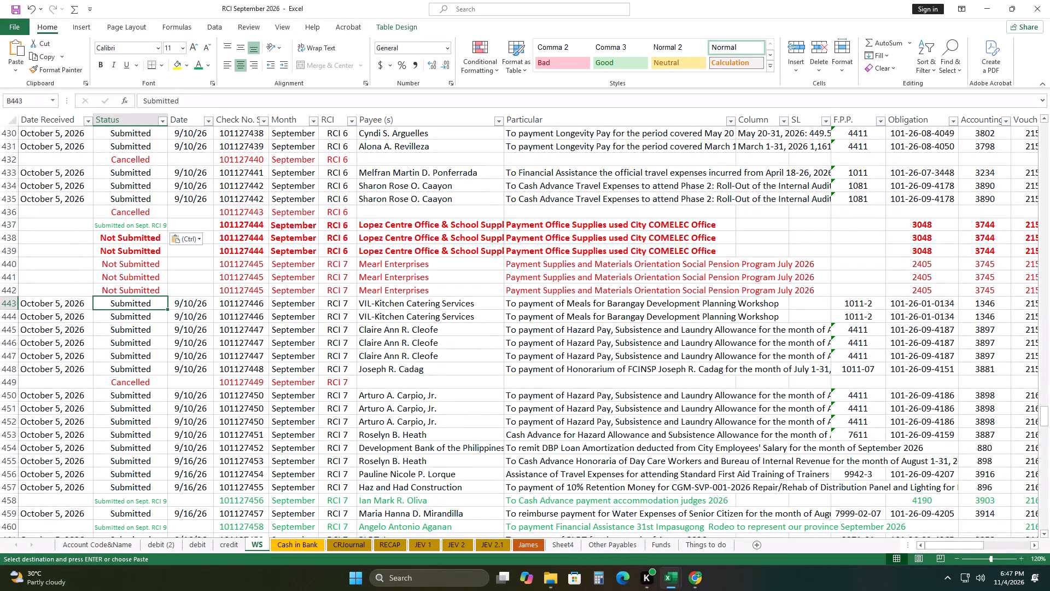
Edit the status in row 437 to read "Submitted on Oct. RCI 4".
{"action": "double_click", "coordinate": [149, 228]}
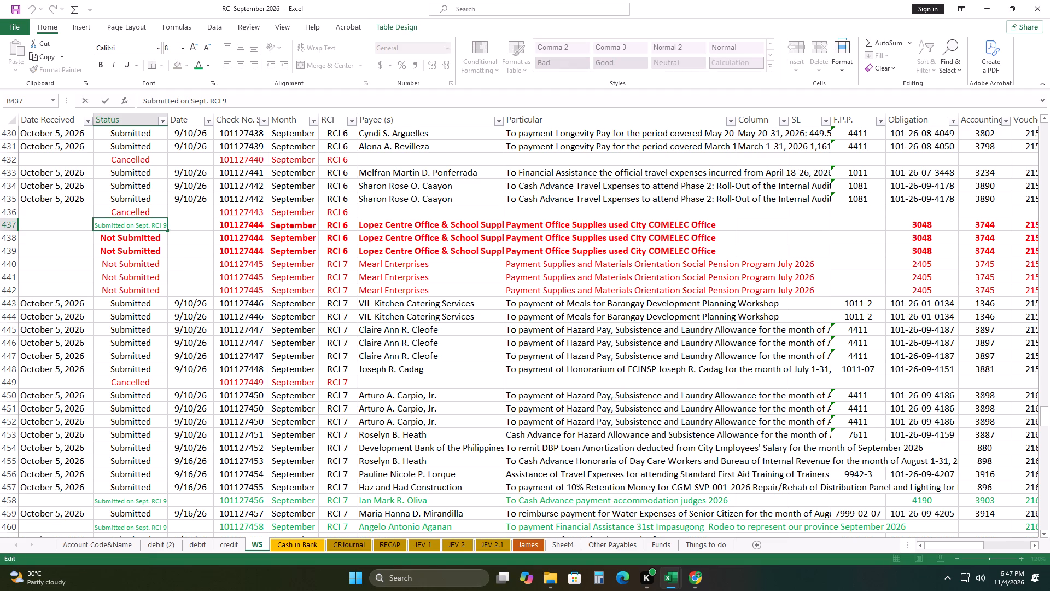
{"action": "left_click", "coordinate": [166, 227]}
{"action": "key", "text": "BackSpace"}
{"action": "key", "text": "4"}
{"action": "key", "text": "Left"}
{"action": "key", "text": "Left"}
{"action": "key", "text": "Left"}
{"action": "key", "text": "Left"}
{"action": "key", "text": "Left"}
{"action": "key", "text": "Left"}
{"action": "key", "text": "Left"}
{"action": "key", "text": "BackSpace"}
{"action": "key", "text": "BackSpace"}
{"action": "key", "text": "BackSpace"}
{"action": "key", "text": "BackSpace"}
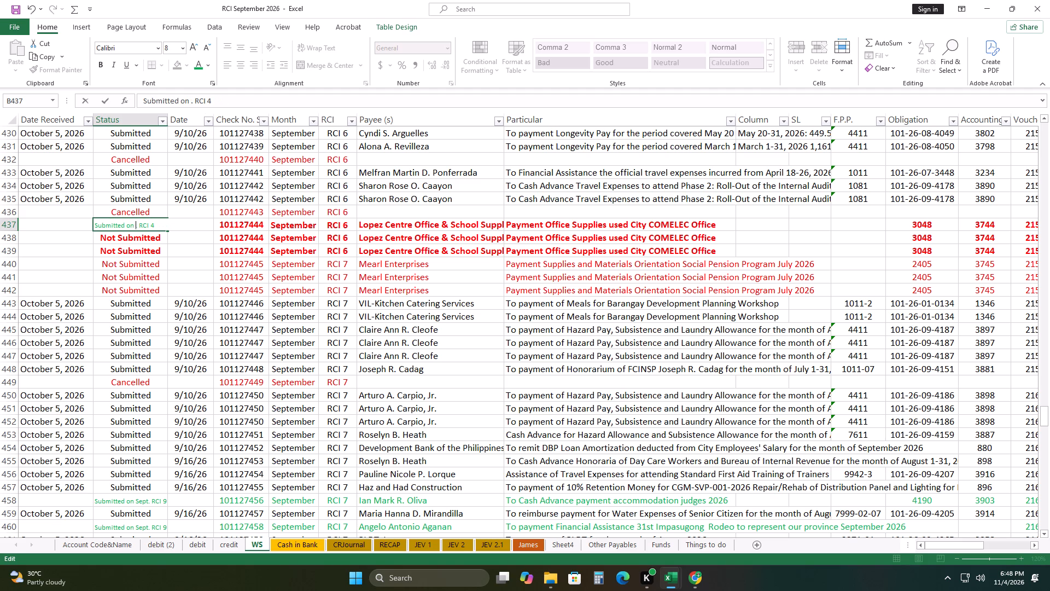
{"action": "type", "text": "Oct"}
{"action": "left_click_drag", "start_coordinate": [234, 282], "coordinate": [241, 287]}
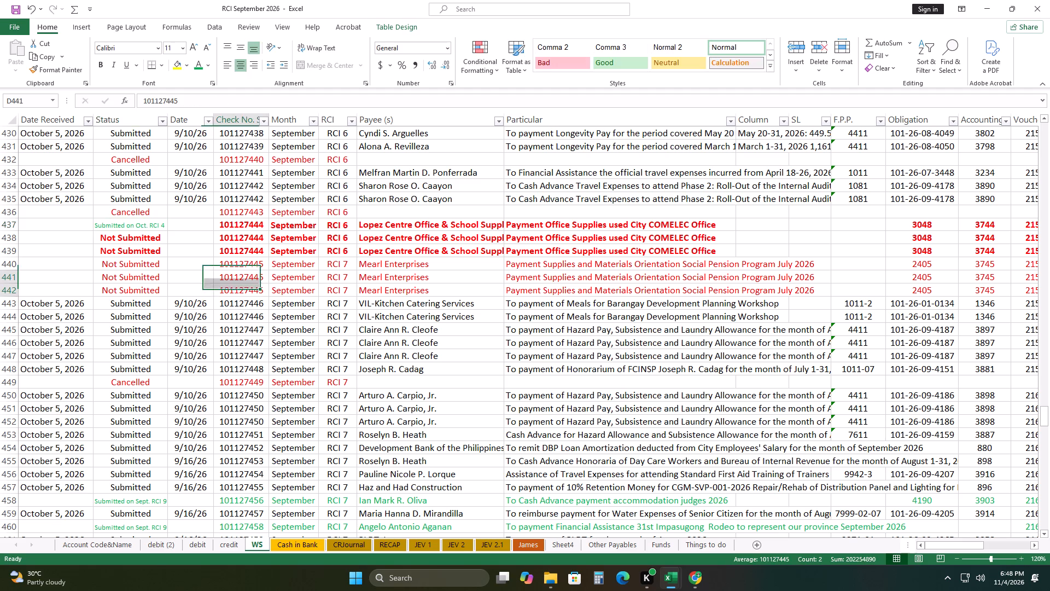
Fill the row 437 status down through rows 438 and 439 as identical copies reading "Submitted on Oct. RCI 4", without incrementing the number.
{"action": "left_click", "coordinate": [151, 225]}
{"action": "left_click_drag", "start_coordinate": [167, 231], "coordinate": [170, 244]}
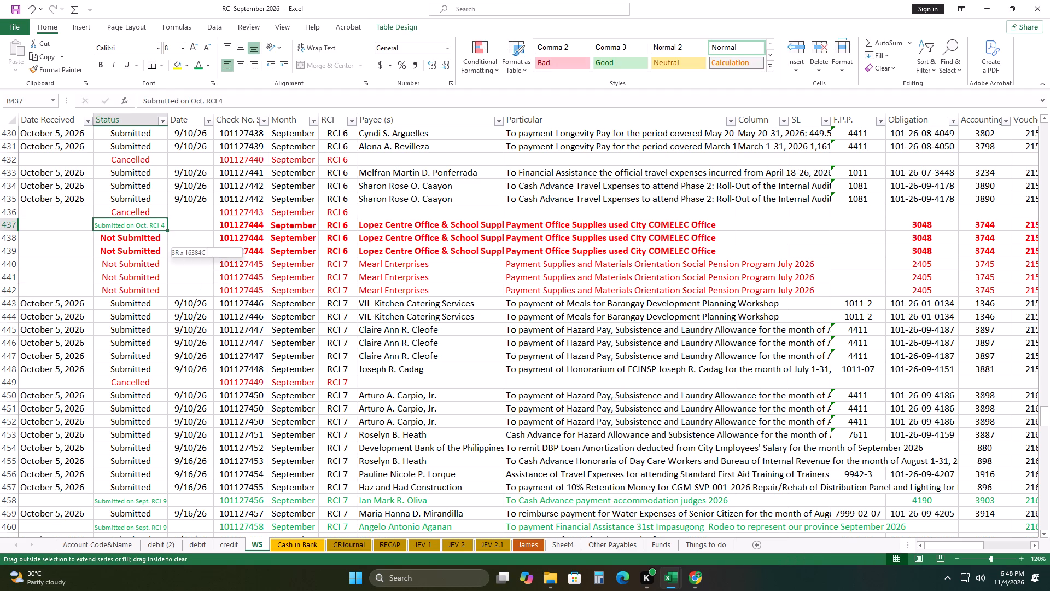
{"action": "left_click_drag", "start_coordinate": [170, 244], "coordinate": [172, 259]}
{"action": "left_click", "coordinate": [174, 264]}
{"action": "left_click", "coordinate": [208, 275]}
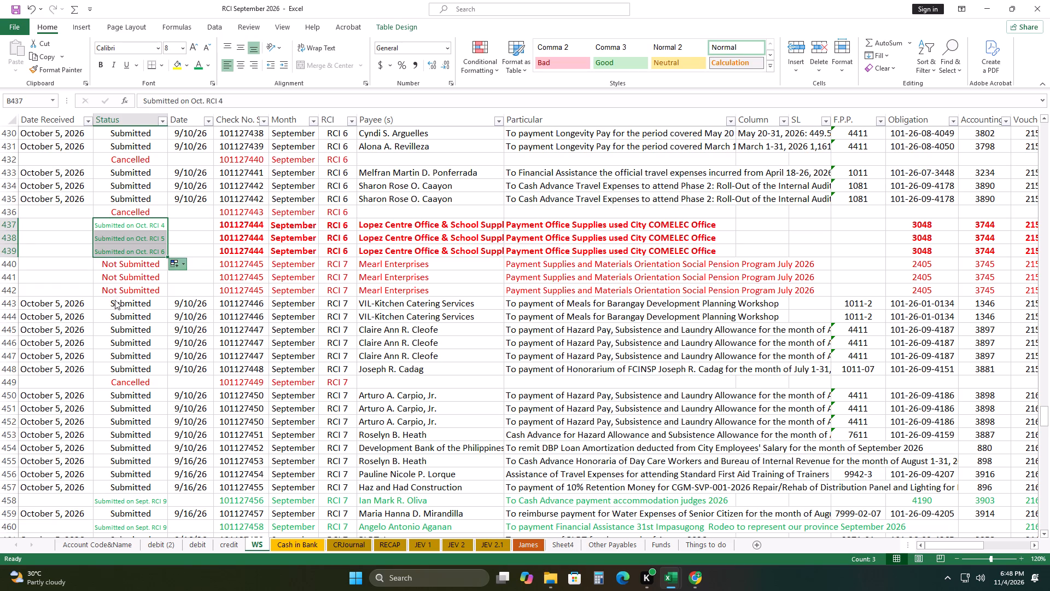
{"action": "left_click_drag", "start_coordinate": [114, 301], "coordinate": [122, 310]}
{"action": "left_click", "coordinate": [285, 262]}
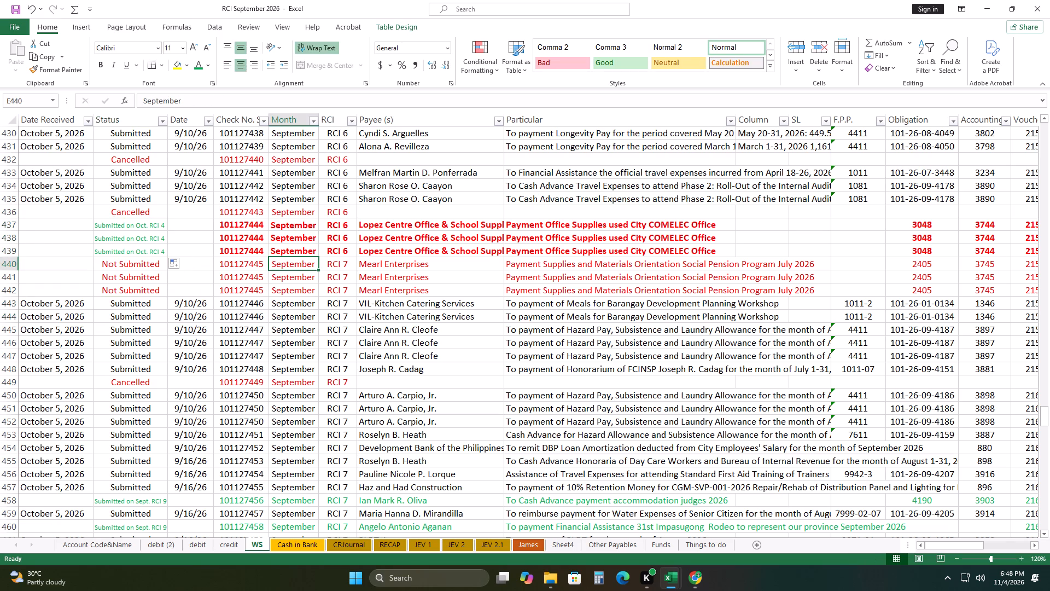
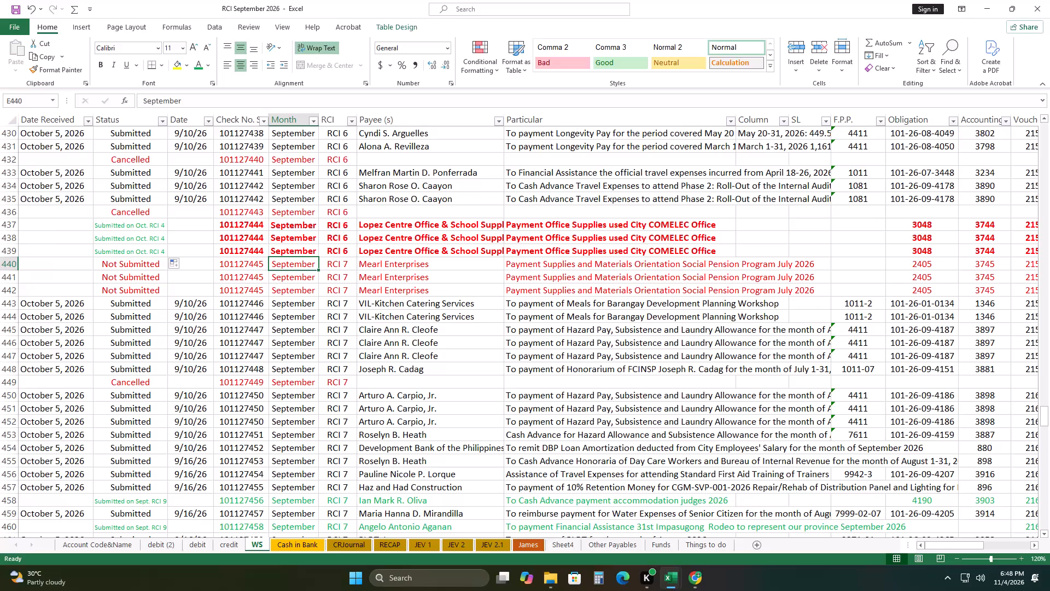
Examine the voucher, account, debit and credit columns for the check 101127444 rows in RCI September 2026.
{"action": "left_click_drag", "start_coordinate": [970, 548], "coordinate": [1006, 535]}
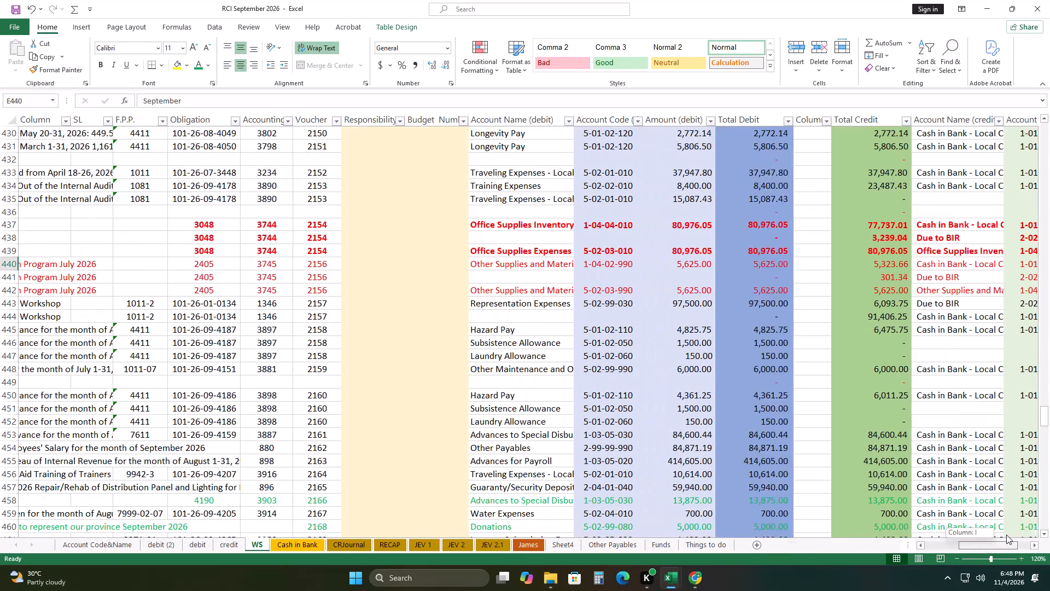
{"action": "left_click_drag", "start_coordinate": [1006, 535], "coordinate": [1016, 531]}
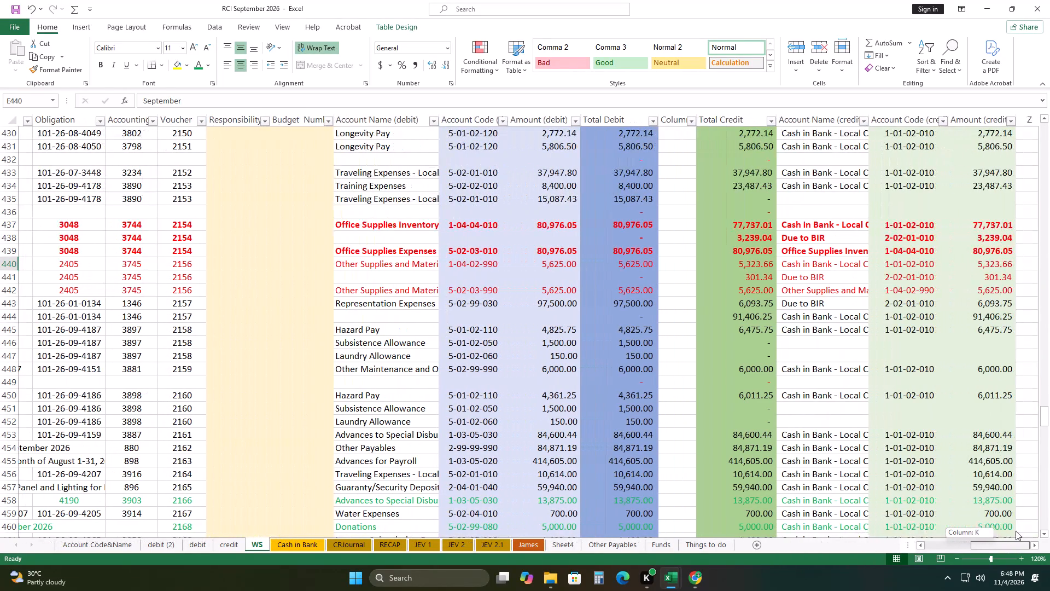
{"action": "left_click_drag", "start_coordinate": [1016, 531], "coordinate": [1024, 527]}
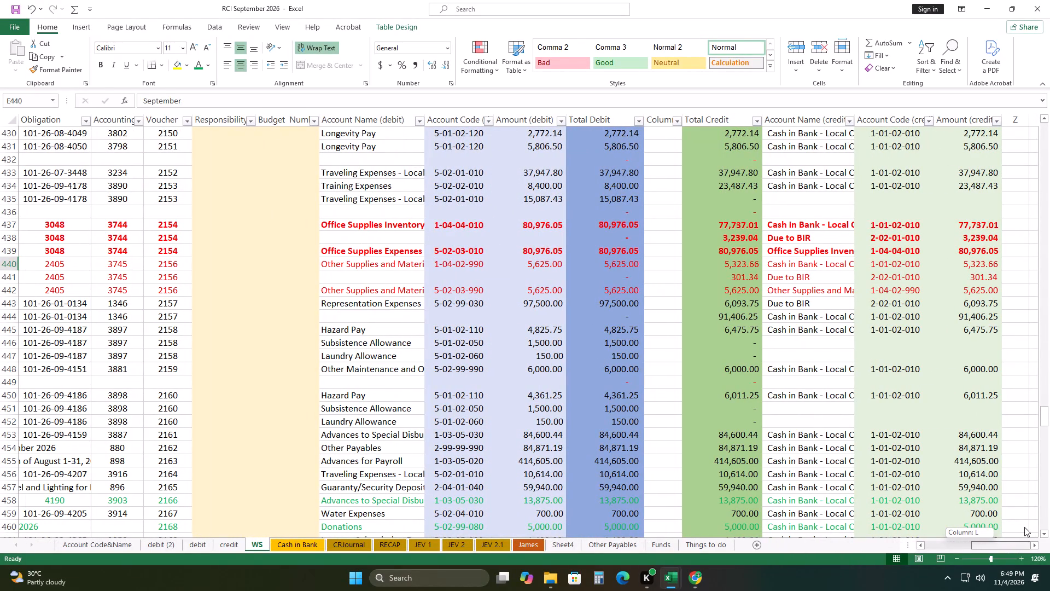
{"action": "left_click_drag", "start_coordinate": [1024, 527], "coordinate": [1049, 531]}
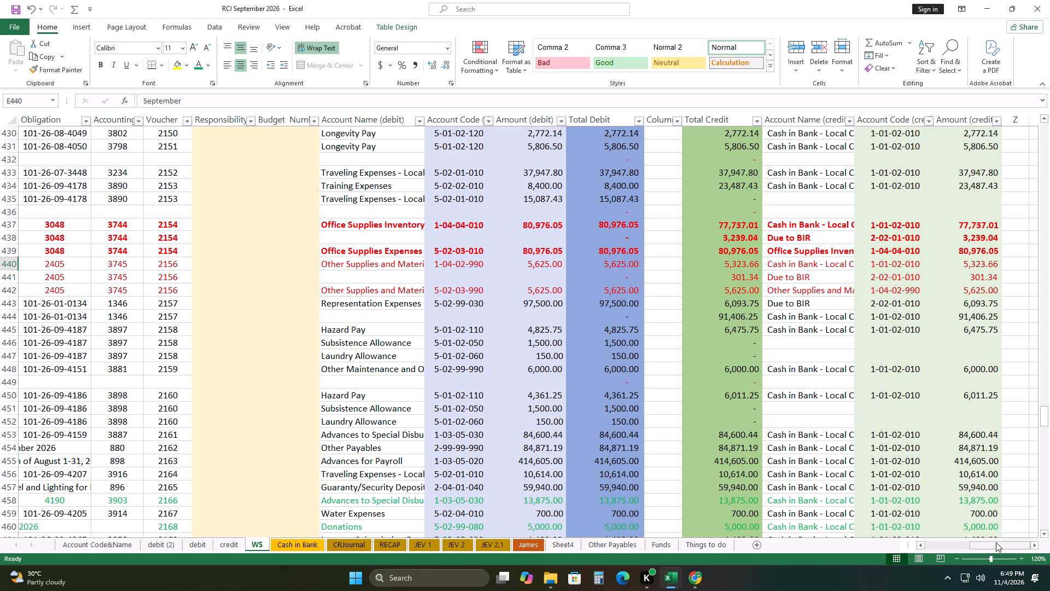
{"action": "left_click_drag", "start_coordinate": [996, 542], "coordinate": [946, 558]}
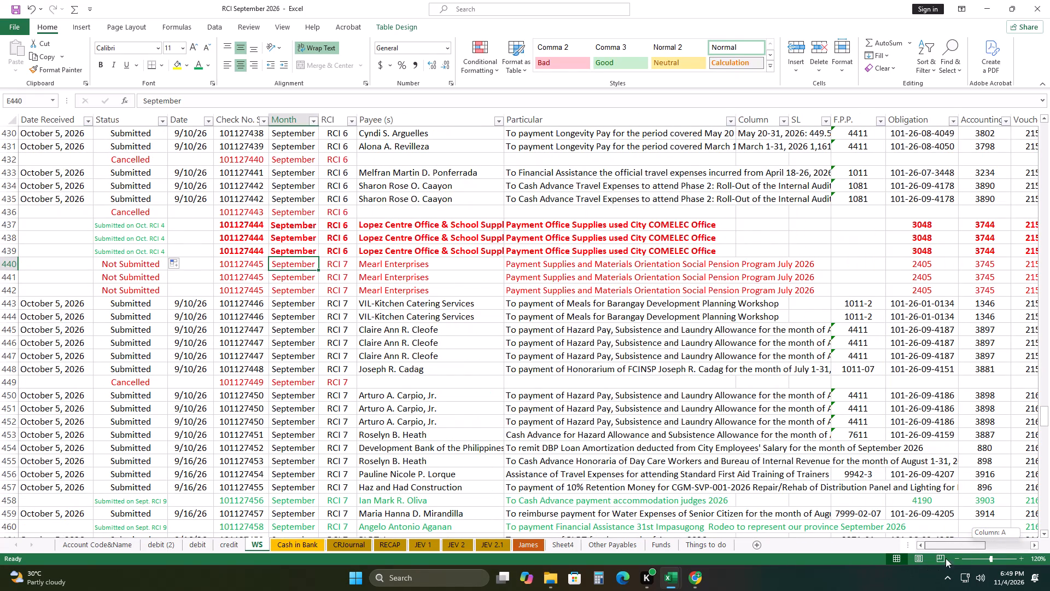
{"action": "left_click_drag", "start_coordinate": [946, 558], "coordinate": [1034, 548]}
{"action": "left_click_drag", "start_coordinate": [993, 549], "coordinate": [975, 551]}
{"action": "left_click_drag", "start_coordinate": [981, 545], "coordinate": [1000, 546]}
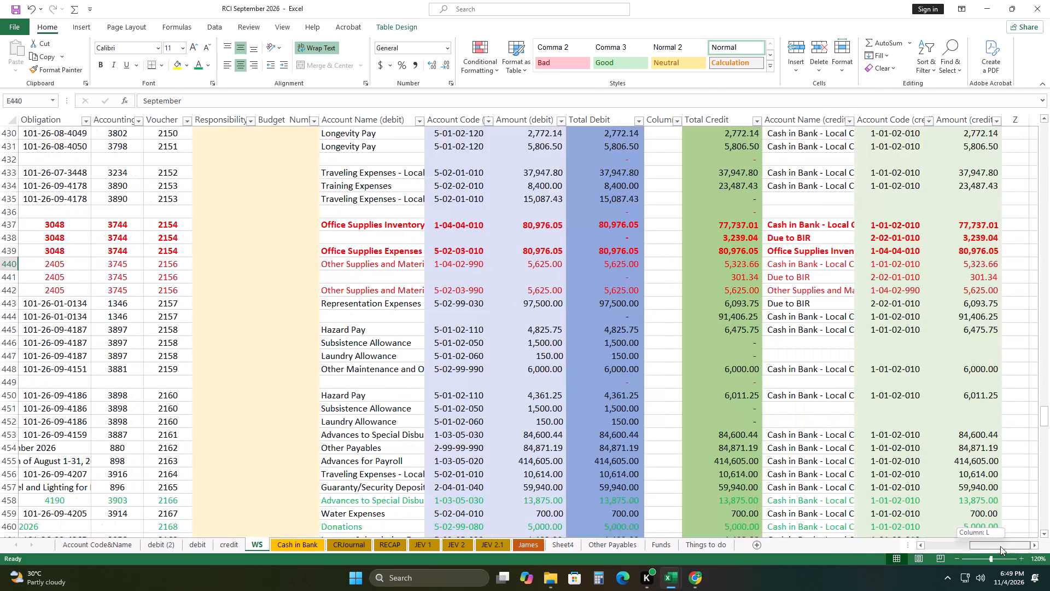
{"action": "left_click_drag", "start_coordinate": [1000, 546], "coordinate": [885, 554]}
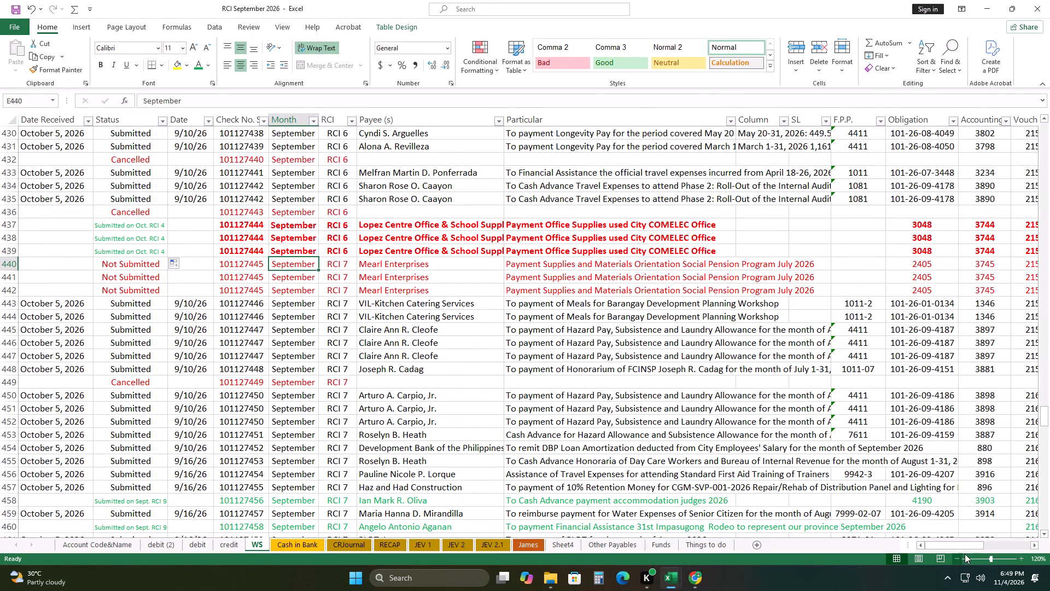
{"action": "left_click_drag", "start_coordinate": [961, 546], "coordinate": [1030, 529]}
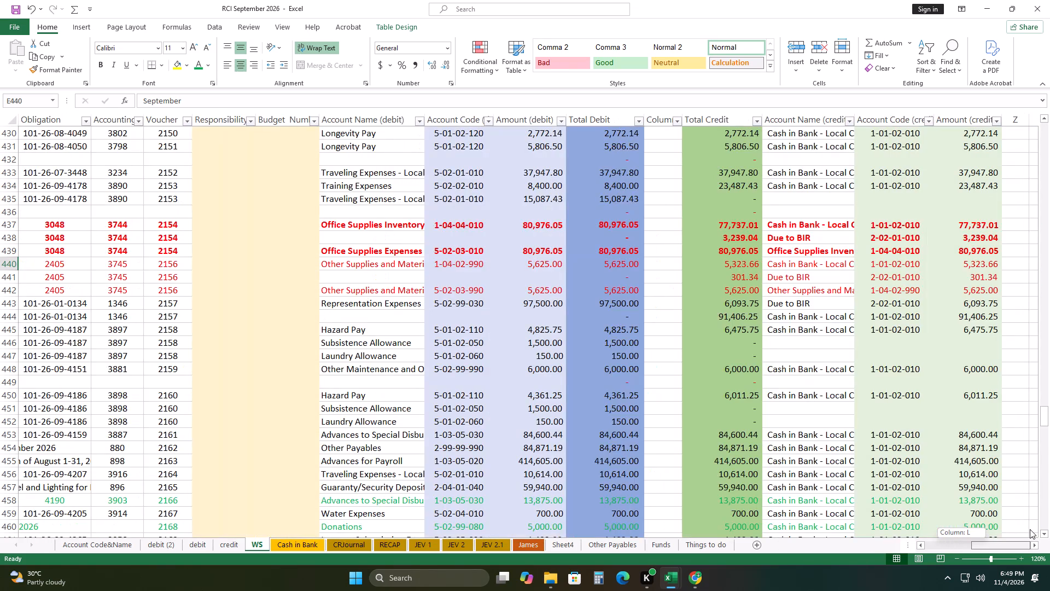
{"action": "left_click_drag", "start_coordinate": [1030, 529], "coordinate": [1035, 529]}
{"action": "left_click_drag", "start_coordinate": [1035, 529], "coordinate": [964, 526]}
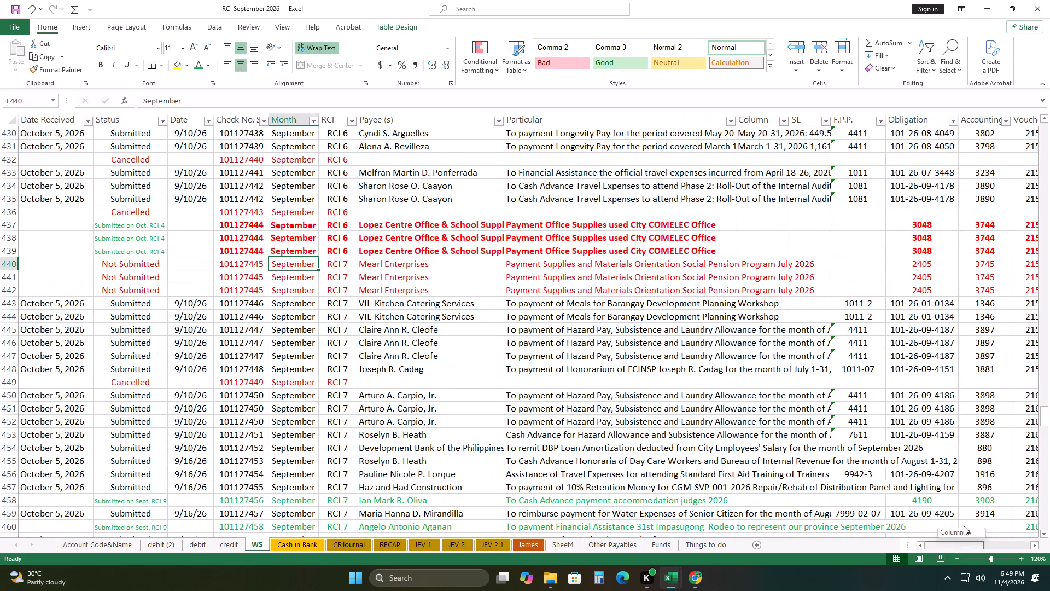
{"action": "left_click_drag", "start_coordinate": [964, 526], "coordinate": [1042, 503]}
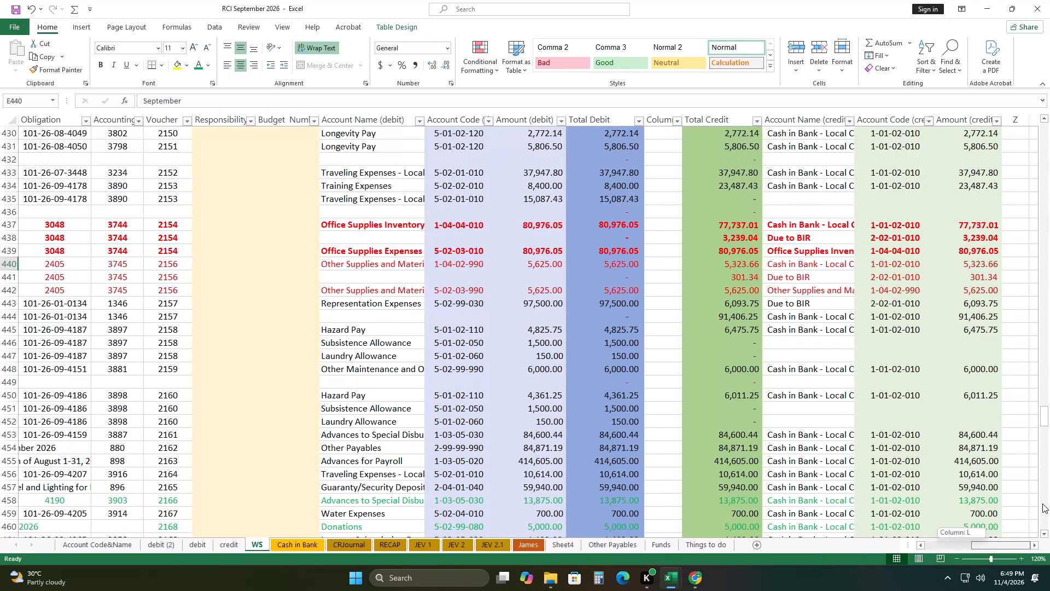
{"action": "left_click_drag", "start_coordinate": [1042, 503], "coordinate": [1043, 503]}
{"action": "left_click_drag", "start_coordinate": [1043, 503], "coordinate": [1045, 503]}
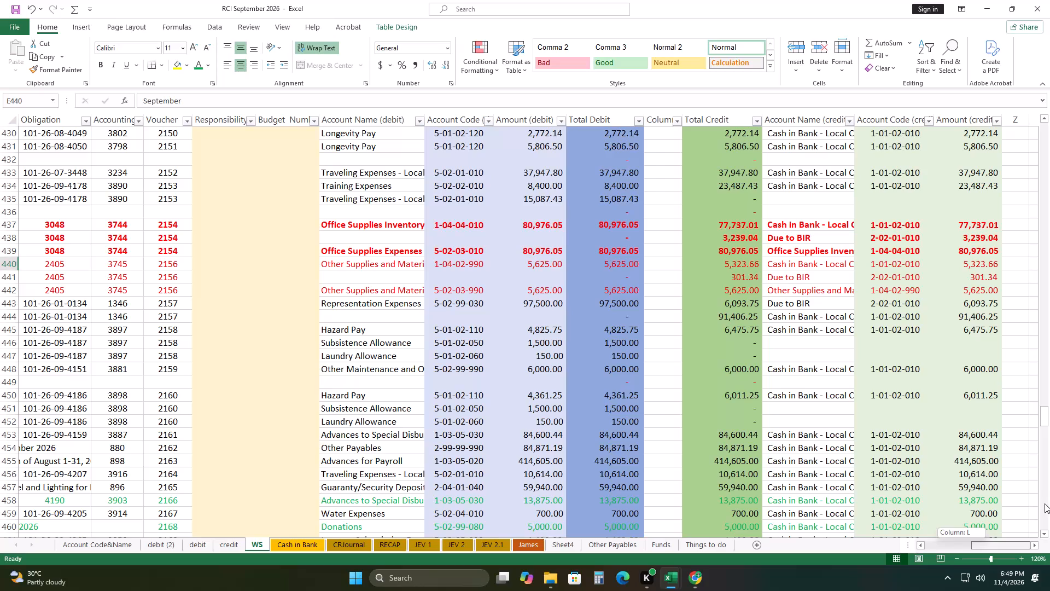
{"action": "left_click_drag", "start_coordinate": [1045, 503], "coordinate": [1045, 504]}
{"action": "left_click_drag", "start_coordinate": [1045, 504], "coordinate": [789, 519]}
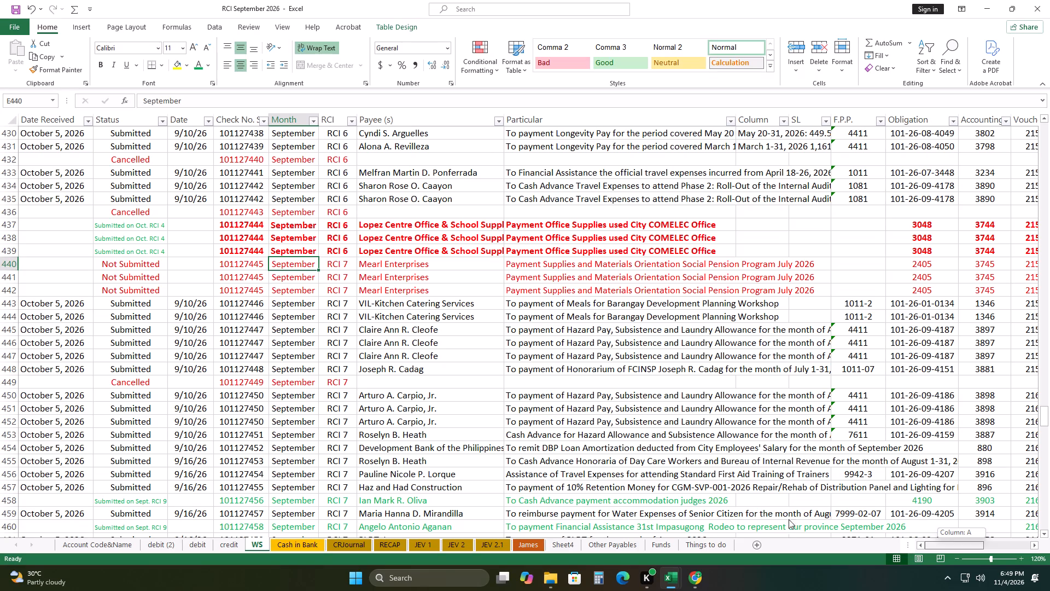
{"action": "left_click_drag", "start_coordinate": [789, 519], "coordinate": [714, 505]}
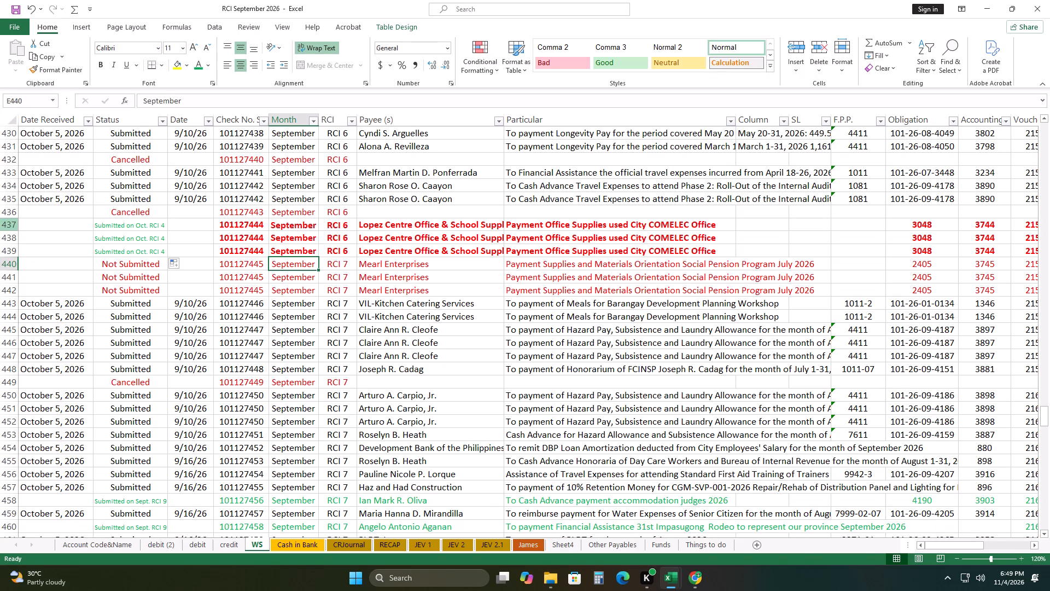
Format rows 437 to 439 in green, non-bold text like the other submitted entries, and save the RCI September 2026 workbook.
{"action": "left_click_drag", "start_coordinate": [9, 223], "coordinate": [9, 251]}
{"action": "right_click", "coordinate": [10, 246]}
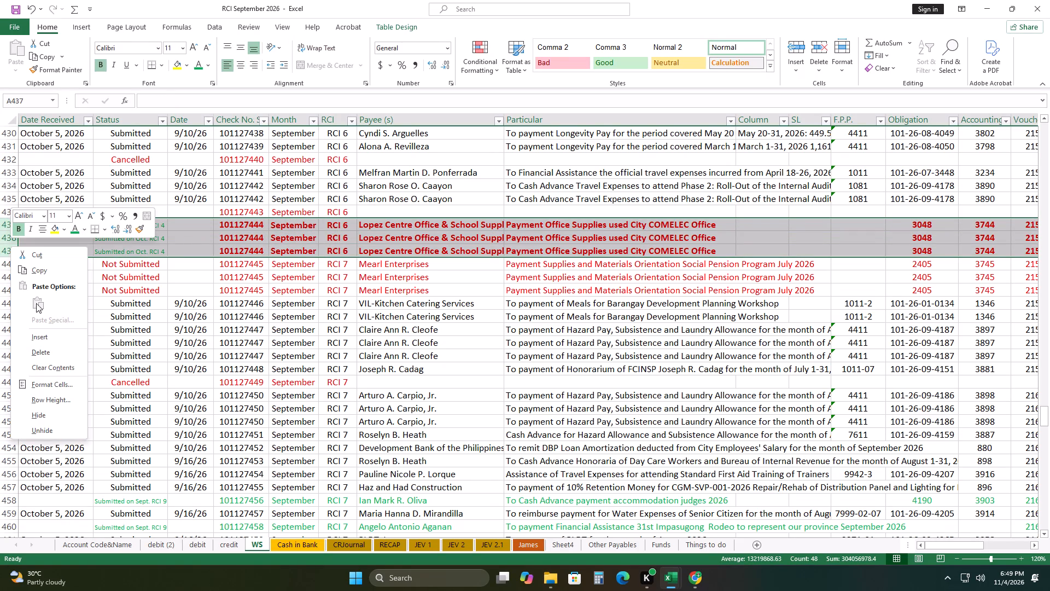
{"action": "left_click", "coordinate": [74, 229]}
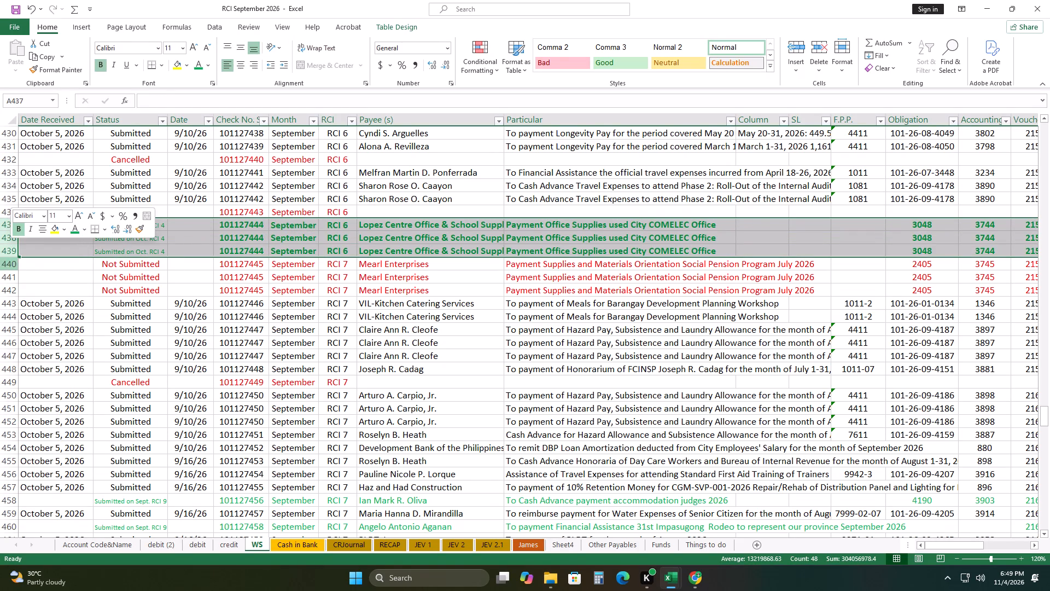
{"action": "left_click", "coordinate": [17, 229]}
{"action": "left_click", "coordinate": [241, 237]}
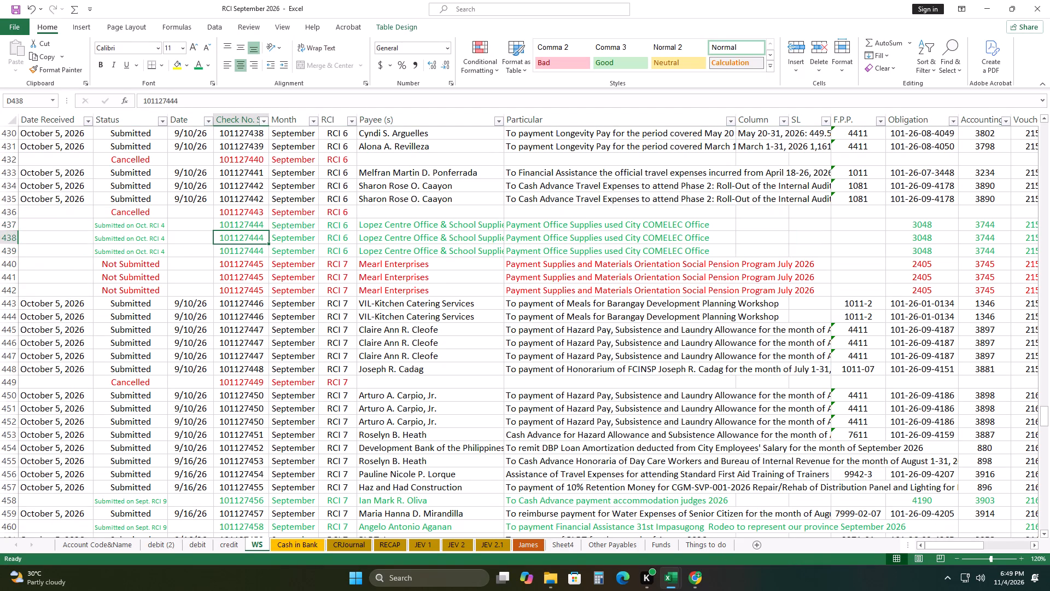
{"action": "left_click", "coordinate": [403, 326]}
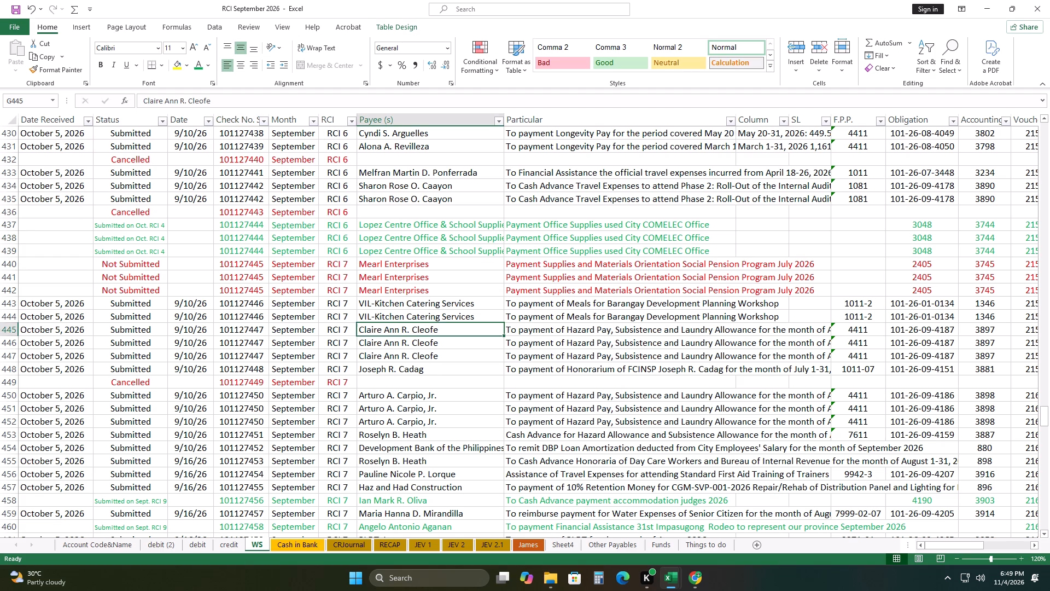
{"action": "key", "text": "ctrl+s"}
In the RCI October 2026 workbook, copy the green "Taken up in Aug. RCI 7" status from row 252 into the Status cell of row 253.
{"action": "left_click", "coordinate": [672, 582]}
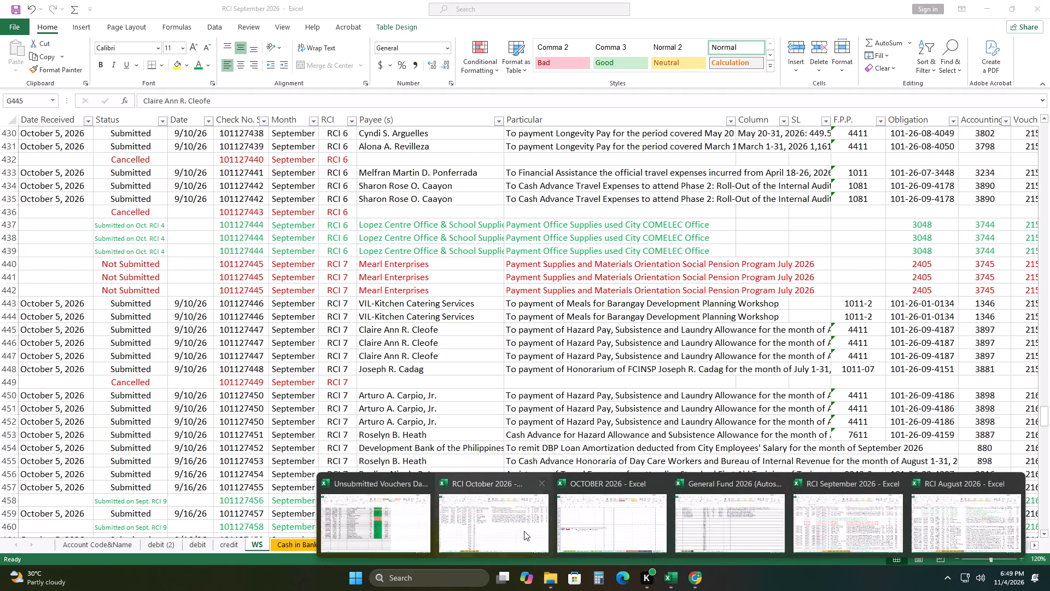
{"action": "left_click", "coordinate": [523, 529]}
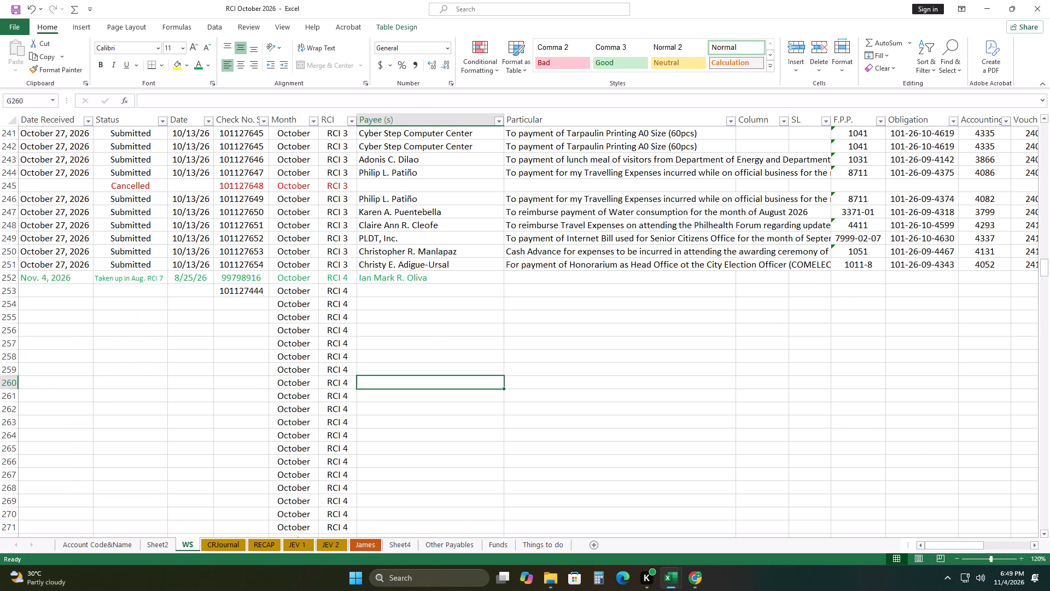
{"action": "left_click", "coordinate": [675, 580]}
{"action": "left_click", "coordinate": [845, 531]}
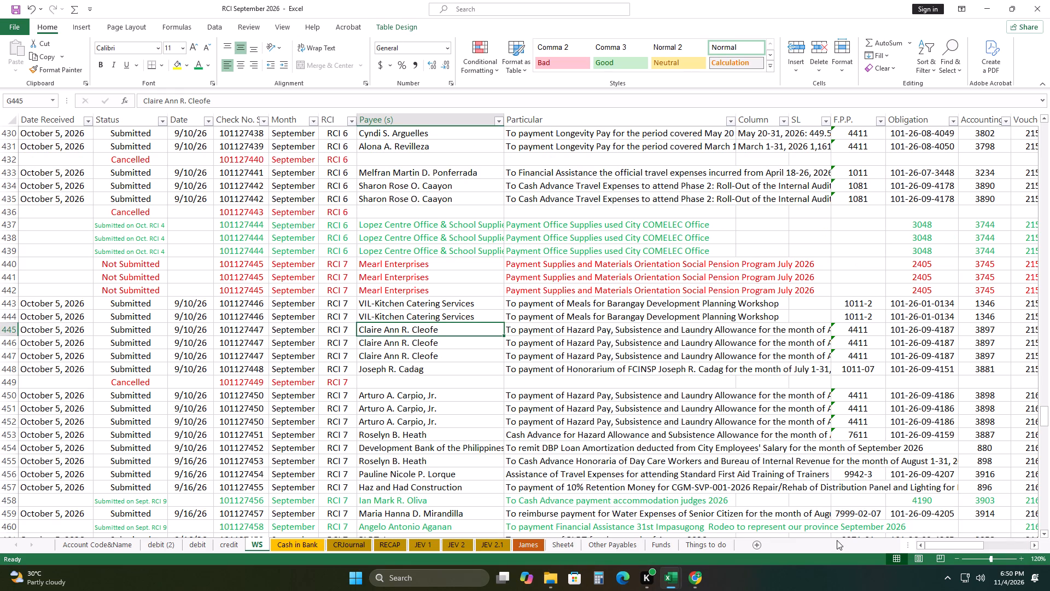
{"action": "left_click", "coordinate": [673, 577]}
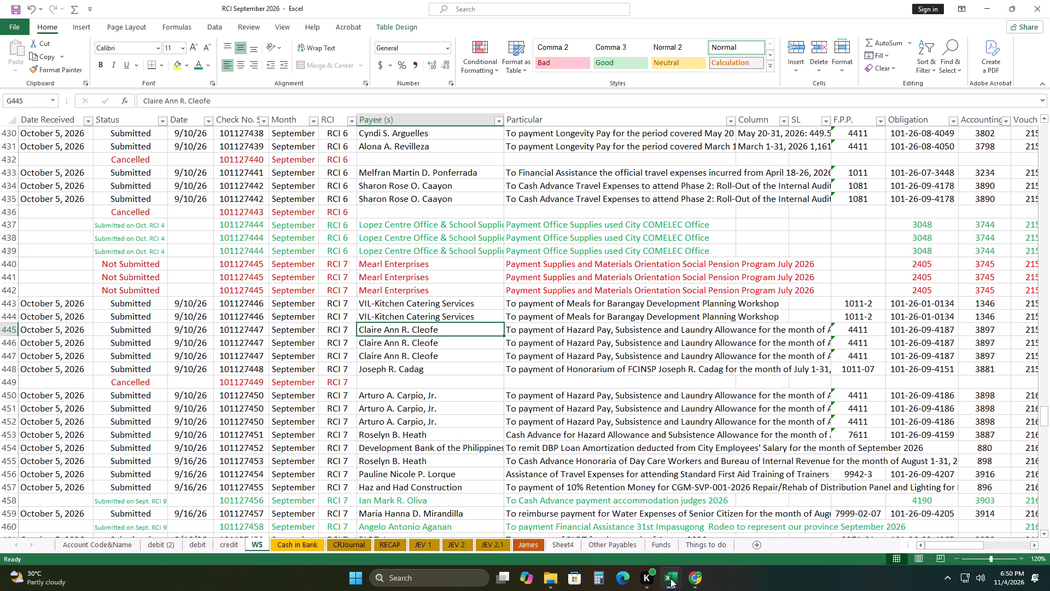
{"action": "left_click", "coordinate": [673, 576]}
{"action": "left_click", "coordinate": [510, 526]}
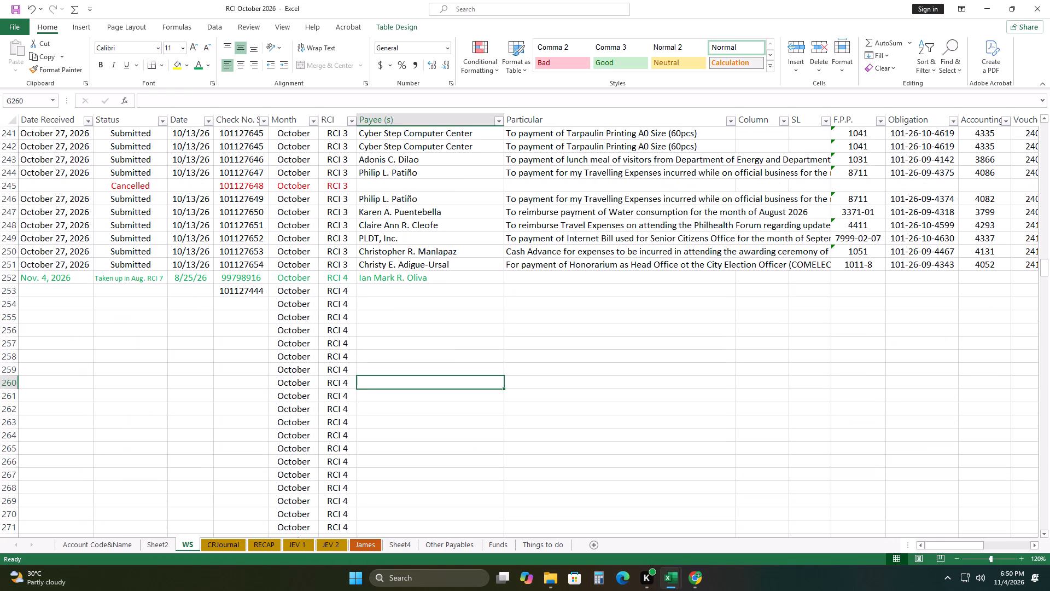
{"action": "left_click", "coordinate": [139, 280]}
{"action": "right_click", "coordinate": [139, 280]}
{"action": "left_click", "coordinate": [184, 267]}
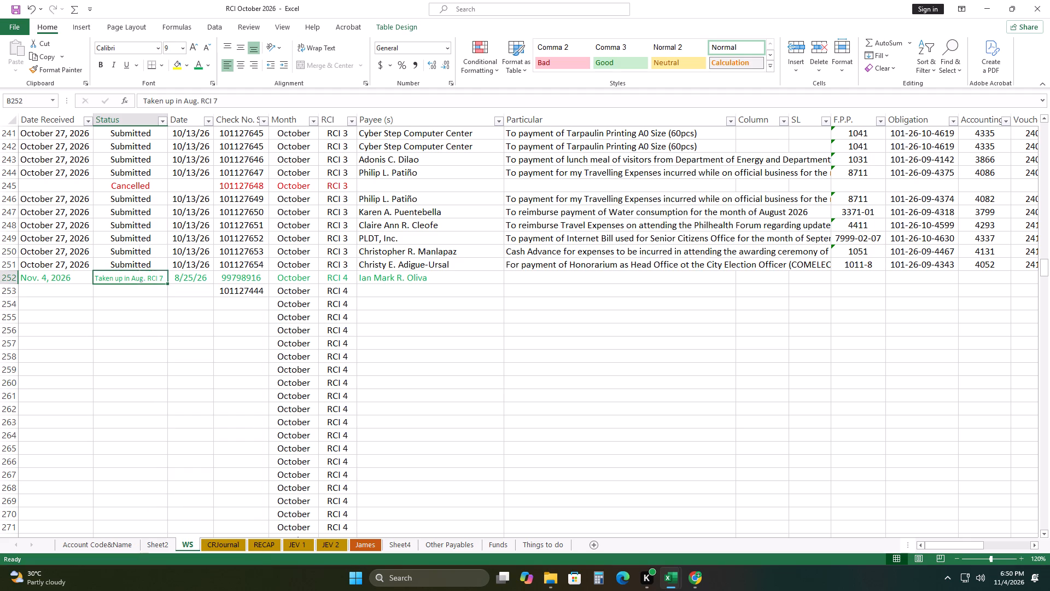
{"action": "left_click", "coordinate": [141, 290]}
{"action": "right_click", "coordinate": [141, 290]}
{"action": "left_click", "coordinate": [167, 298]}
{"action": "left_click", "coordinate": [132, 317]}
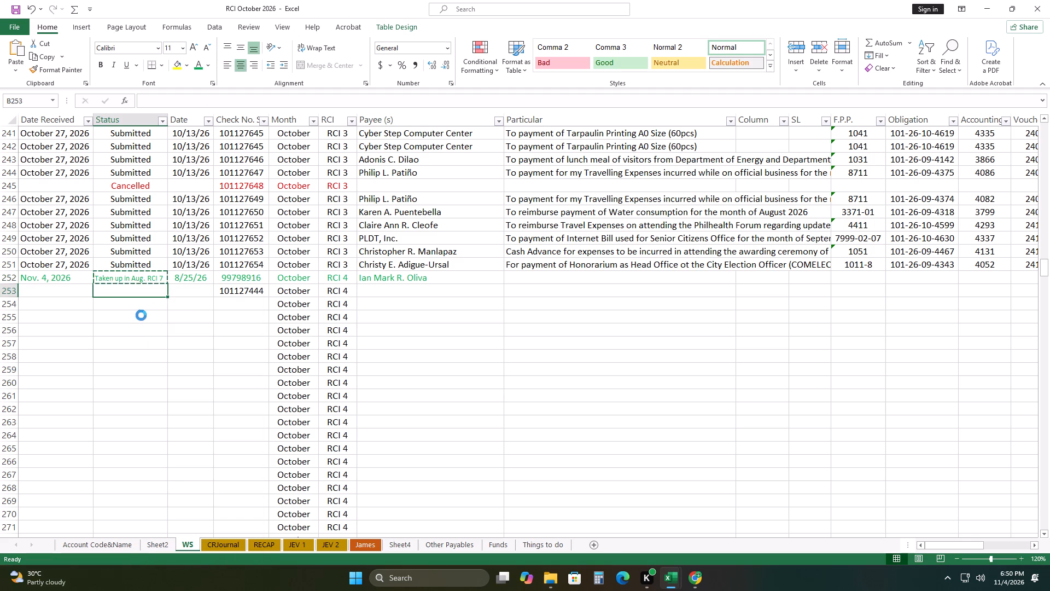
Edit the status in row 253 to read "Taken up in Sept. RCI 6".
{"action": "double_click", "coordinate": [164, 289]}
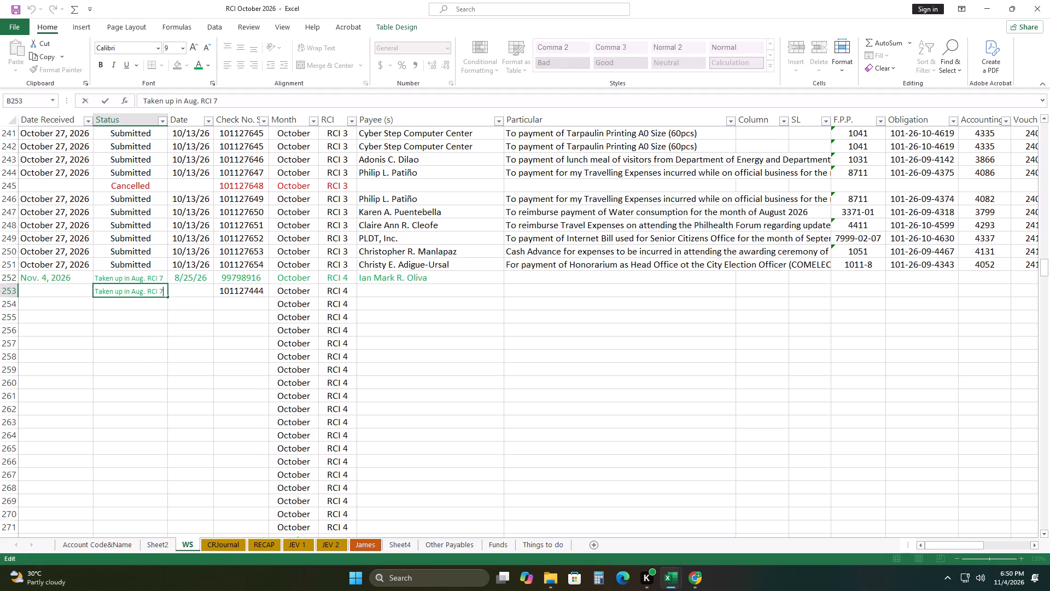
{"action": "key", "text": "BackSpace"}
{"action": "key", "text": "6"}
{"action": "left_click", "coordinate": [143, 292]}
{"action": "key", "text": "BackSpace"}
{"action": "key", "text": "BackSpace"}
{"action": "key", "text": "BackSpace"}
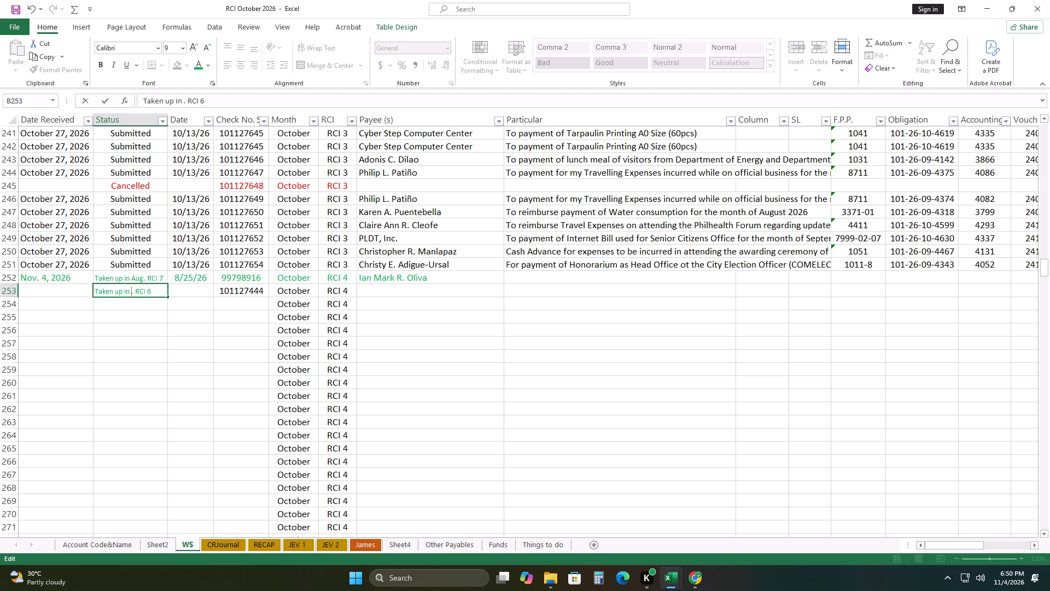
{"action": "type", "text": "Sept"}
{"action": "left_click", "coordinate": [670, 572]}
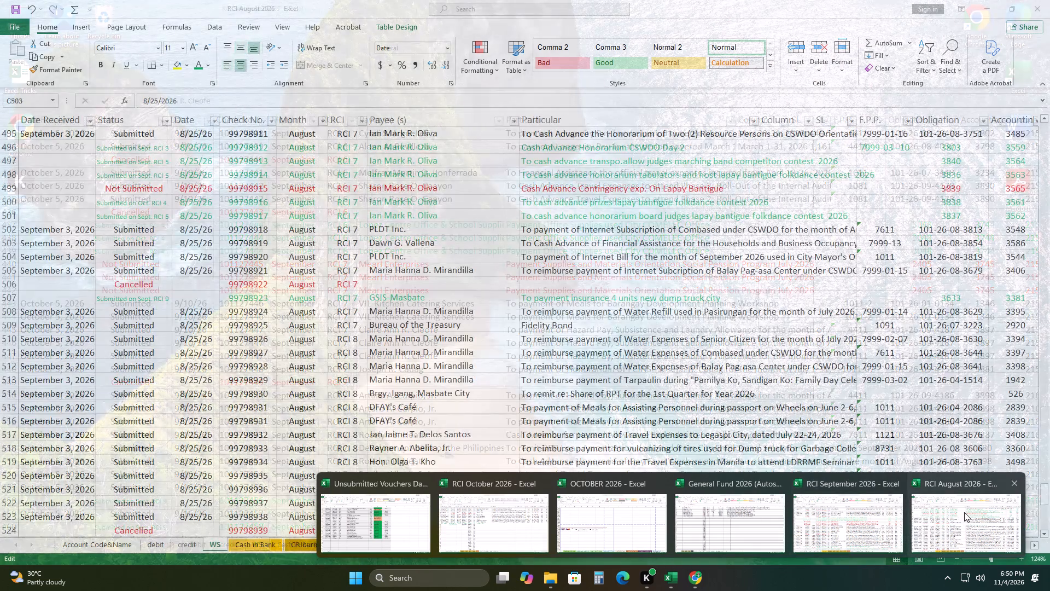
{"action": "left_click", "coordinate": [871, 514]}
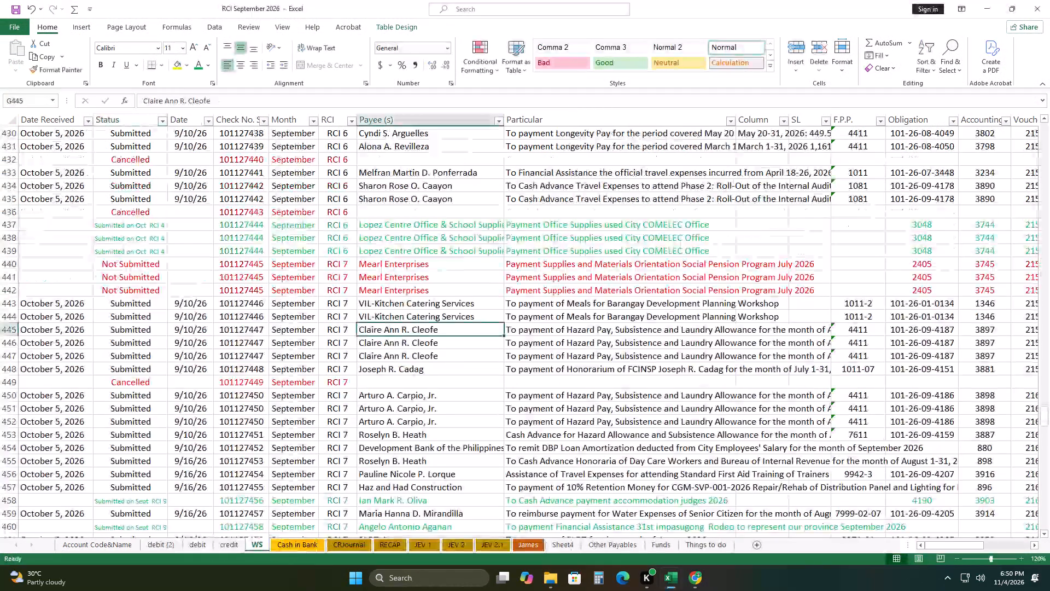
{"action": "left_click", "coordinate": [672, 582]}
{"action": "left_click", "coordinate": [470, 535]}
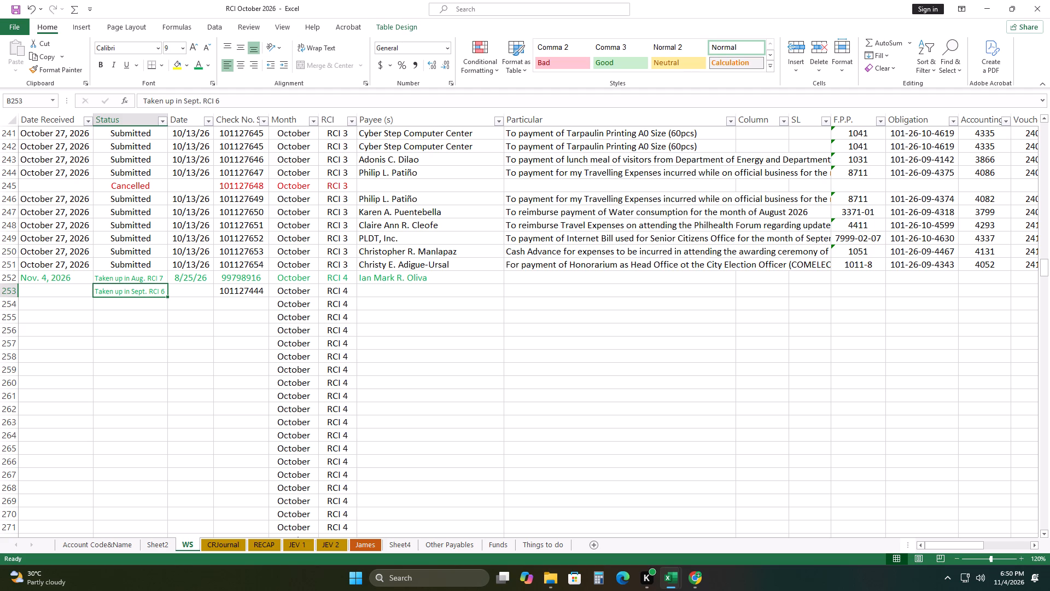
{"action": "left_click", "coordinate": [71, 279]}
{"action": "left_click_drag", "start_coordinate": [94, 284], "coordinate": [95, 295]}
{"action": "left_click", "coordinate": [101, 302]}
{"action": "left_click", "coordinate": [131, 317]}
{"action": "left_click_drag", "start_coordinate": [88, 334], "coordinate": [95, 337]}
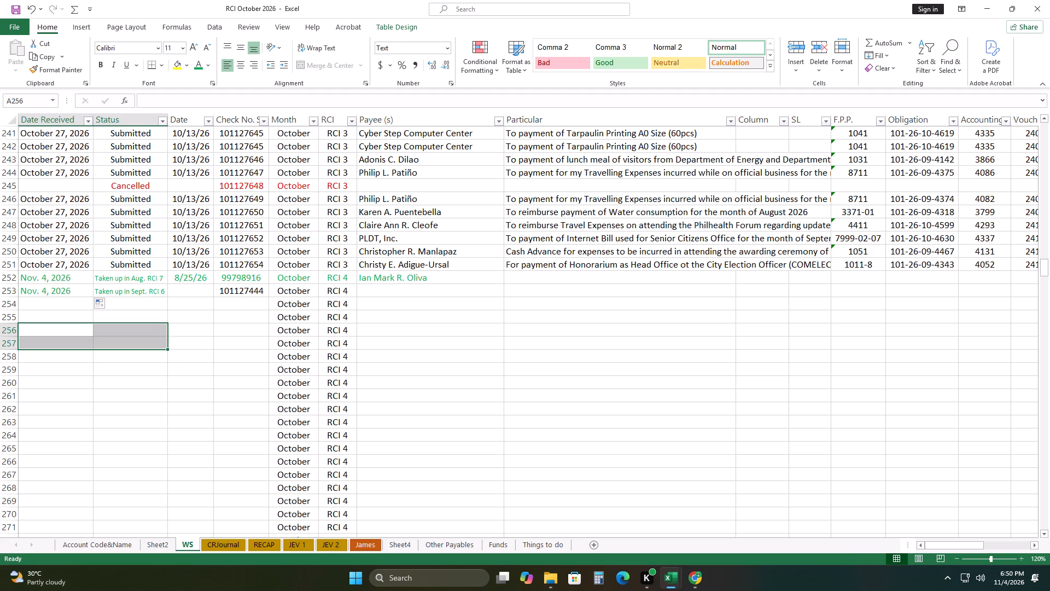
Fill the green-formatted Date cell of row 252 down to row 253 and change the date in row 253 to 9/10/2026.
{"action": "left_click", "coordinate": [192, 279]}
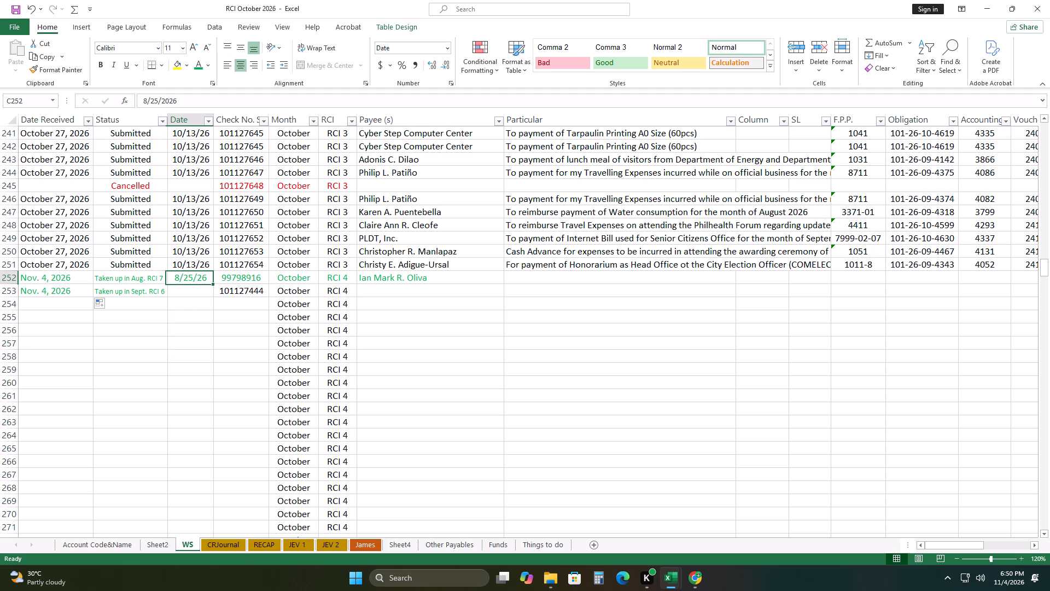
{"action": "left_click_drag", "start_coordinate": [214, 283], "coordinate": [217, 294]}
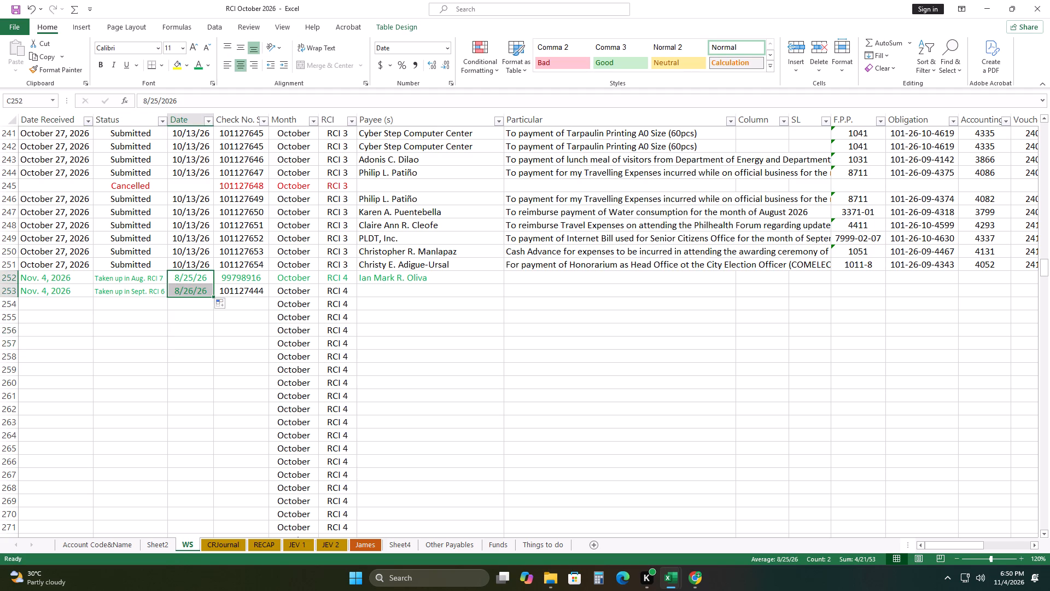
{"action": "double_click", "coordinate": [196, 291]}
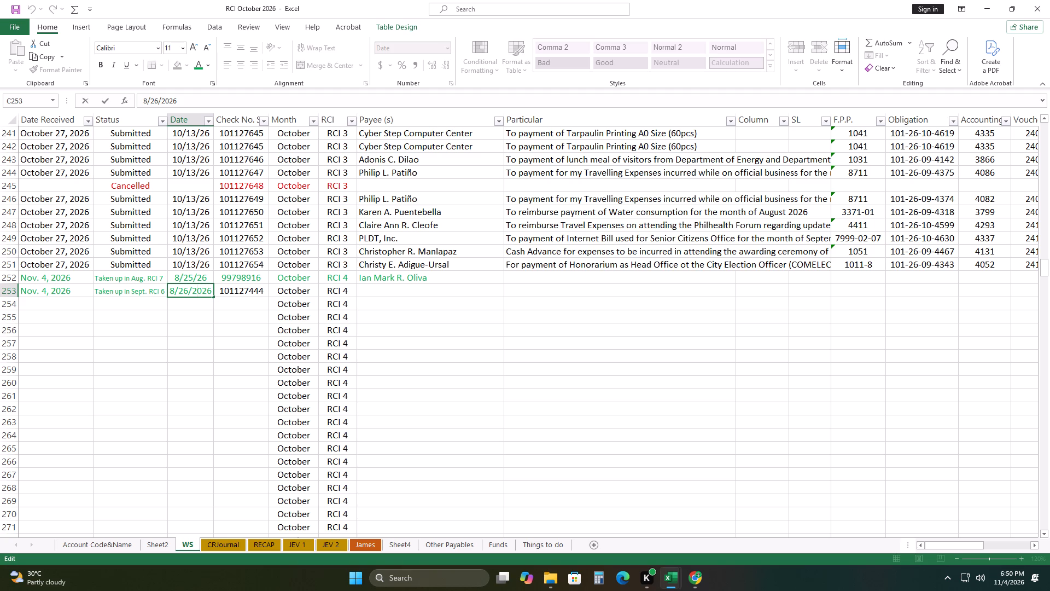
{"action": "left_click", "coordinate": [174, 289]}
{"action": "key", "text": "BackSpace"}
{"action": "key", "text": "9"}
{"action": "key", "text": "Right"}
{"action": "key", "text": "Right"}
{"action": "key", "text": "Right"}
{"action": "key", "text": "BackSpace"}
{"action": "key", "text": "BackSpace"}
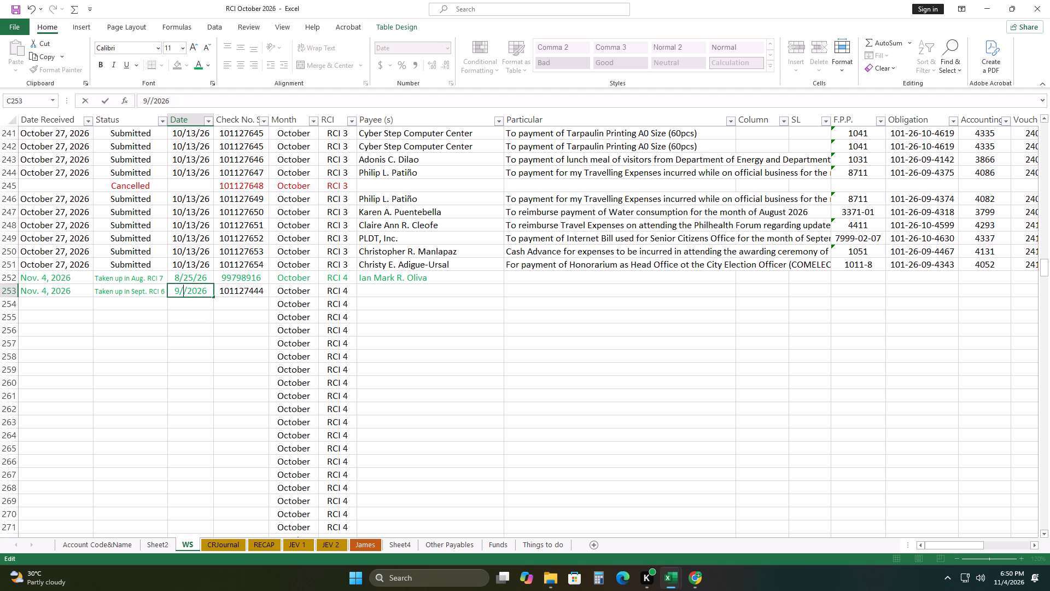
{"action": "type", "text": "10"}
{"action": "left_click_drag", "start_coordinate": [227, 322], "coordinate": [232, 321]}
Enter "Lopez Centre Office & School Supplies" as the payee in row 253.
{"action": "left_click", "coordinate": [370, 291]}
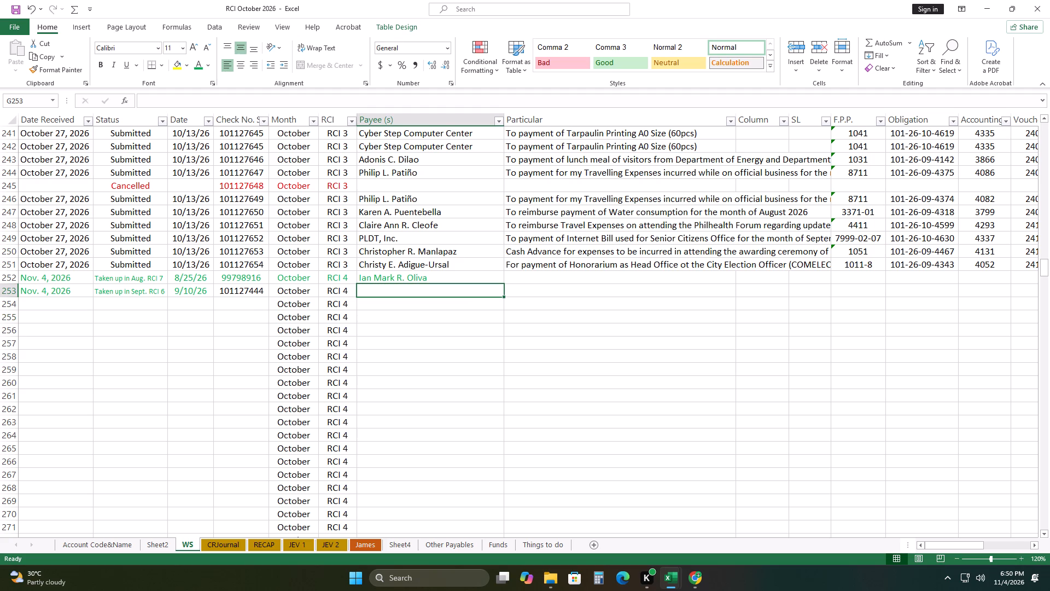
{"action": "type", "text": "Lope"}
{"action": "key", "text": "z"}
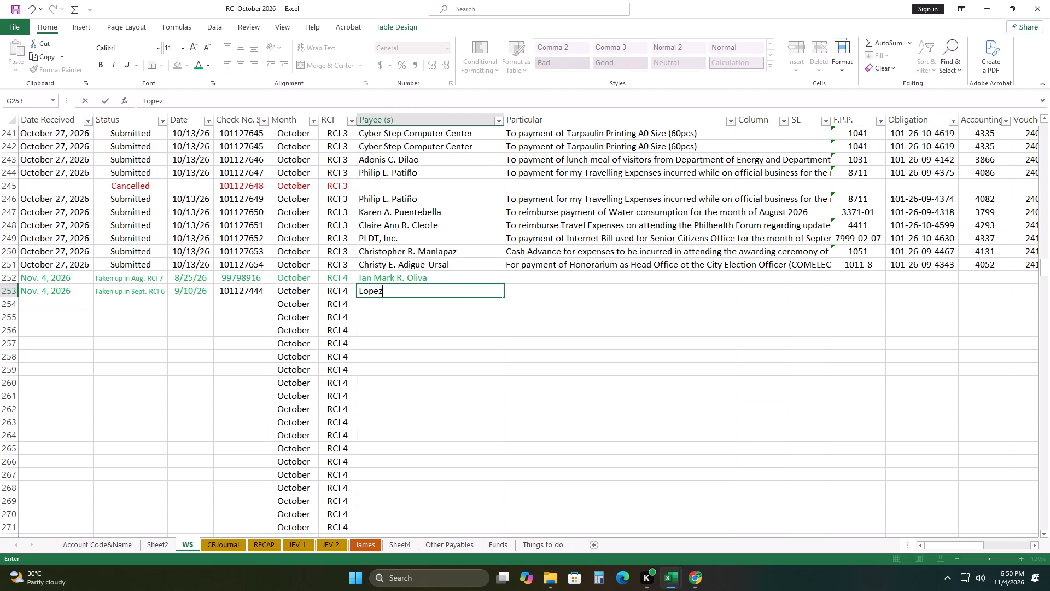
{"action": "key", "text": "space"}
{"action": "type", "text": "Centre"}
{"action": "key", "text": "space"}
{"action": "type", "text": "Office"}
{"action": "key", "text": "space"}
{"action": "type", "text": "&"}
{"action": "key", "text": "space"}
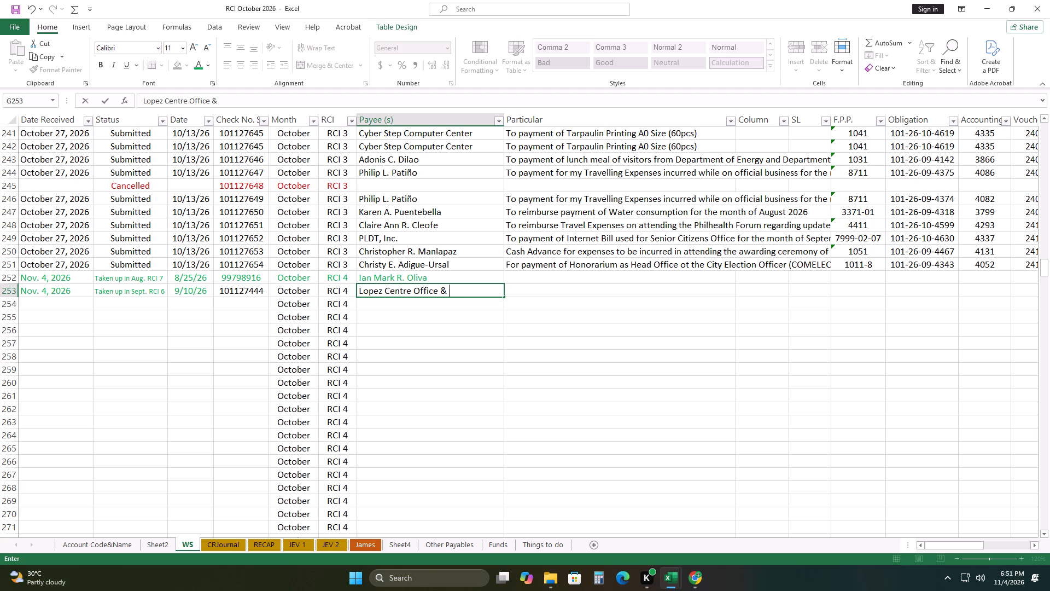
{"action": "type", "text": "School Supp"}
{"action": "type", "text": "lies"}
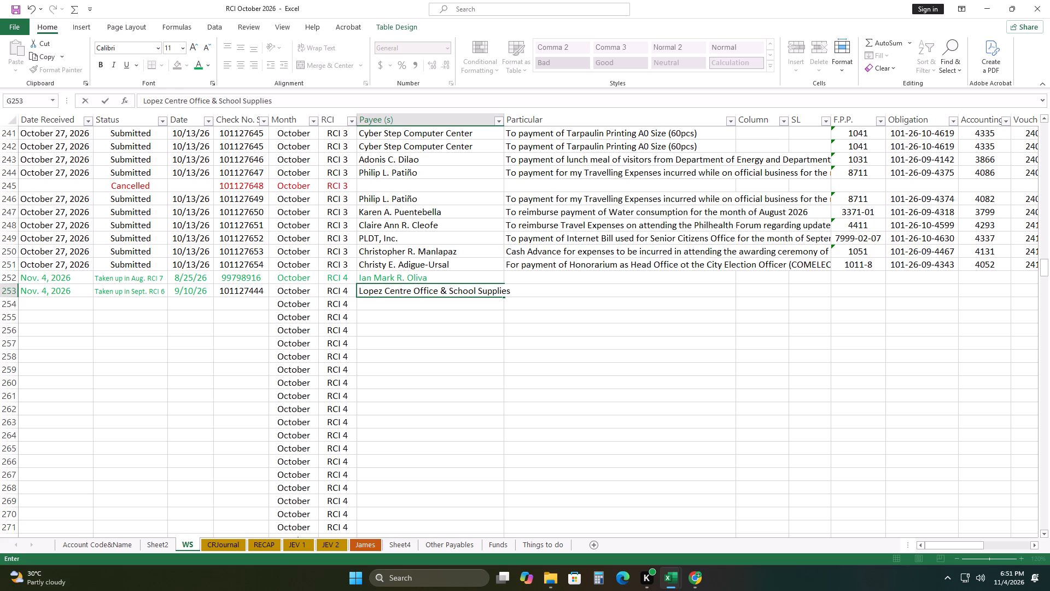
{"action": "left_click", "coordinate": [426, 341]}
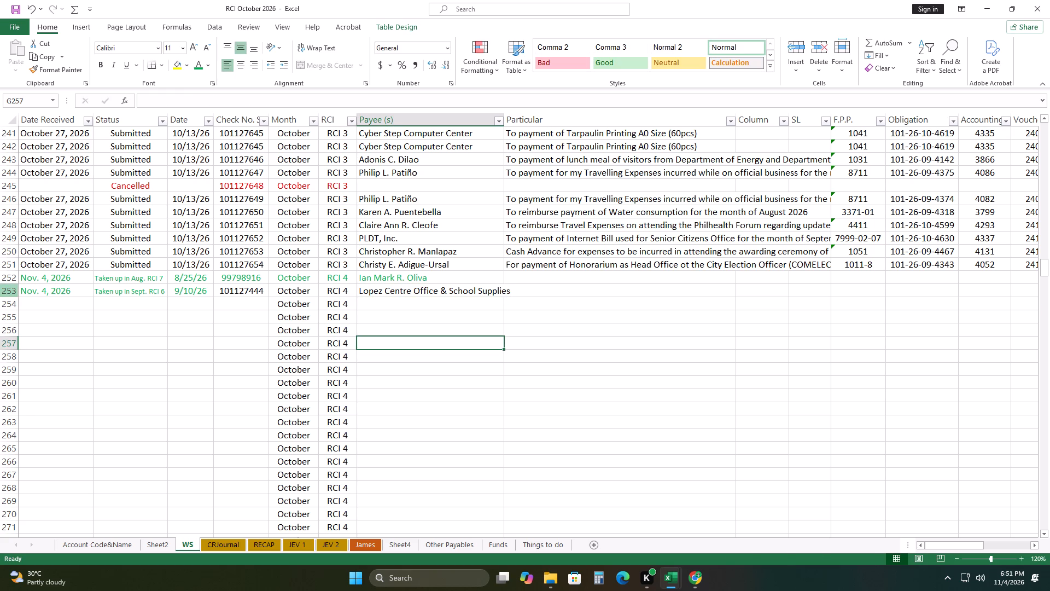
Set the font colour of the whole row 253 to green.
{"action": "right_click", "coordinate": [9, 292]}
{"action": "left_click", "coordinate": [73, 277]}
{"action": "left_click", "coordinate": [228, 359]}
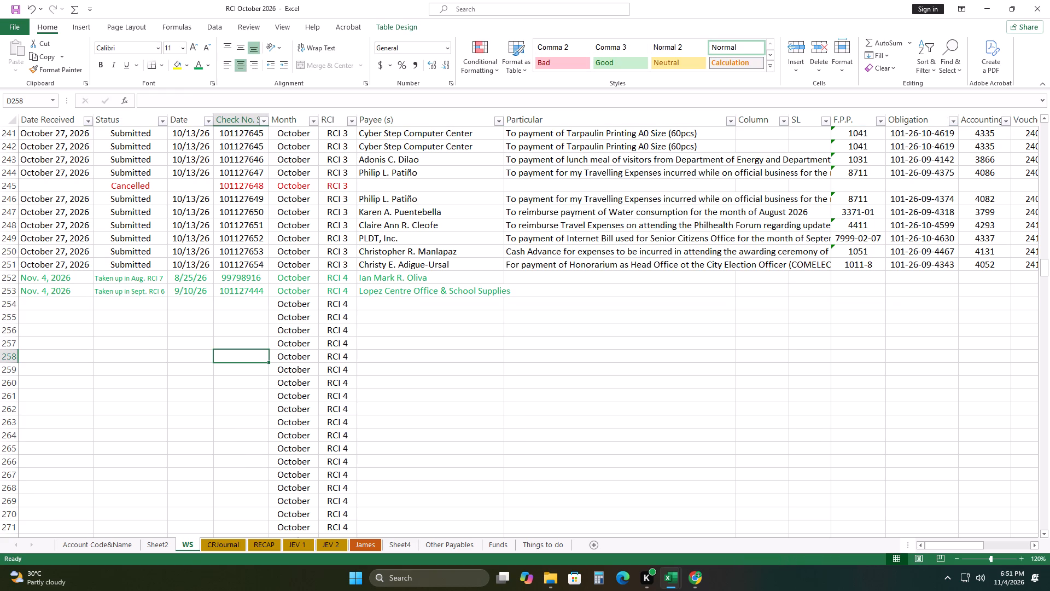
Save and close the RCI October 2026 workbook.
{"action": "key", "text": "ctrl+s"}
{"action": "left_click_drag", "start_coordinate": [428, 351], "coordinate": [435, 351]}
{"action": "left_click", "coordinate": [452, 315]}
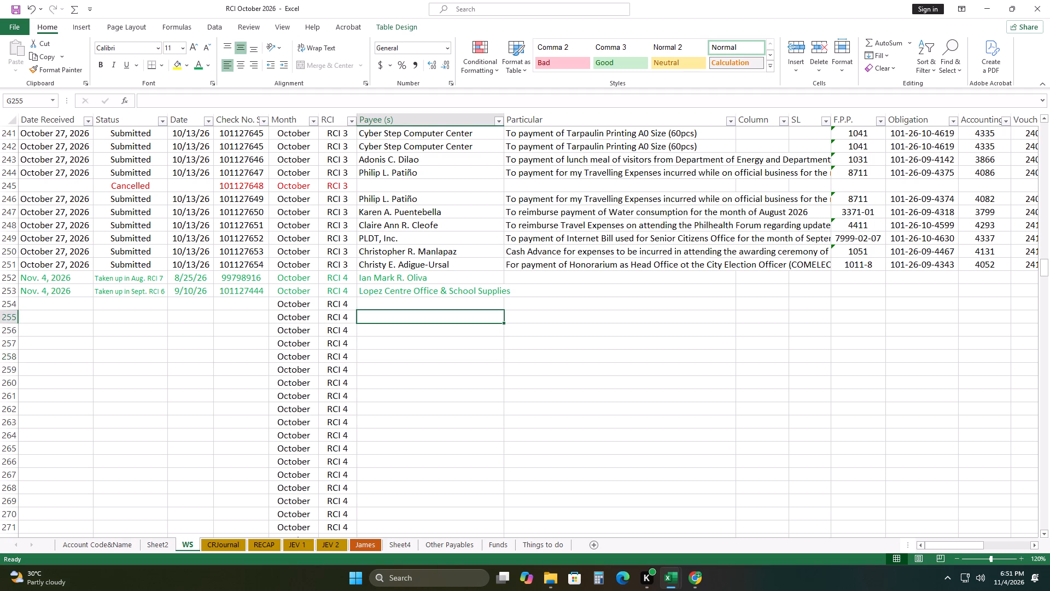
{"action": "key", "text": "ctrl+s"}
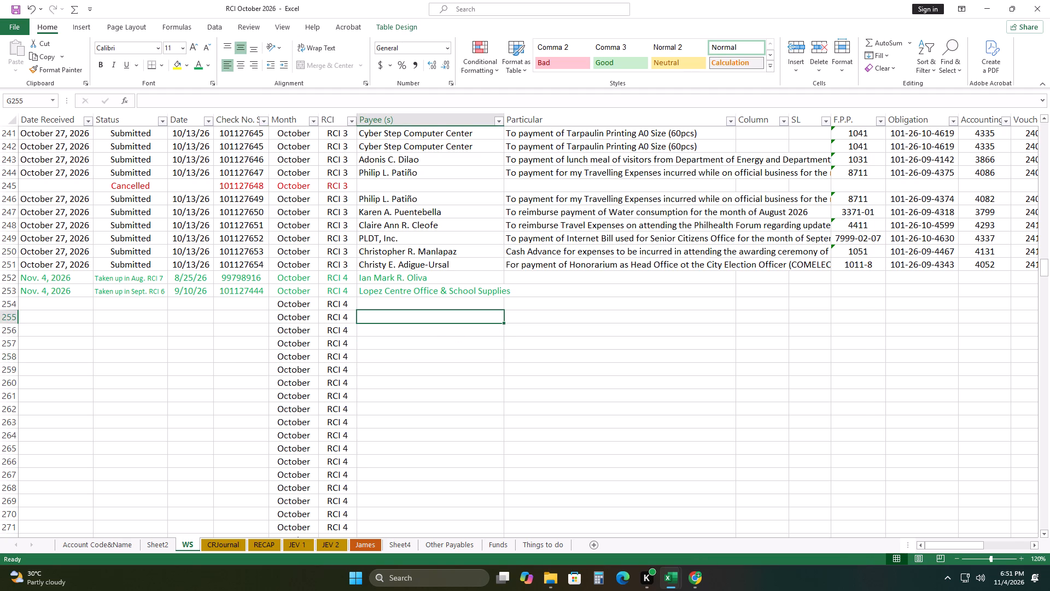
{"action": "left_click", "coordinate": [456, 335]}
{"action": "key", "text": "ctrl+s"}
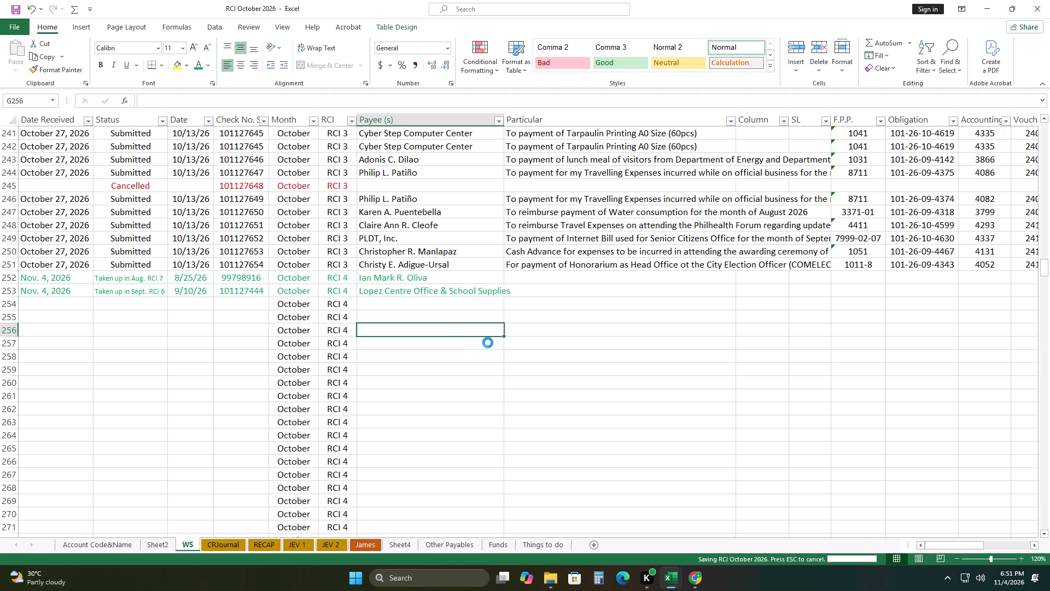
{"action": "left_click", "coordinate": [1036, 13]}
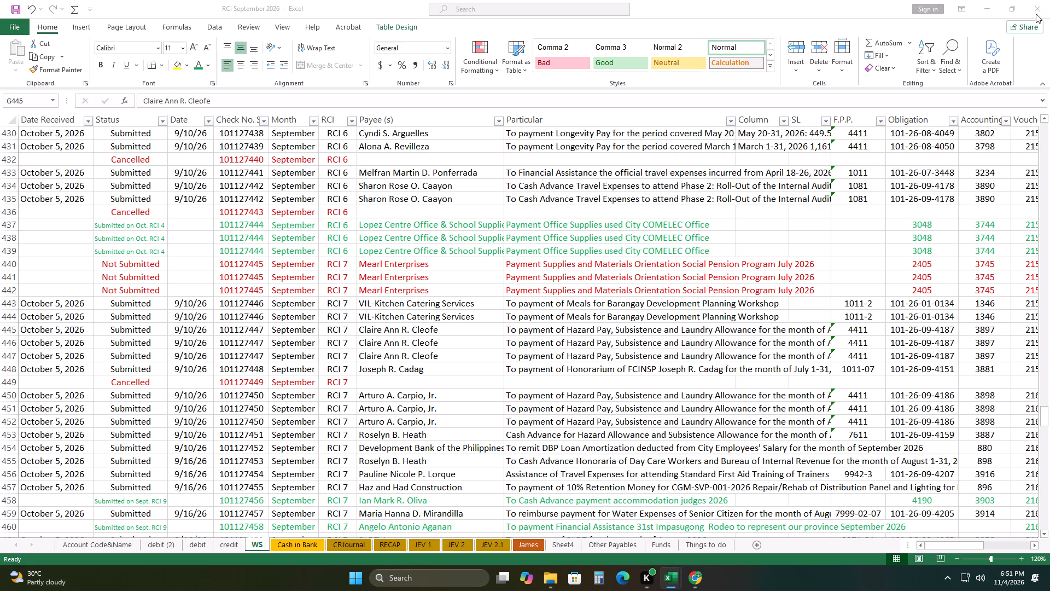
Save and close the RCI September 2026 workbook.
{"action": "left_click", "coordinate": [489, 219]}
{"action": "left_click", "coordinate": [487, 212]}
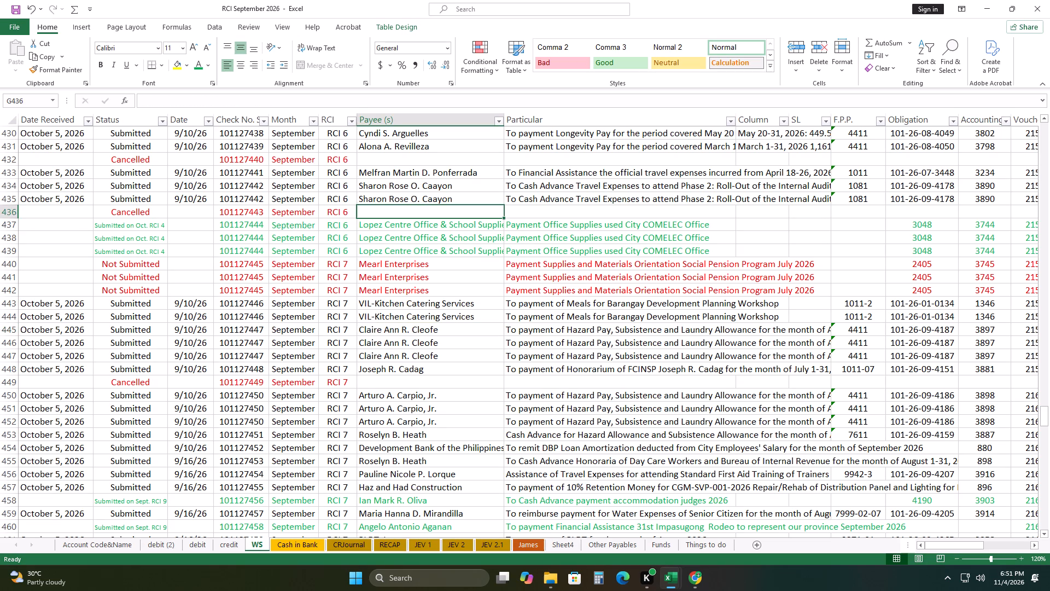
{"action": "key", "text": "ctrl+s"}
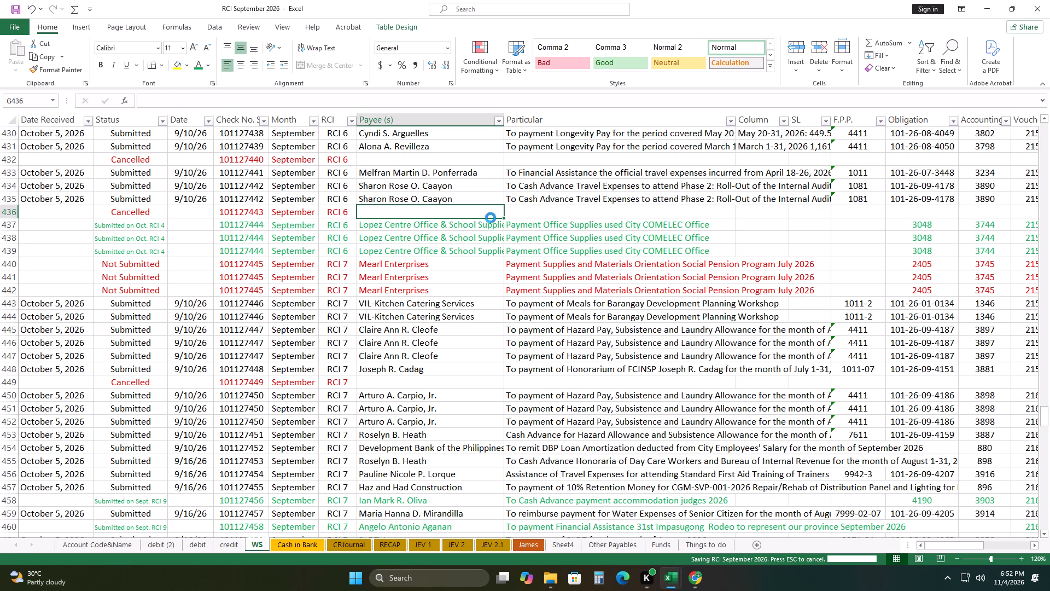
{"action": "key", "text": "ctrl+s"}
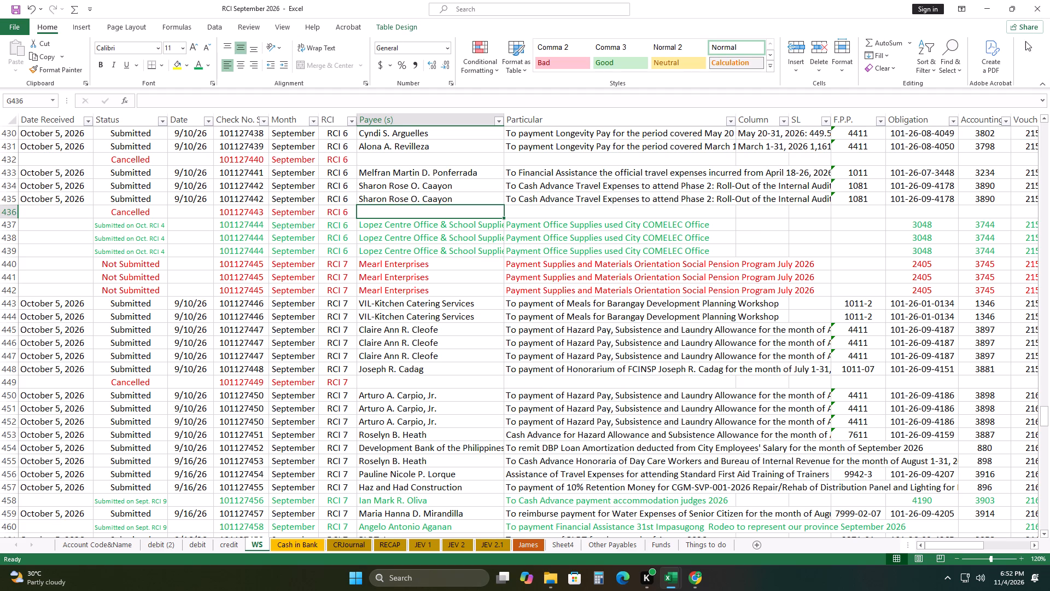
{"action": "left_click", "coordinate": [1039, 10]}
Save and close the RCI August 2026 workbook.
{"action": "left_click", "coordinate": [463, 259]}
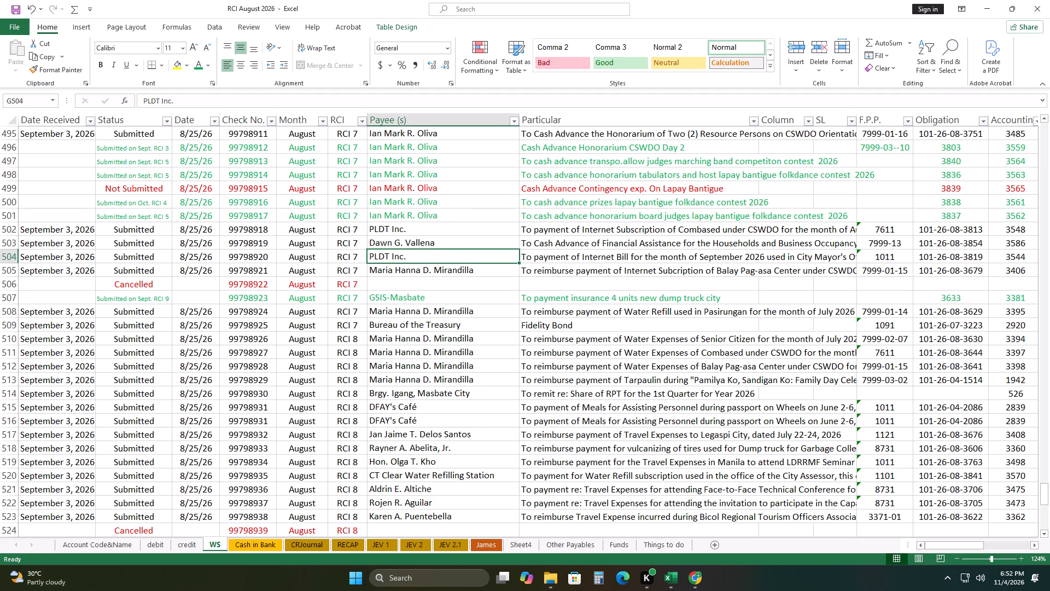
{"action": "key", "text": "ctrl+s"}
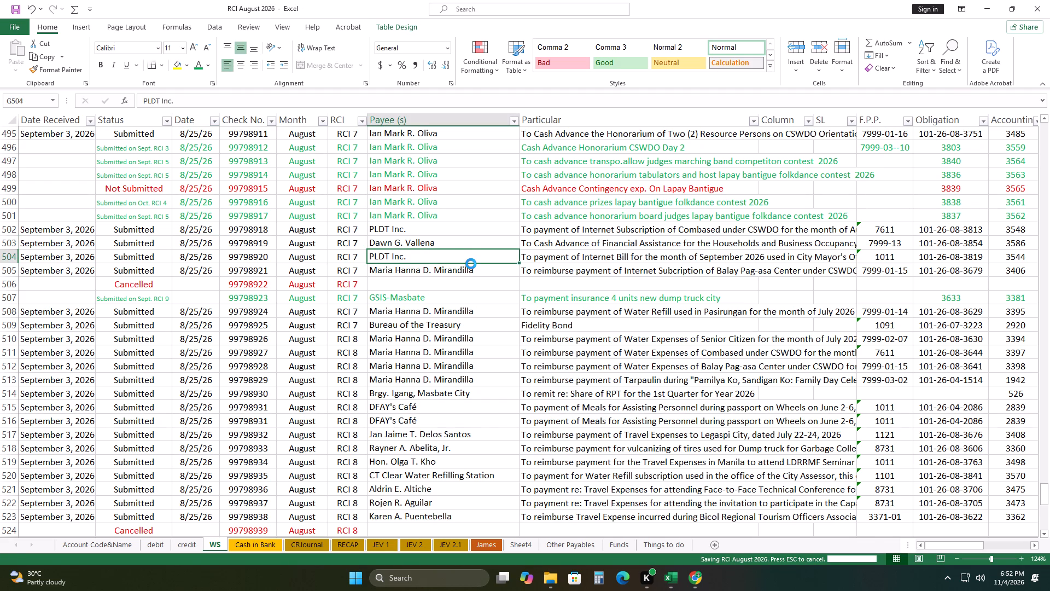
{"action": "key", "text": "ctrl+s"}
{"action": "left_click", "coordinate": [1037, 10]}
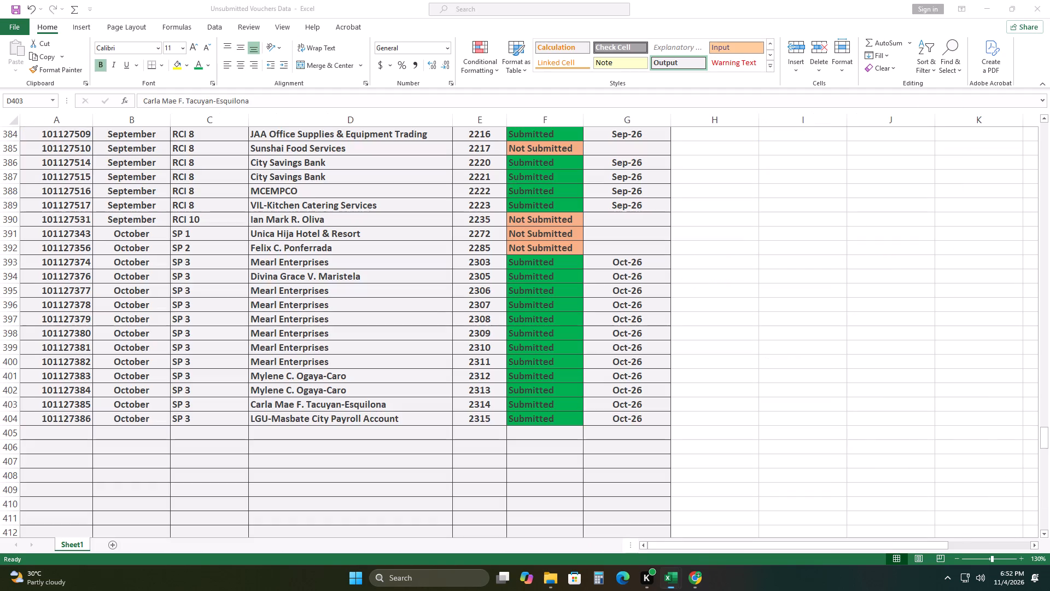
Save and close the Unsubmitted Vouchers Data workbook.
{"action": "left_click", "coordinate": [386, 275]}
{"action": "key", "text": "ctrl+s"}
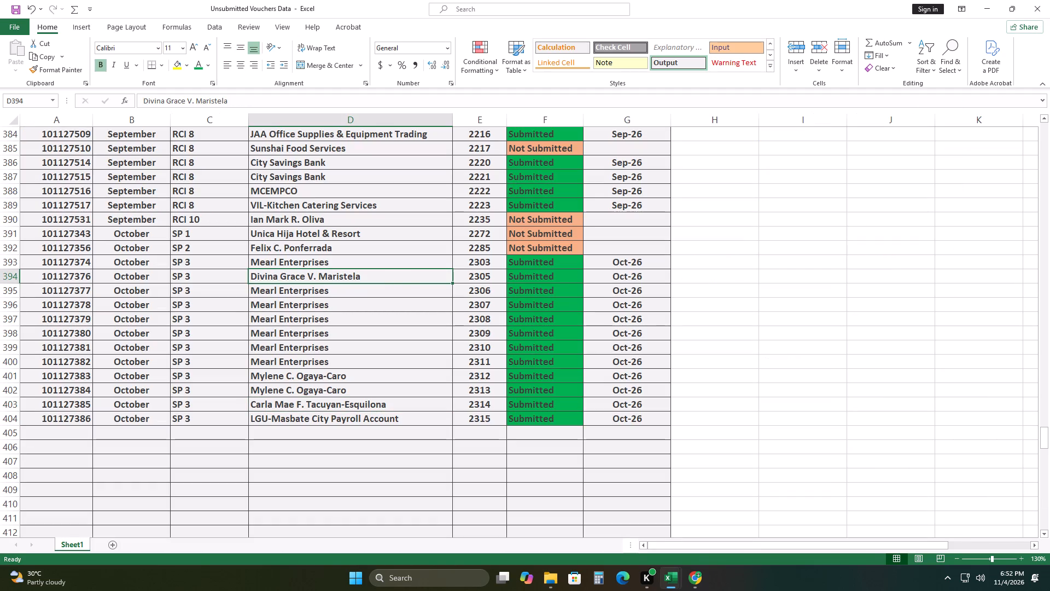
{"action": "key", "text": "ctrl+s"}
{"action": "left_click", "coordinate": [1043, 8]}
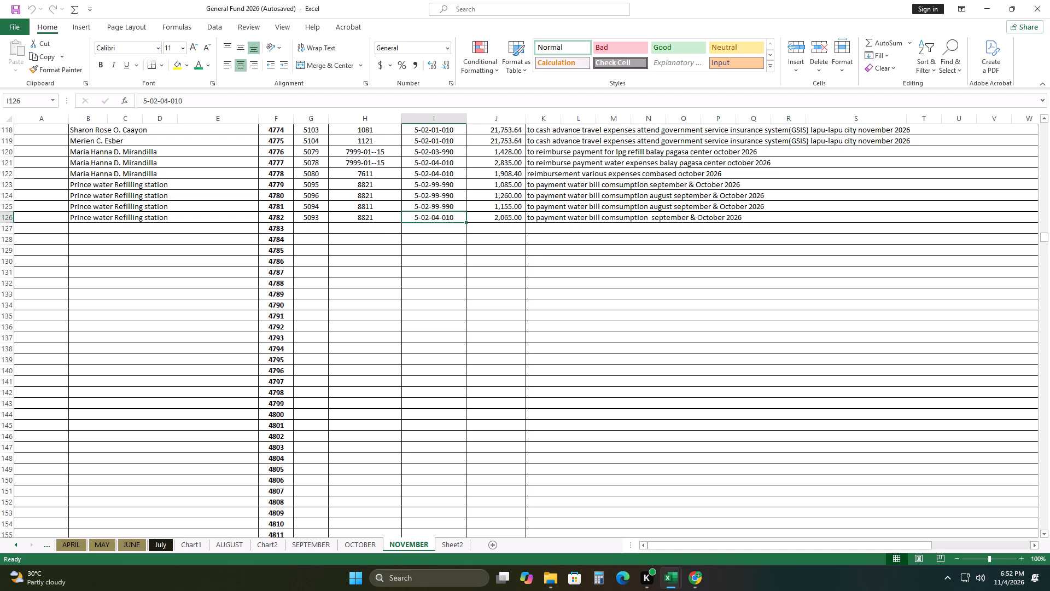
Save and close the General Fund 2026 workbook.
{"action": "left_click", "coordinate": [465, 282]}
{"action": "key", "text": "ctrl+s"}
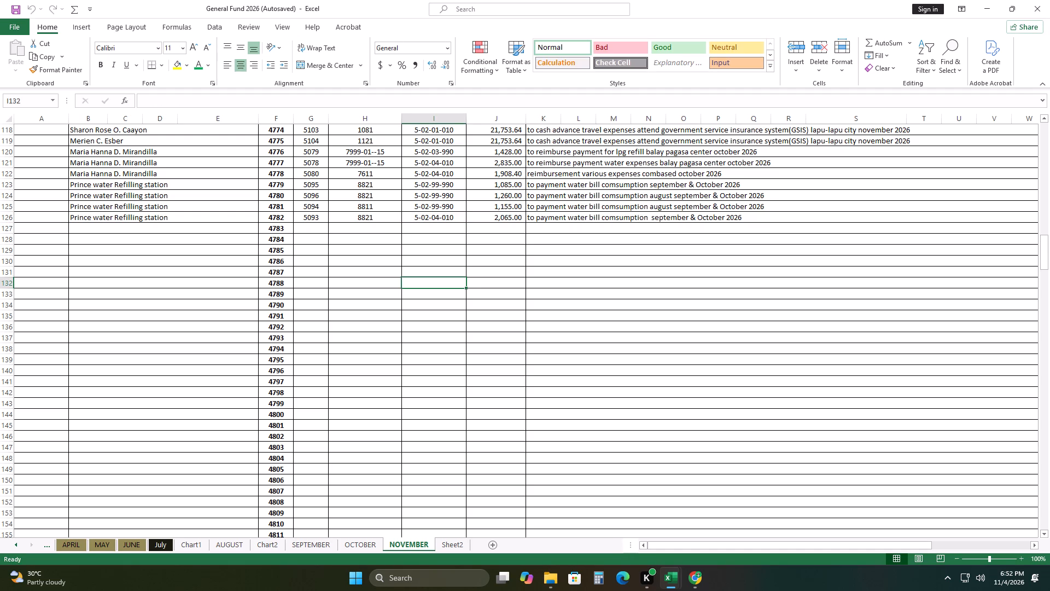
{"action": "key", "text": "ctrl+s"}
{"action": "left_click", "coordinate": [1049, 7]}
Save the OCTOBER 2026 workbook.
{"action": "left_click", "coordinate": [377, 240]}
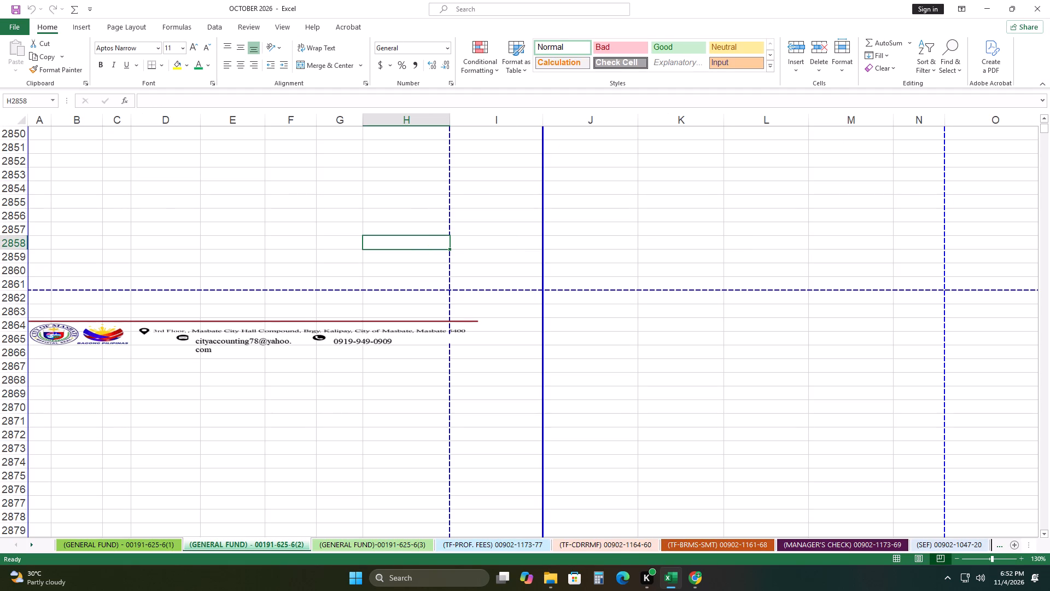
{"action": "key", "text": "ctrl+s"}
{"action": "key", "text": "ctrl+s"}
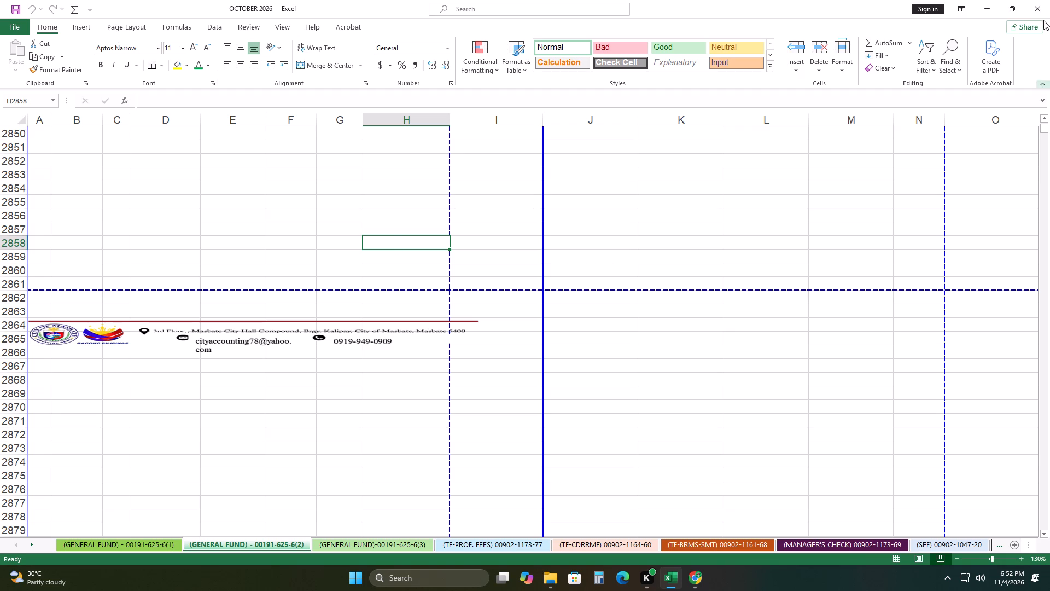